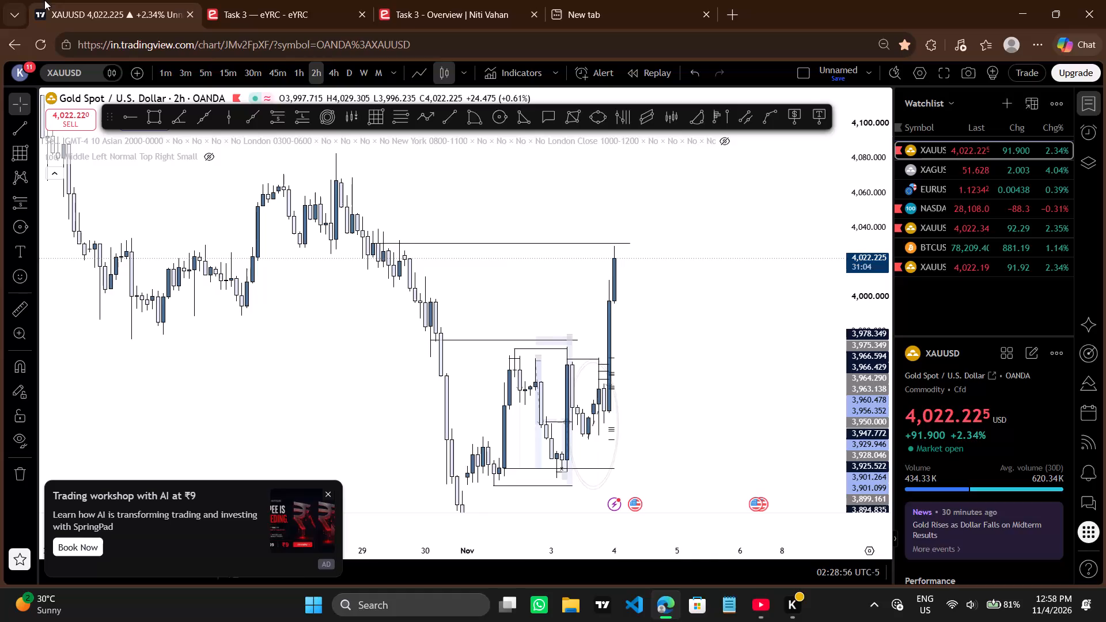
Open the bookmarked Backtest trading chart site in a new browser tab.
click(743, 14)
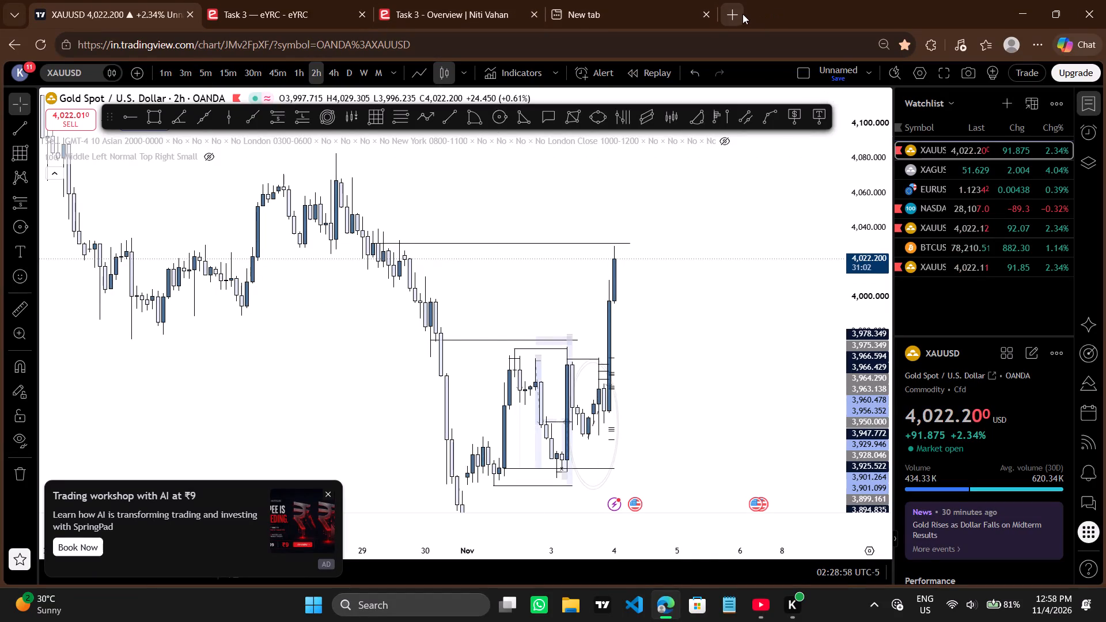
click(286, 74)
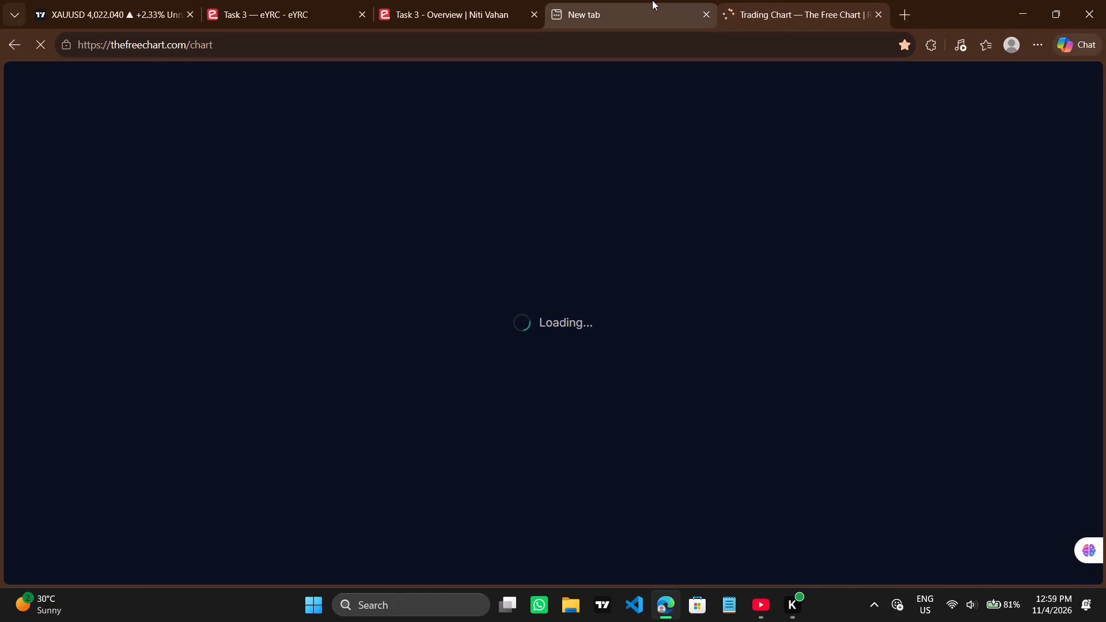
Search the web for "fx replay" from the existing empty tab and open the sponsored "Welcome To Fx Replay" home page result.
click(652, 0)
click(472, 321)
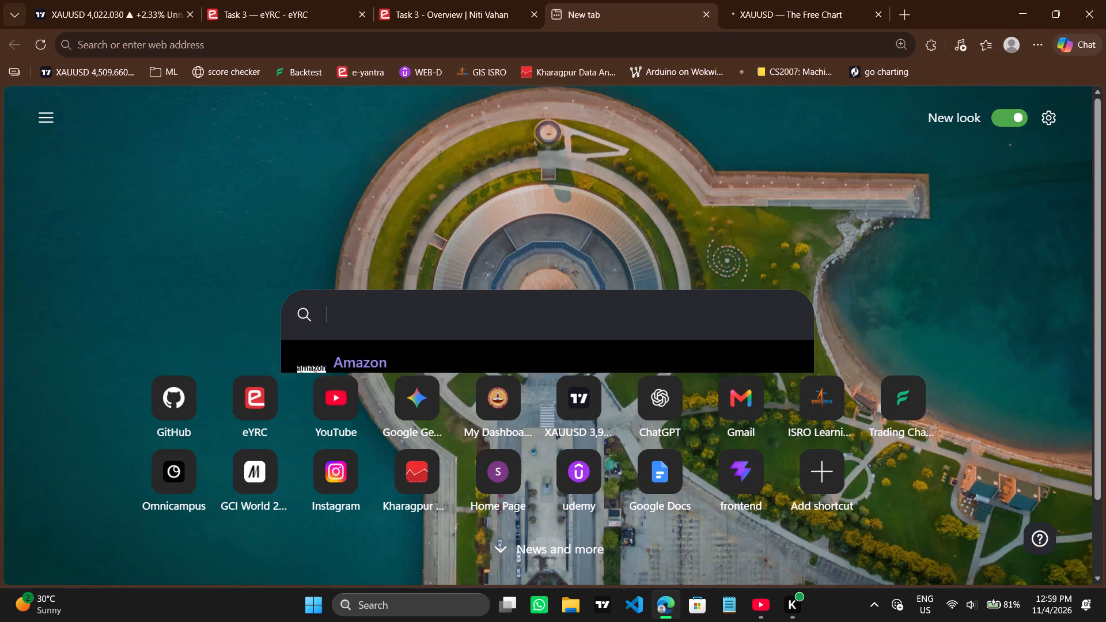
text(fx re)
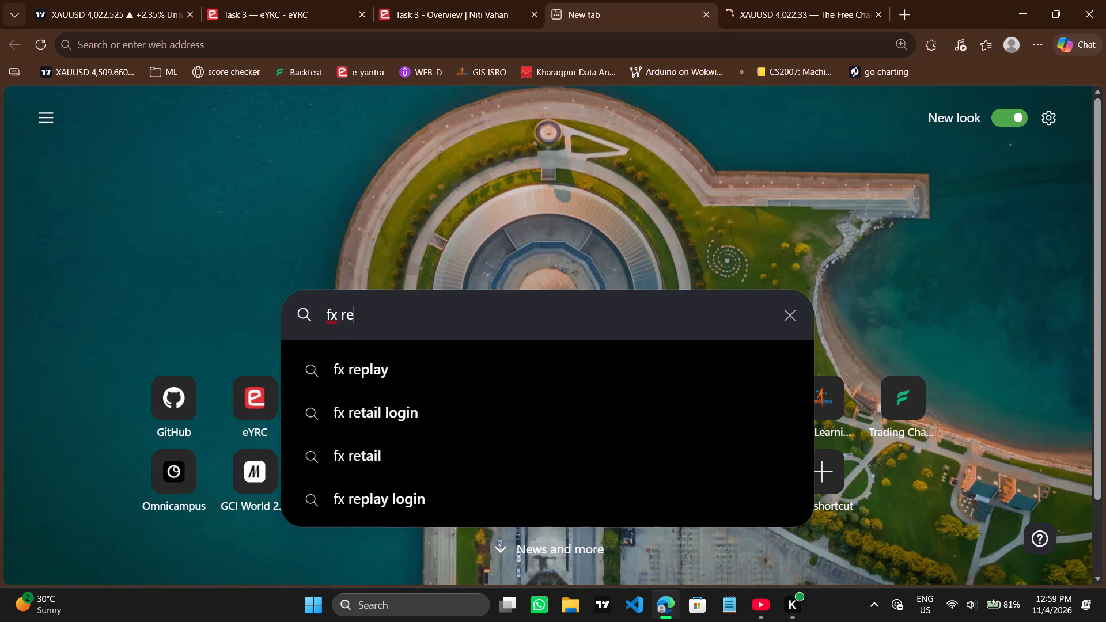
key(Down)
key(Return)
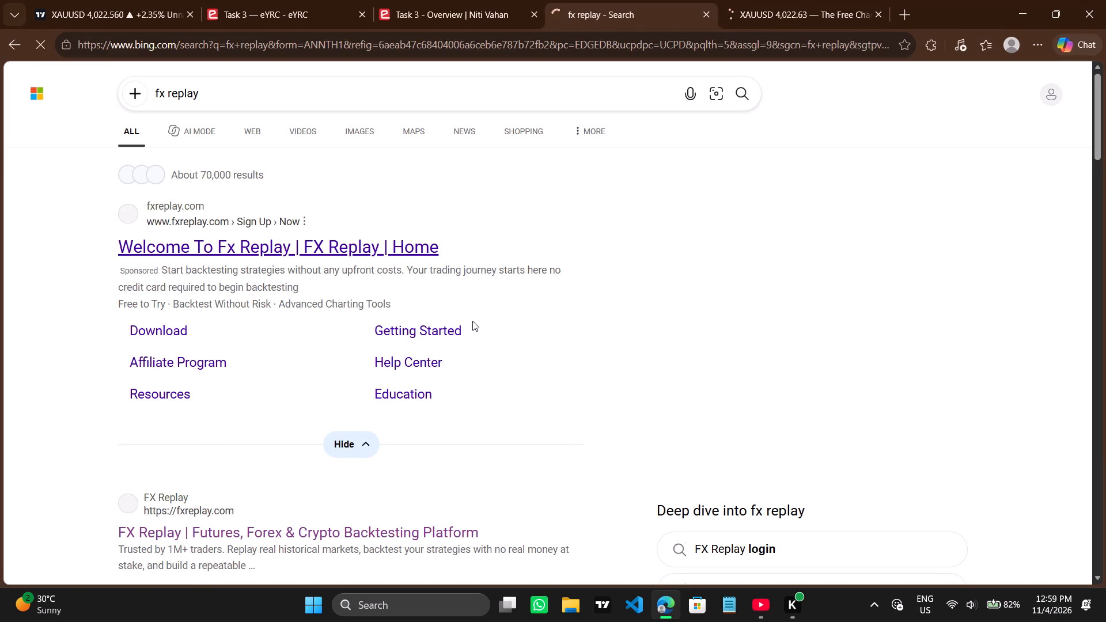
click(380, 249)
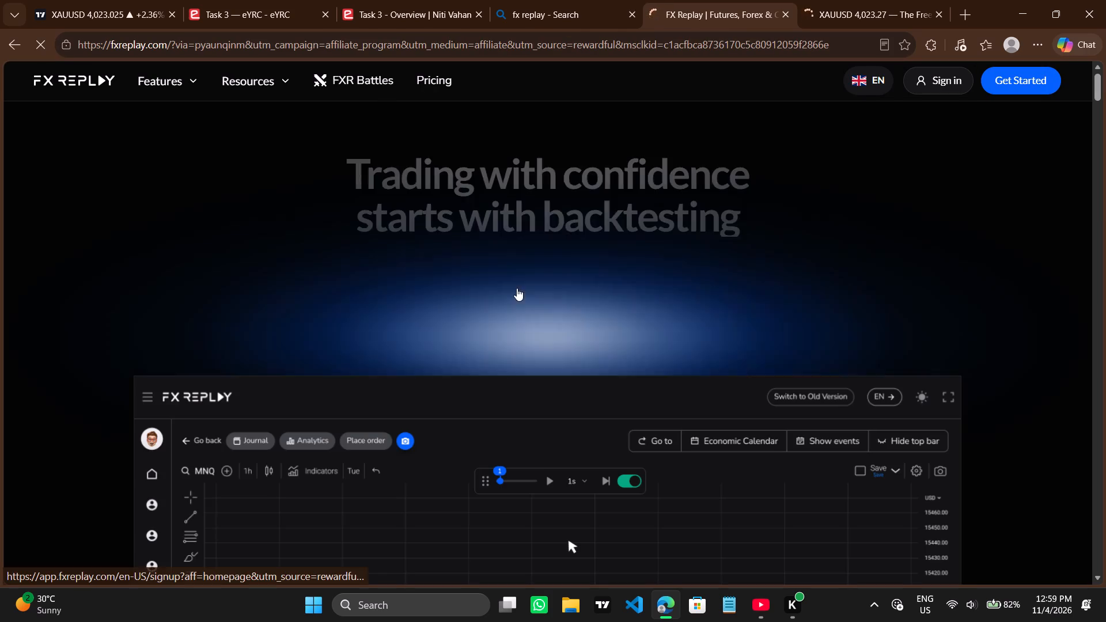
Accept the cookie notice on the FX Replay home page.
scroll(517, 288, up, 1)
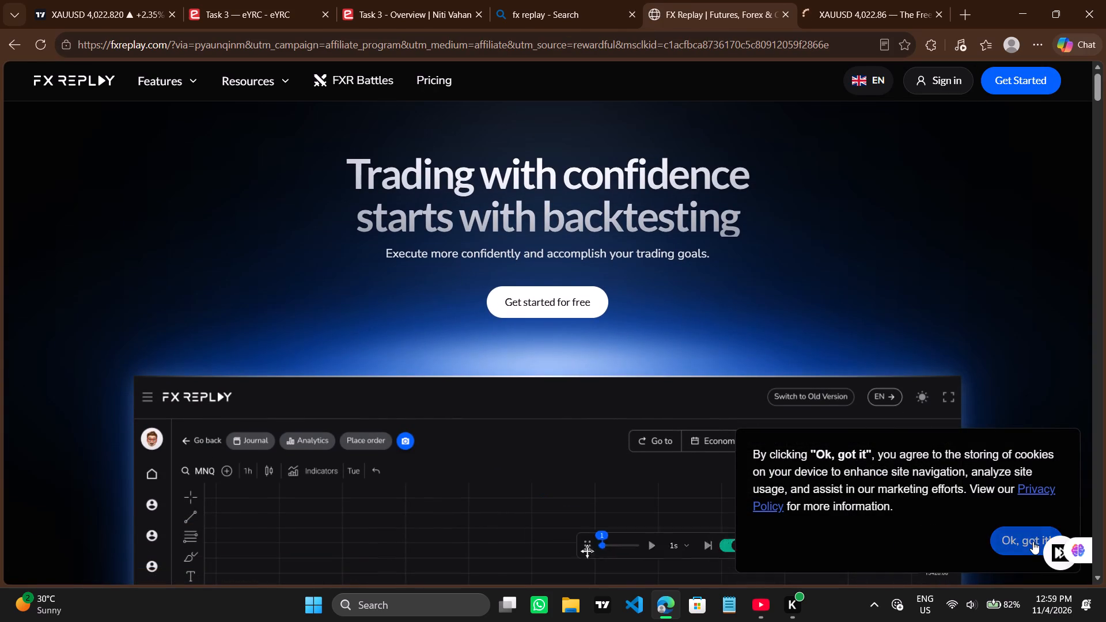
click(1033, 541)
Look through the FX Replay home page, from the chart replay preview to the backtesting plan section.
scroll(613, 370, down, 3)
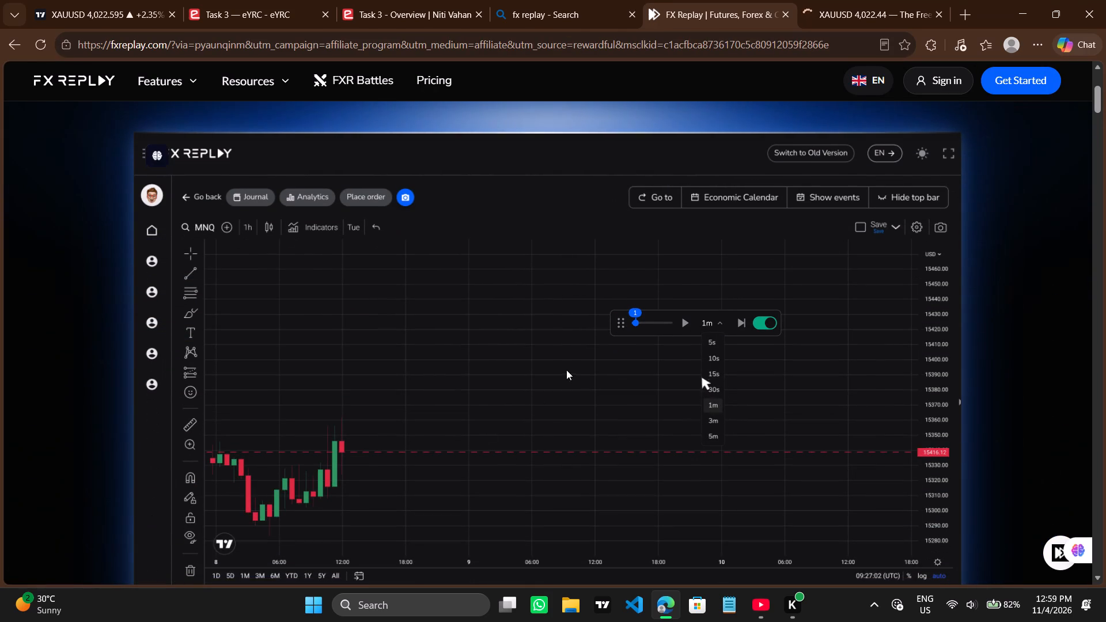
scroll(552, 373, down, 1)
scroll(552, 373, up, 2)
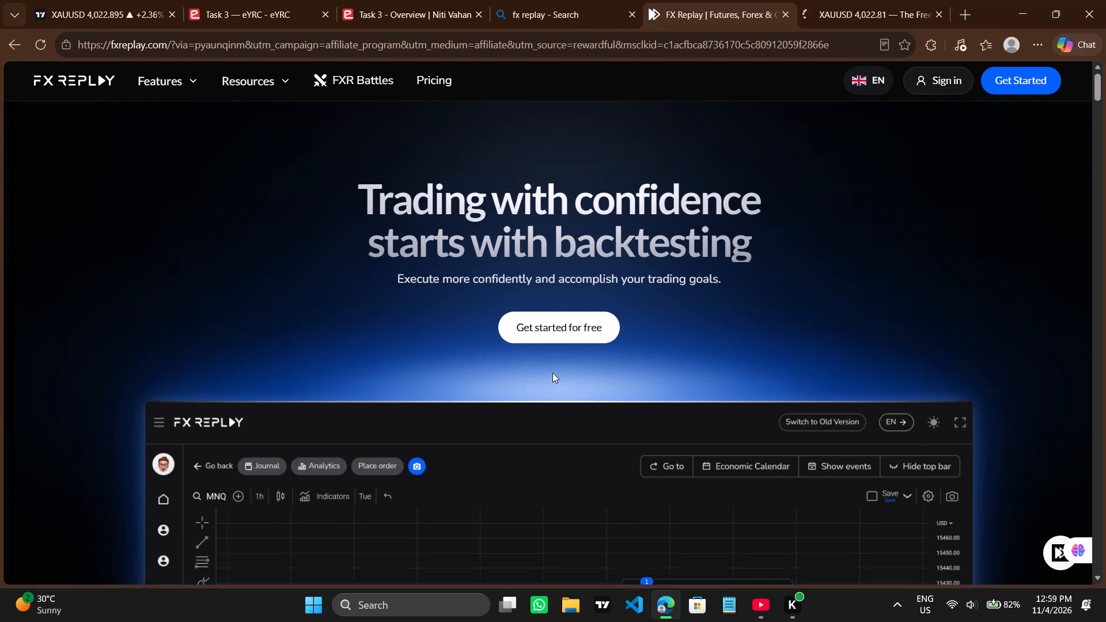
scroll(552, 373, up, 1)
scroll(564, 318, down, 6)
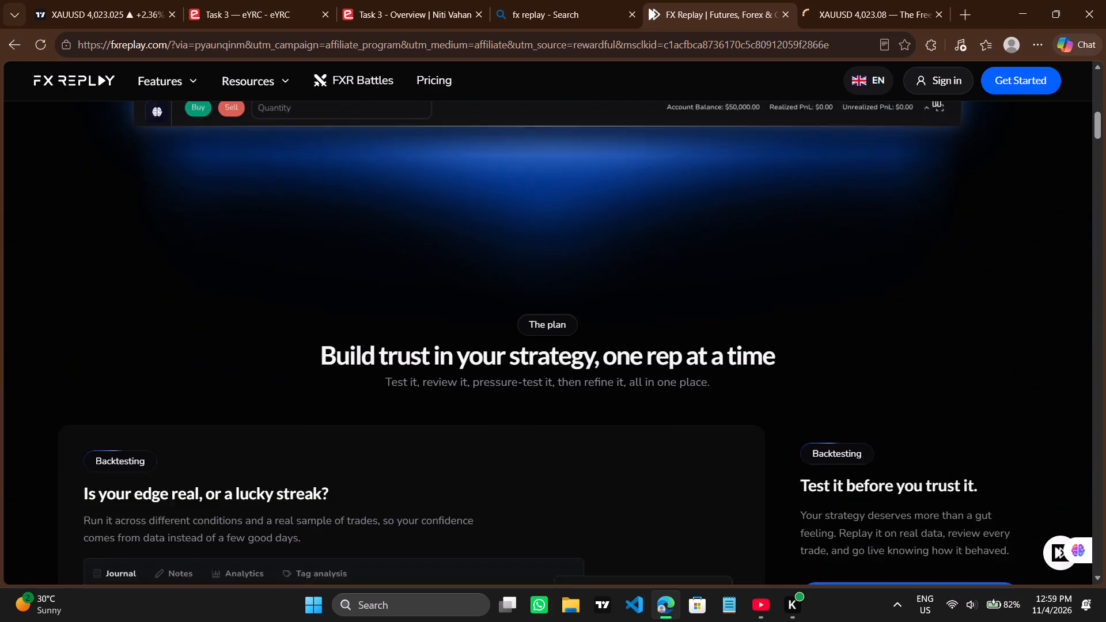
scroll(564, 318, down, 5)
scroll(564, 318, up, 8)
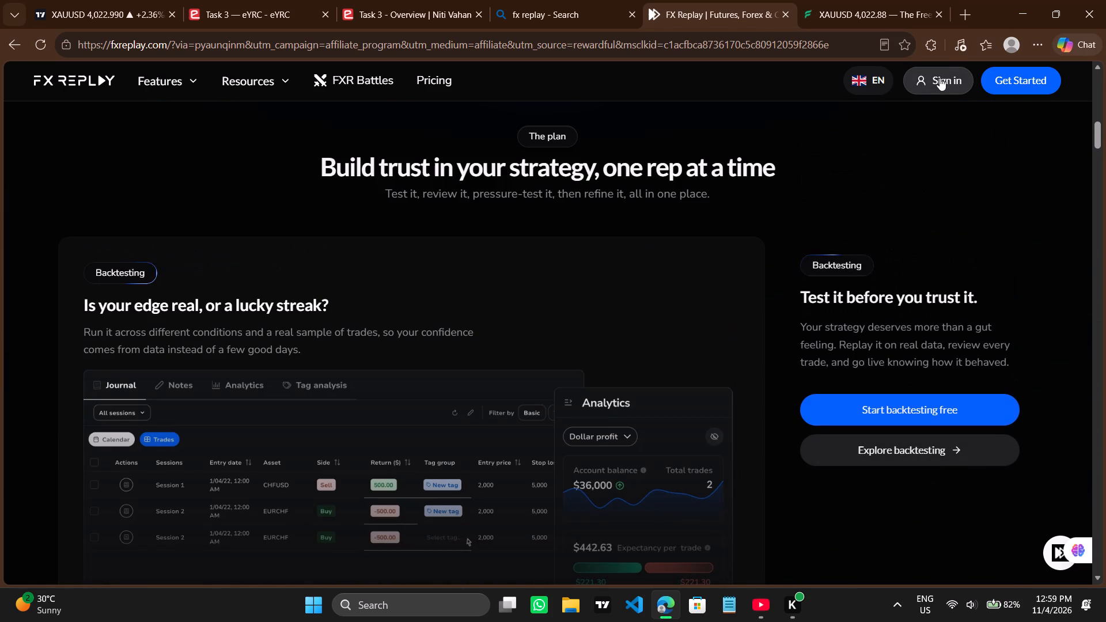
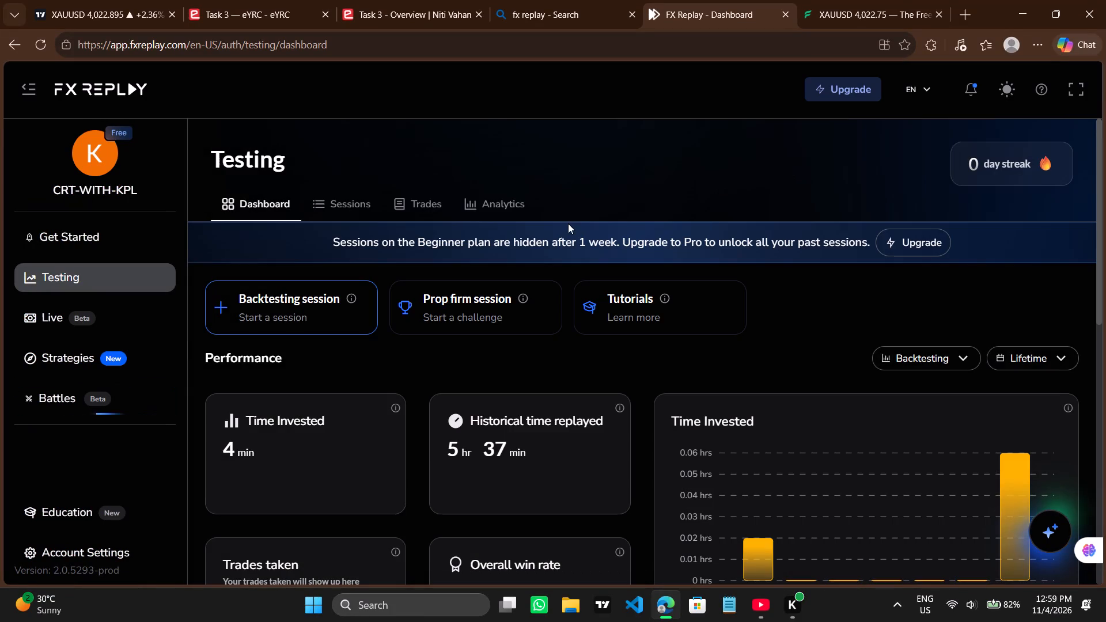
Start the "GHOST - MSNR" XAUUSD session from Recent Sessions on the Testing dashboard.
scroll(568, 223, down, 11)
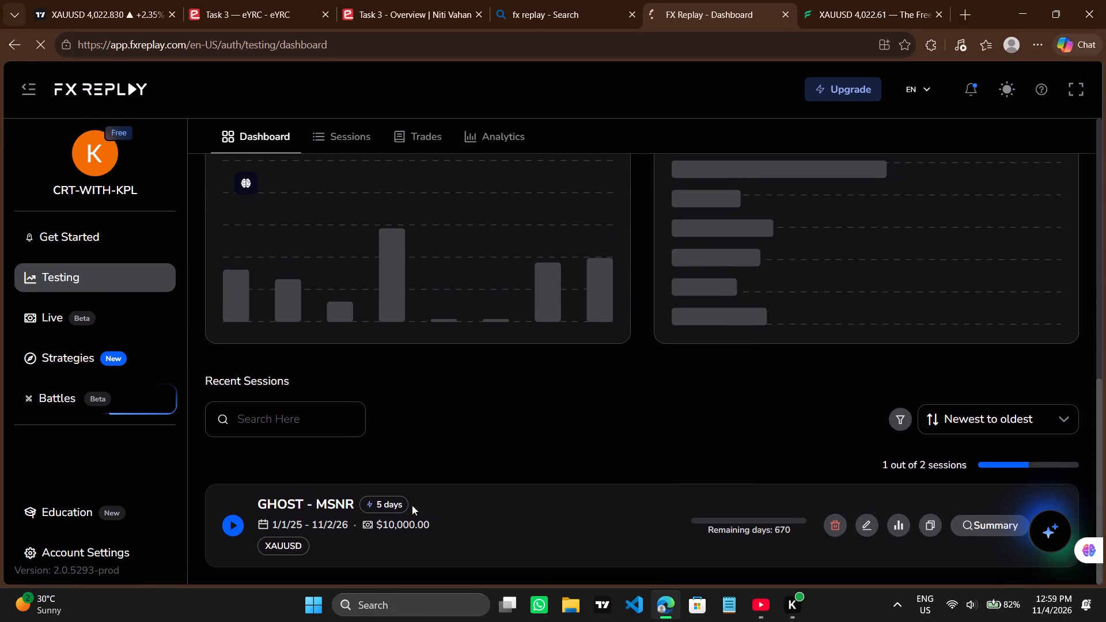
click(237, 533)
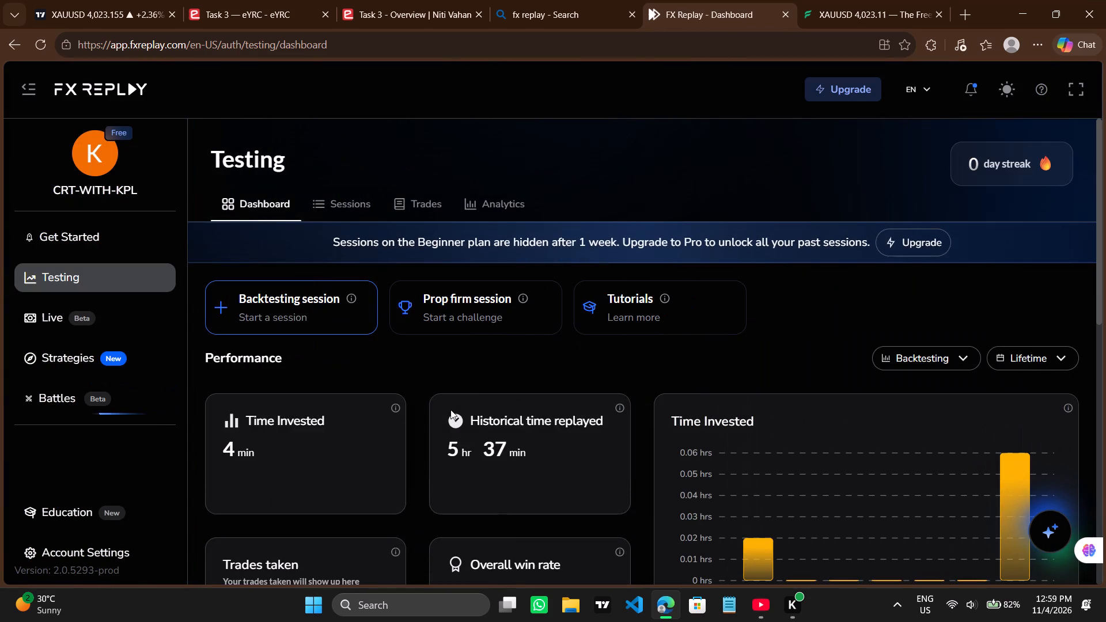
scroll(450, 409, down, 6)
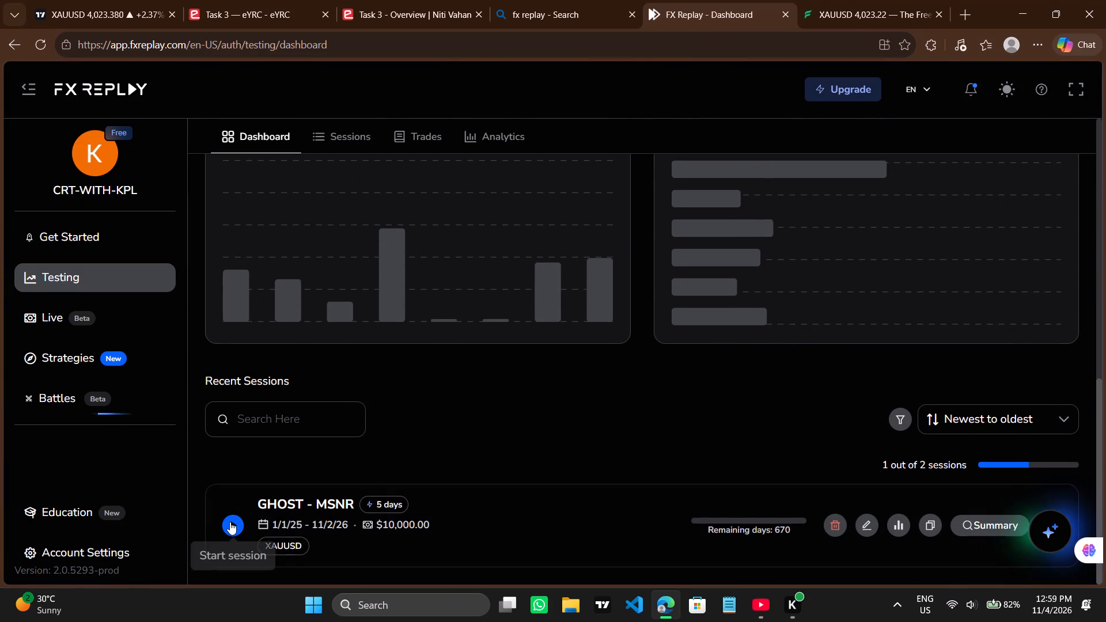
click(230, 522)
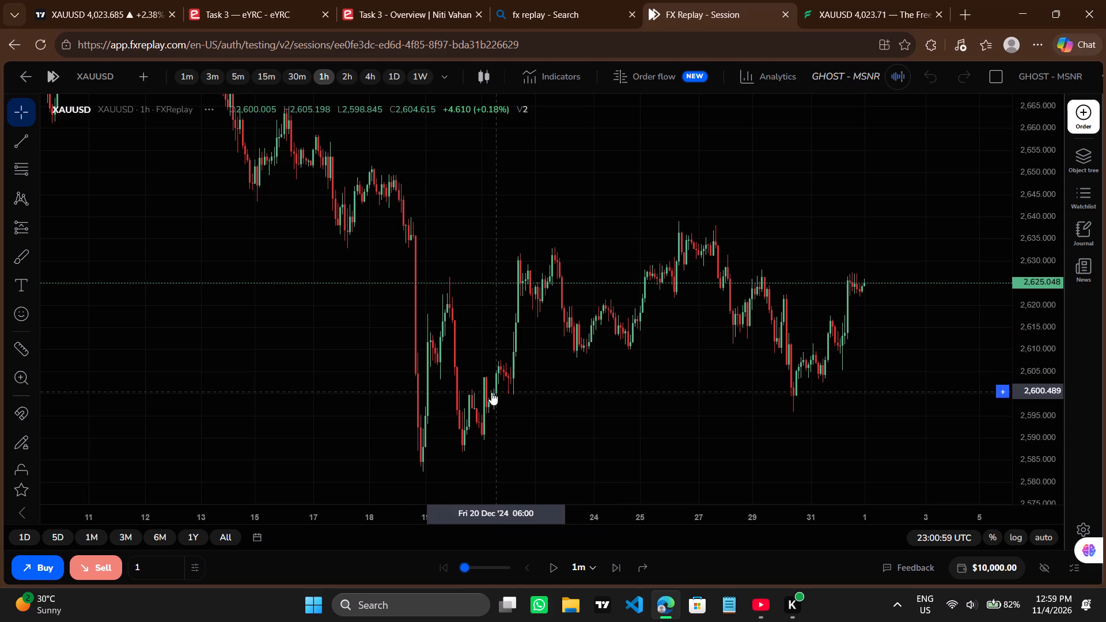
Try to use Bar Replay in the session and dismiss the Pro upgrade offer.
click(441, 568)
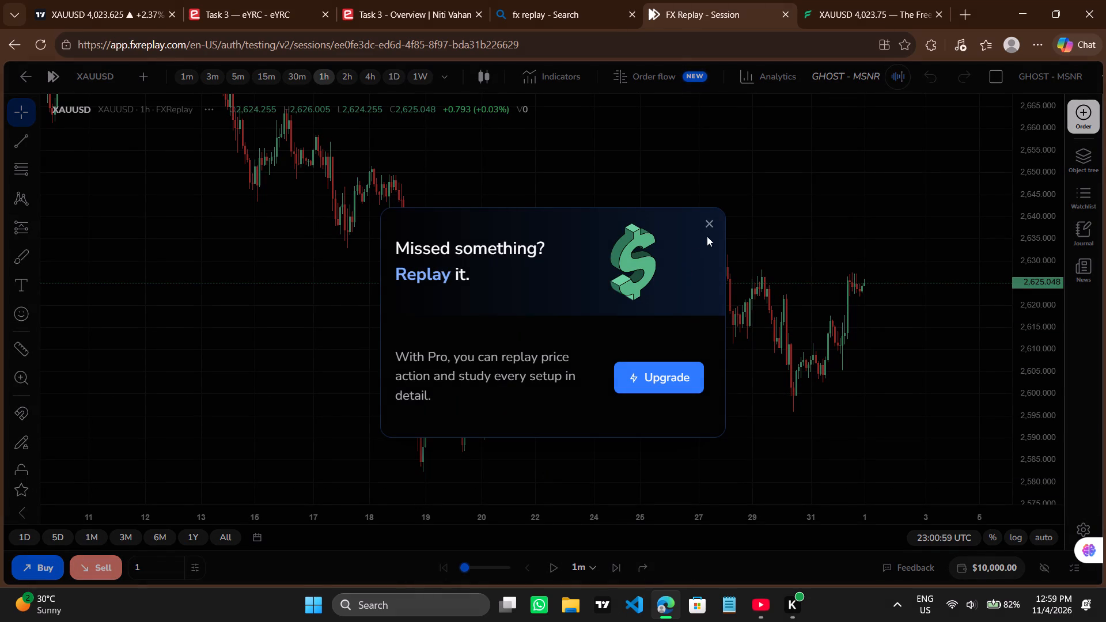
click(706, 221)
Search the indicator library for "sess".
drag(893, 293, 769, 333)
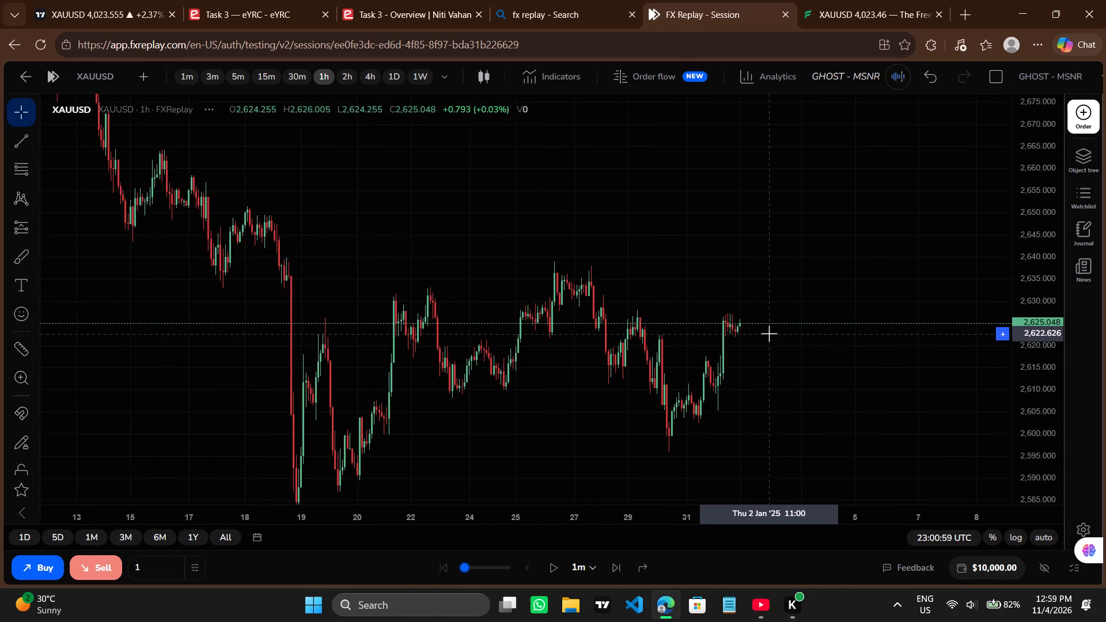
scroll(769, 333, up, 2)
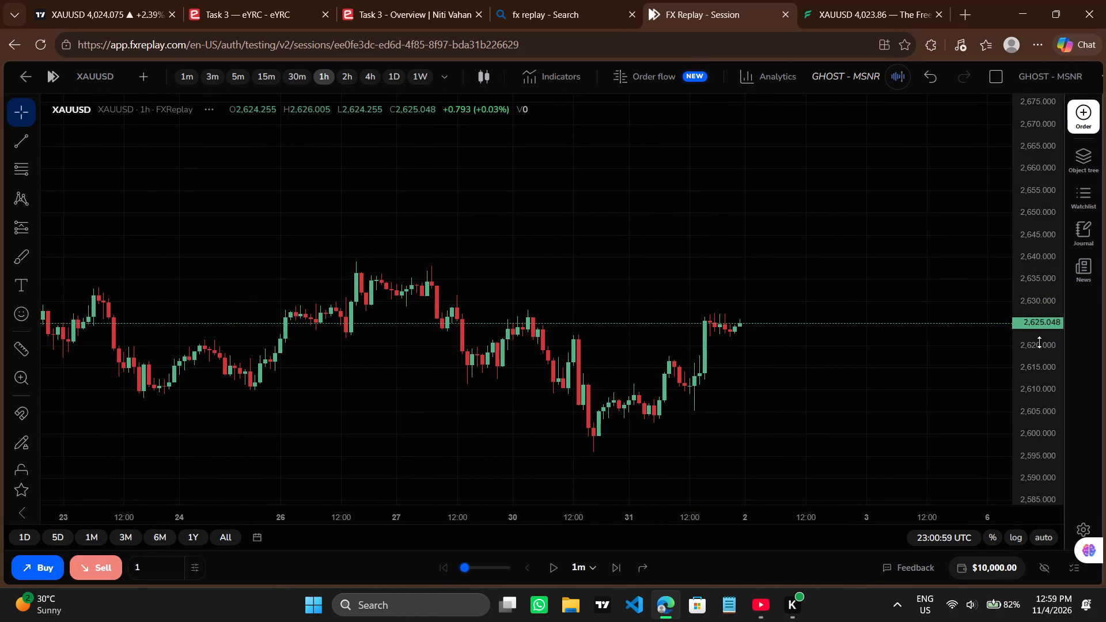
drag(1043, 362, 996, 159)
drag(848, 362, 826, 248)
scroll(826, 248, up, 1)
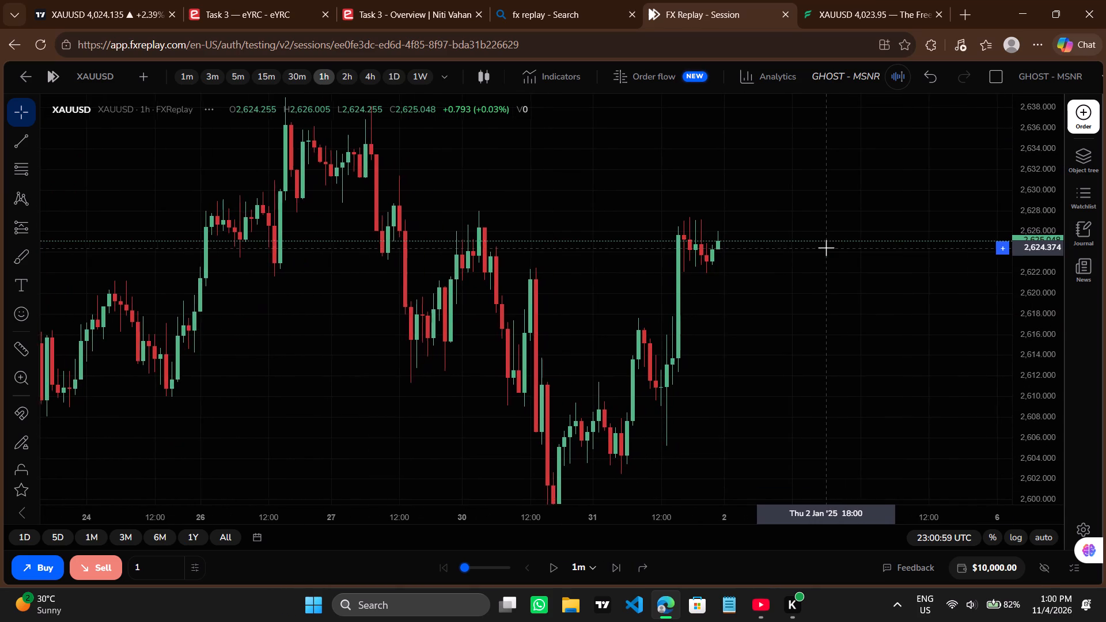
drag(779, 323, 668, 298)
click(565, 79)
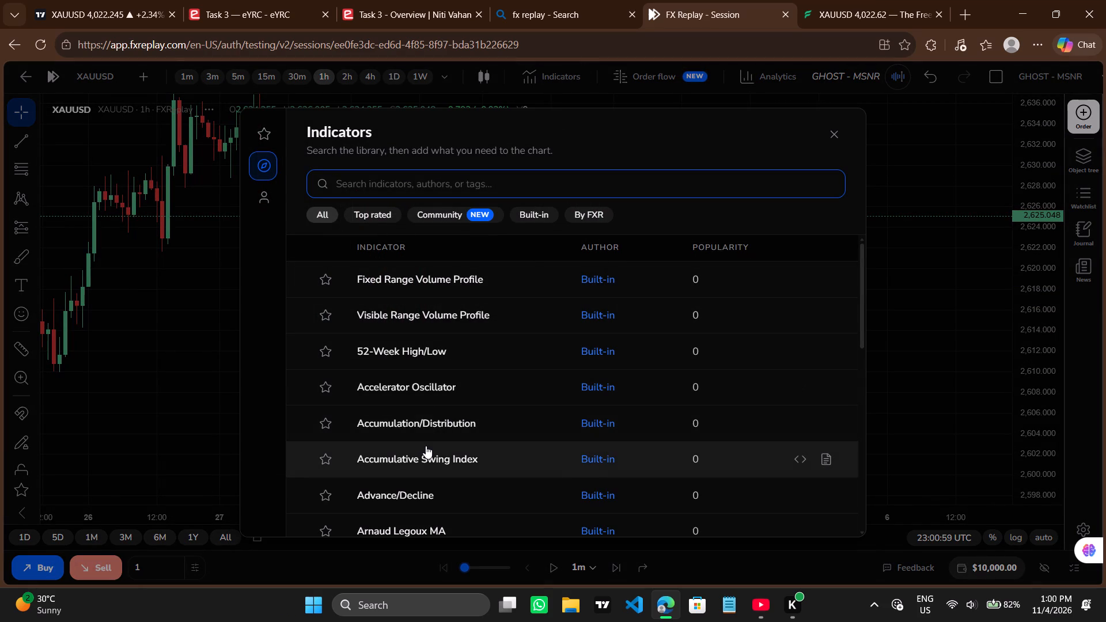
text(sess)
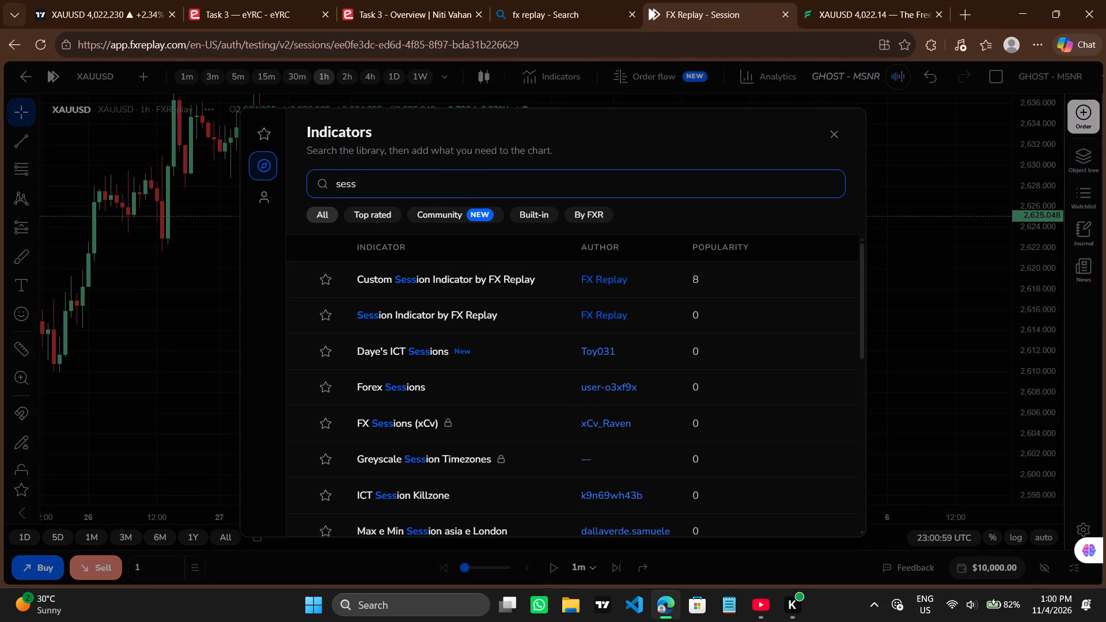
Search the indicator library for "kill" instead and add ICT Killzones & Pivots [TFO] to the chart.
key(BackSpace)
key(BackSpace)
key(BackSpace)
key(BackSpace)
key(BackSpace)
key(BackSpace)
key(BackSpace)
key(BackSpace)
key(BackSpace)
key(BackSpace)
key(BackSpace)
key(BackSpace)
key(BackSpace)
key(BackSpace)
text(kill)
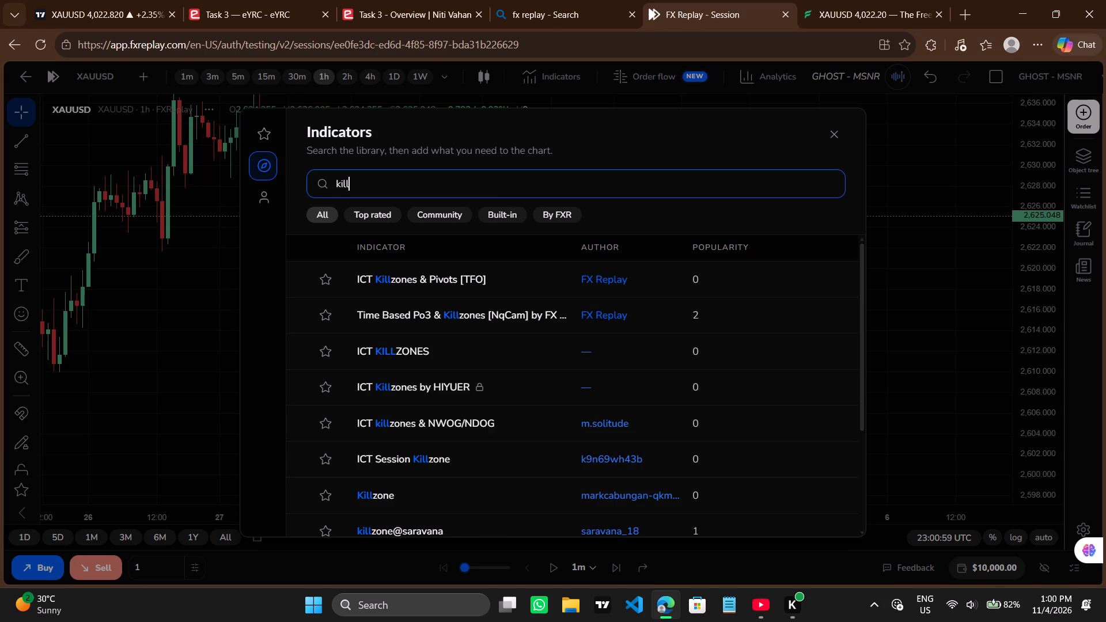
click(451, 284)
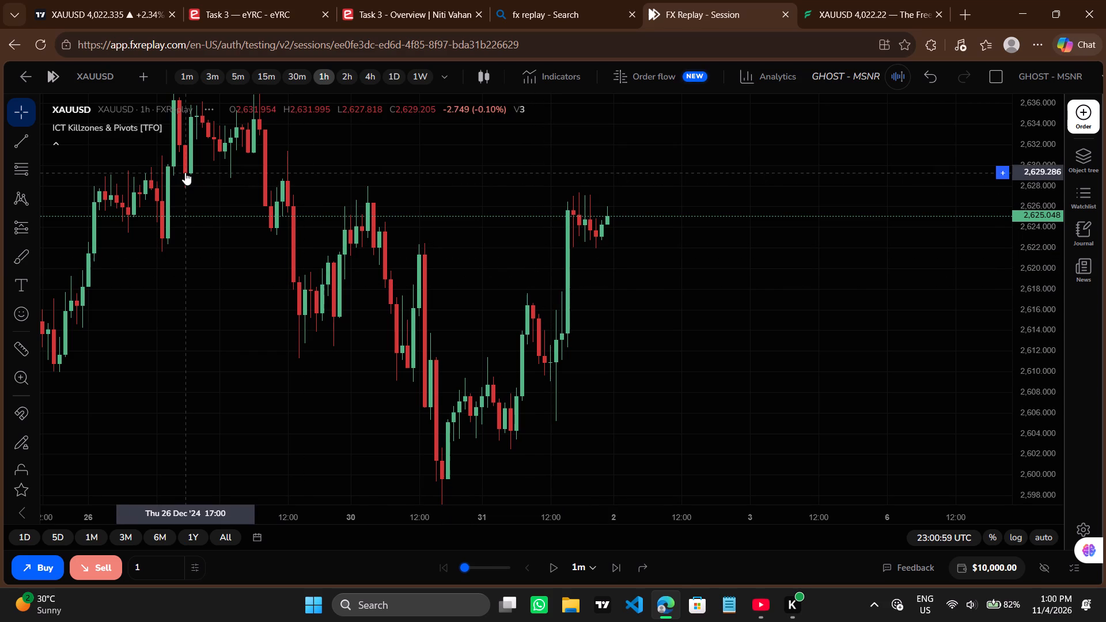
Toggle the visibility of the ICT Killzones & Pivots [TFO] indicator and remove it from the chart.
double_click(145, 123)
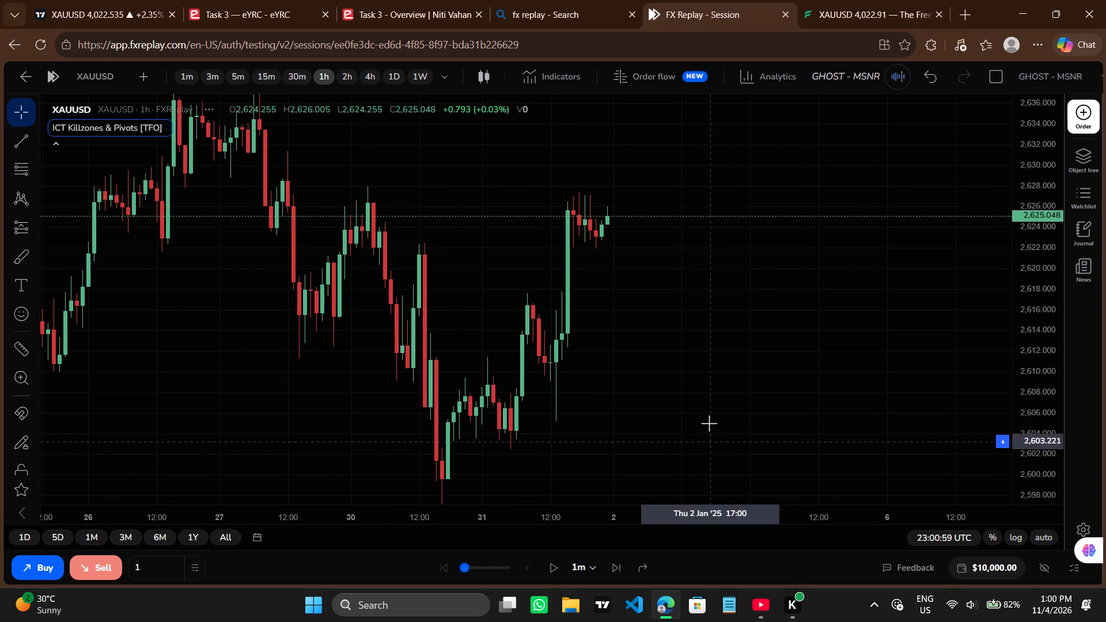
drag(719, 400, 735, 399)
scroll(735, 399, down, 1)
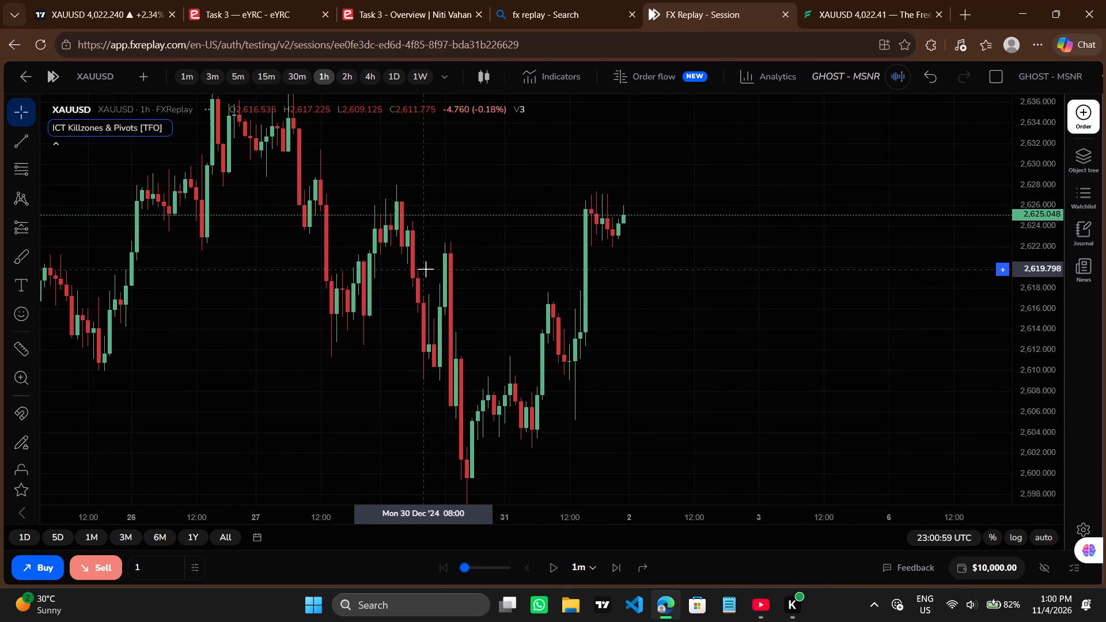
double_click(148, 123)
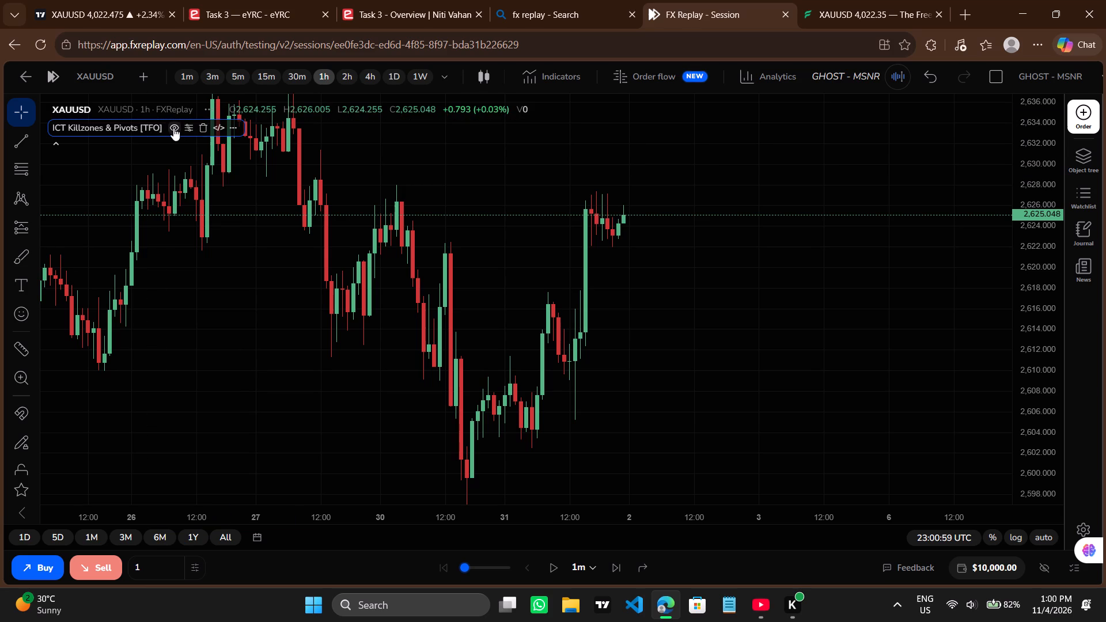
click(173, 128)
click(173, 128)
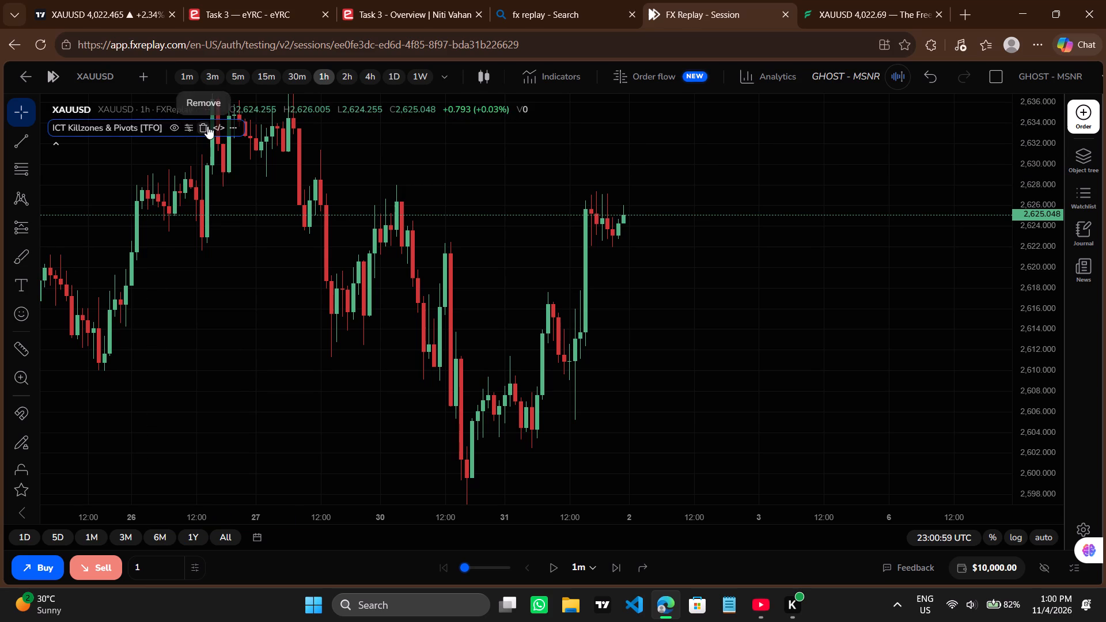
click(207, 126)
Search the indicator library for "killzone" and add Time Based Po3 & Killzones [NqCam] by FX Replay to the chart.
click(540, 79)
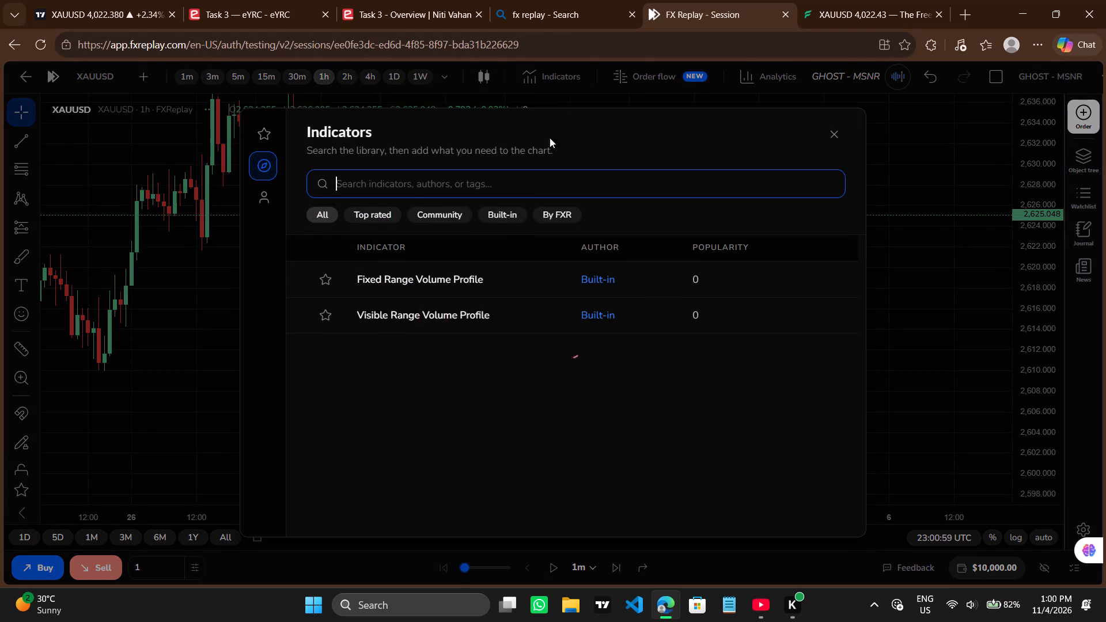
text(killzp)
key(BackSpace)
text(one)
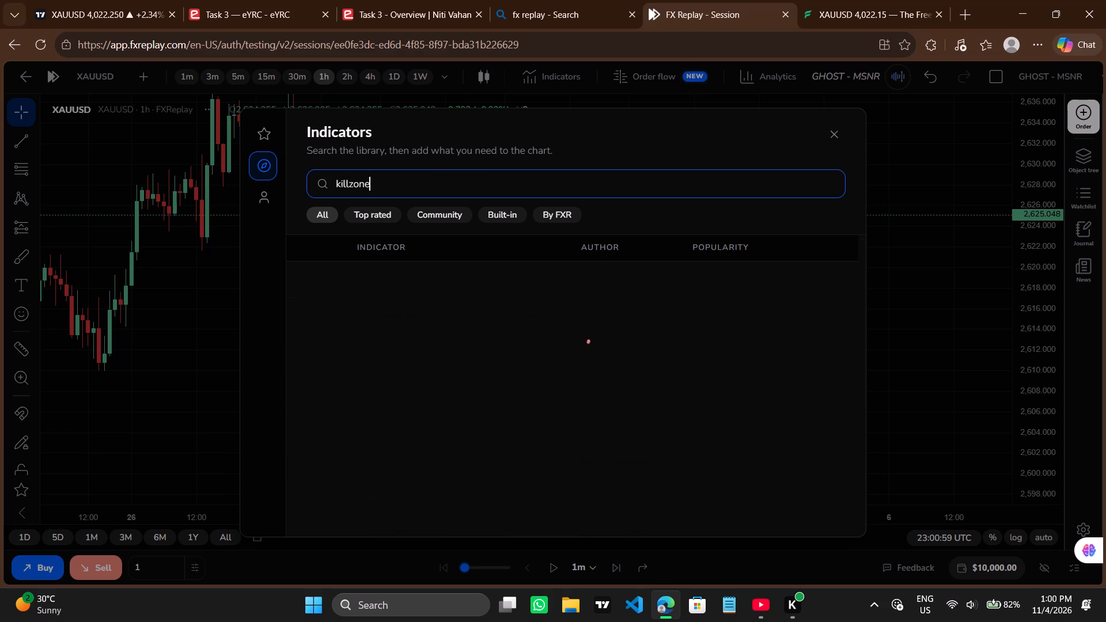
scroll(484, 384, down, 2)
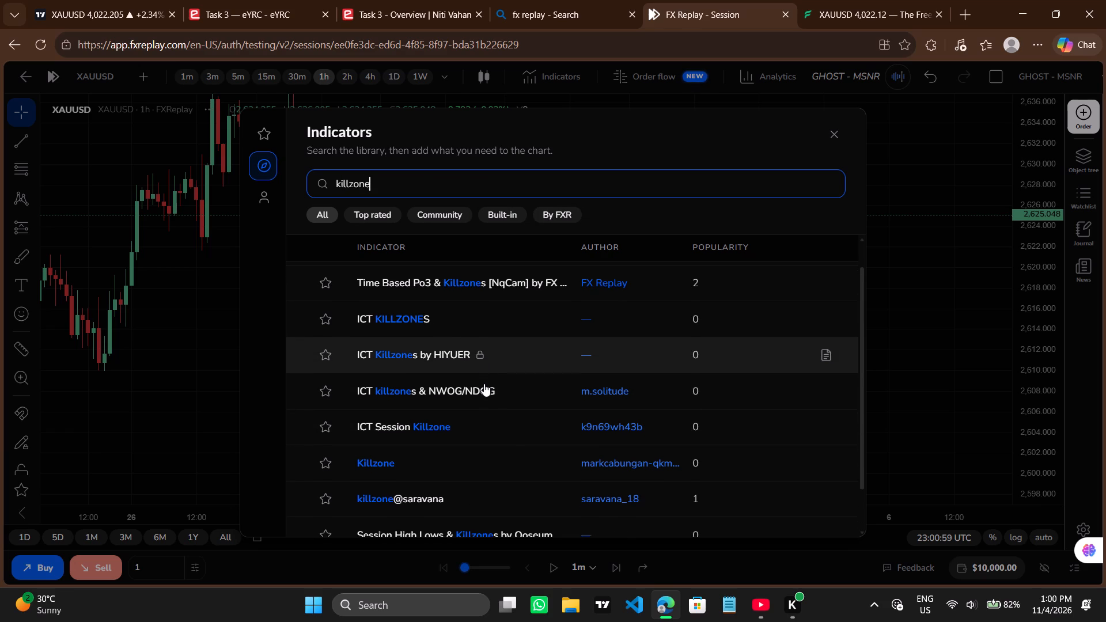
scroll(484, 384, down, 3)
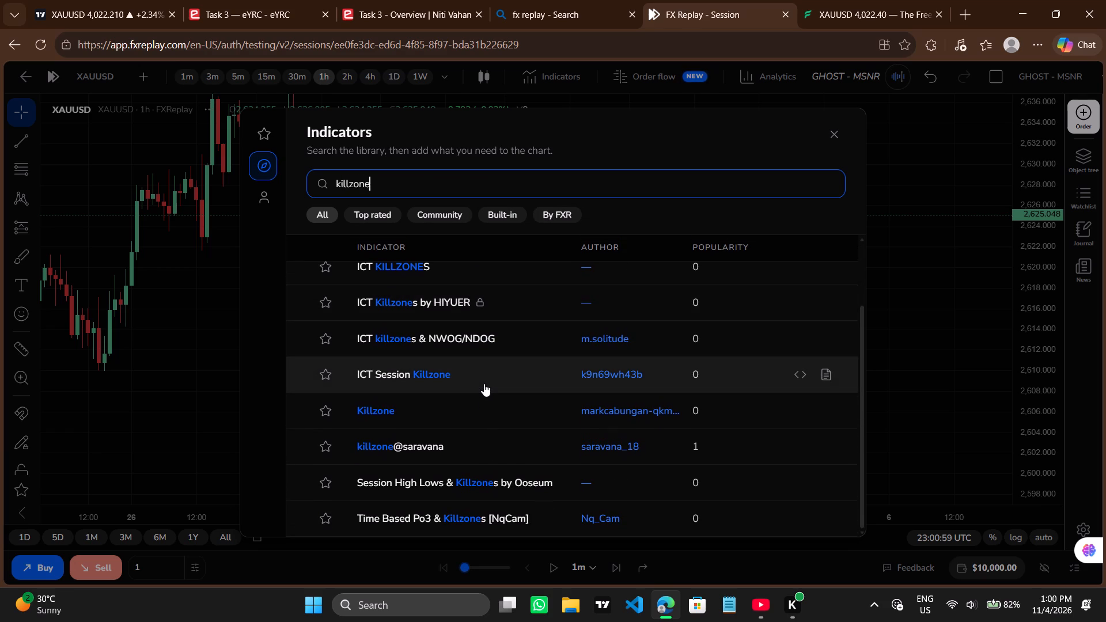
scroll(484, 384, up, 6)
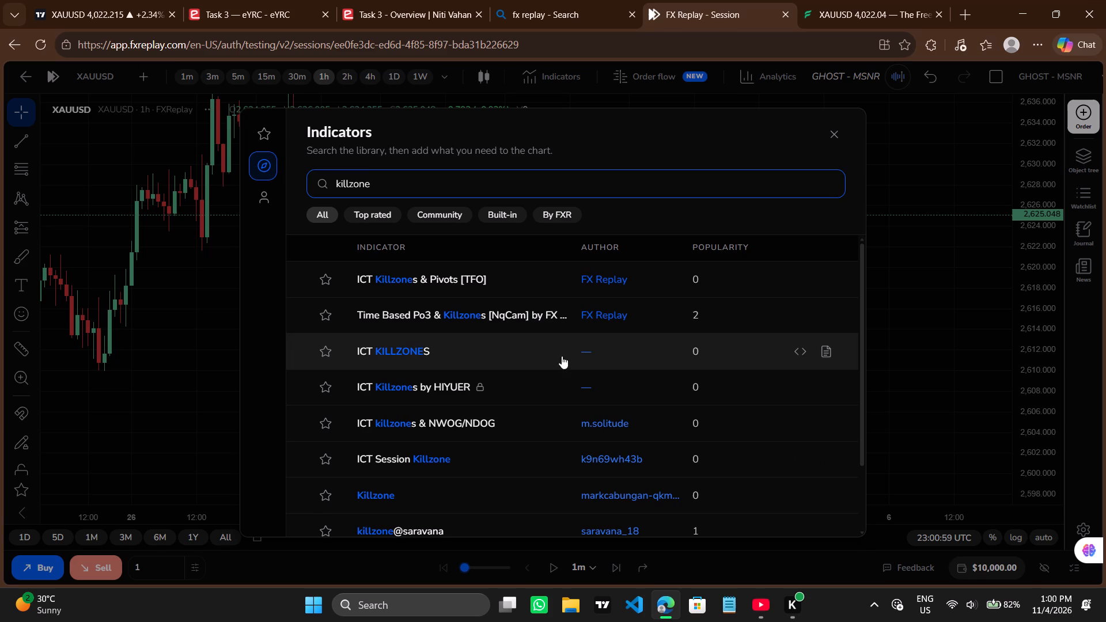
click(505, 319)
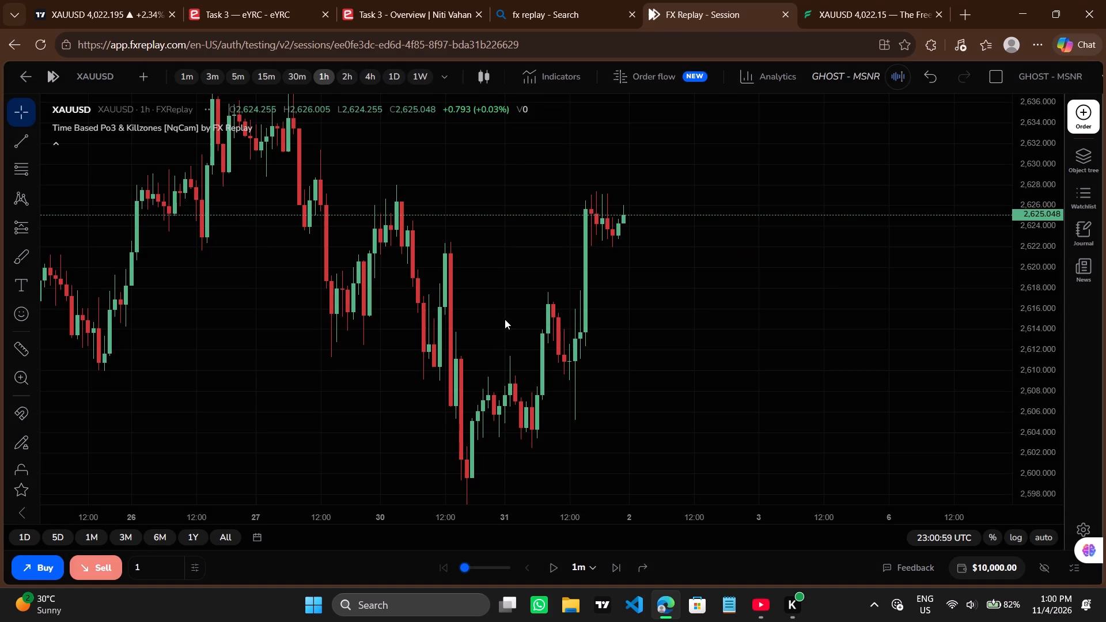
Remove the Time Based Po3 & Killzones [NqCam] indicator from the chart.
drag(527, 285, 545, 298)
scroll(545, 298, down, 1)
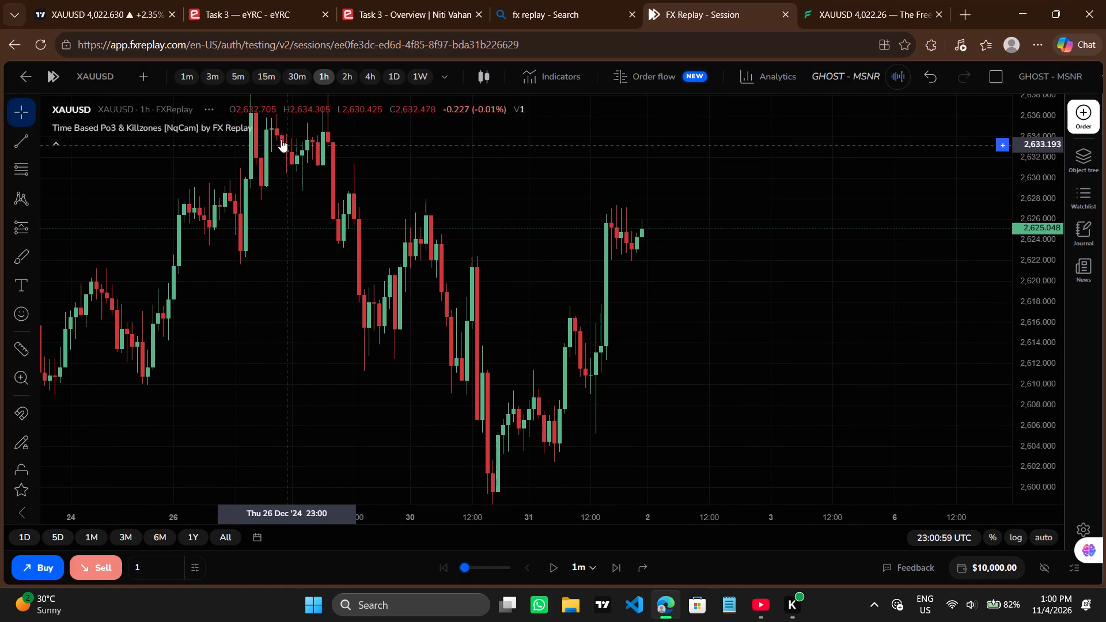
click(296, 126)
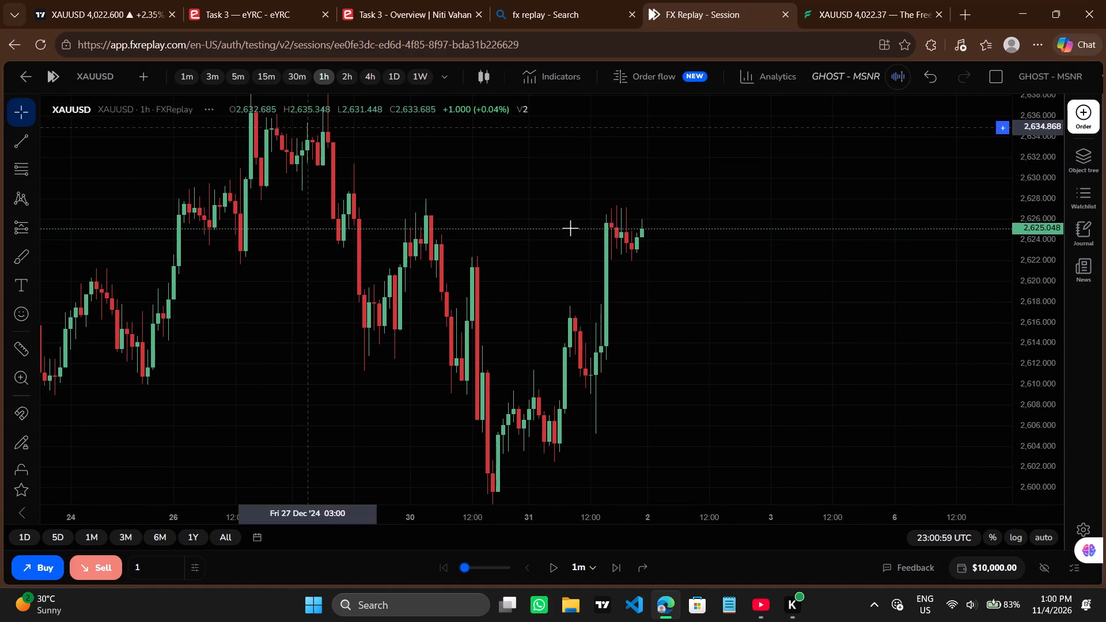
Set the chart's time zone to a UTC-5 city.
drag(760, 329, 729, 290)
scroll(729, 290, up, 1)
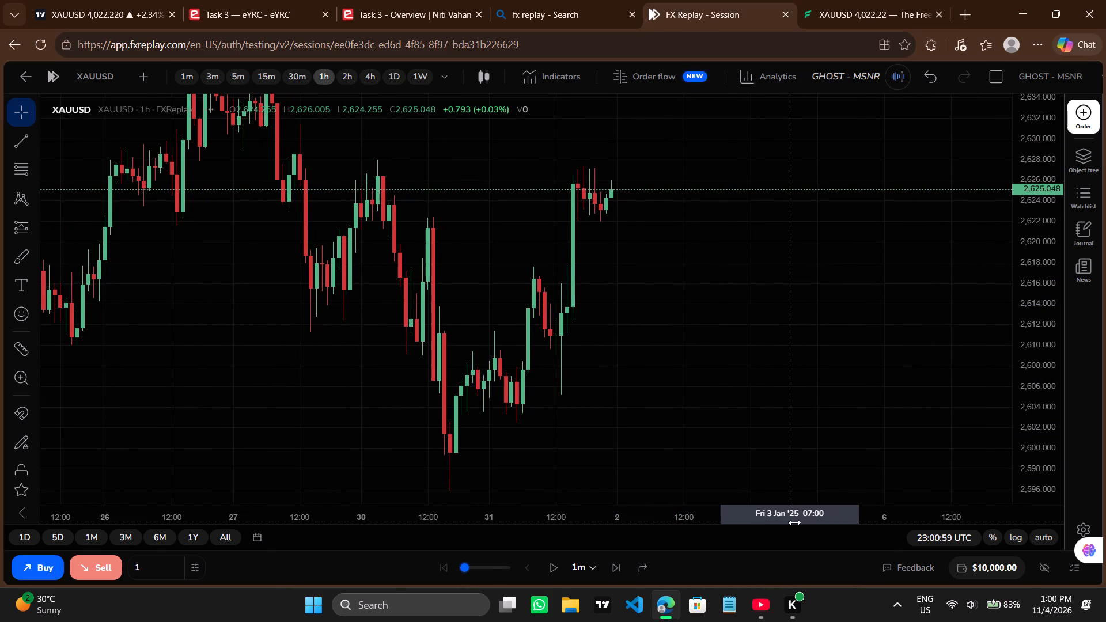
click(940, 539)
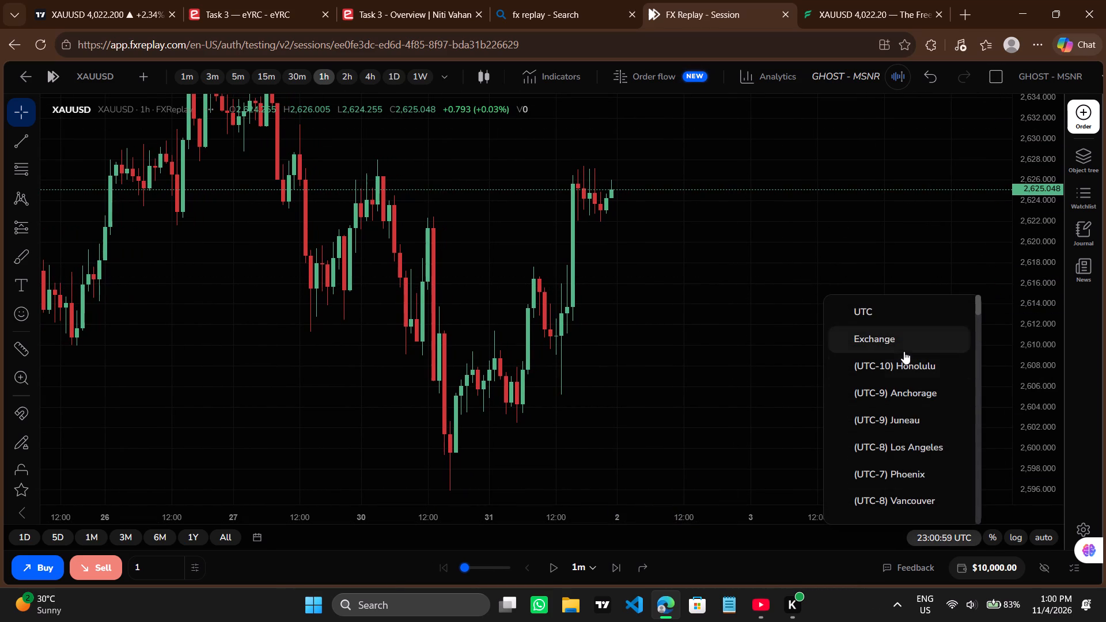
scroll(904, 351, up, 2)
scroll(904, 351, down, 4)
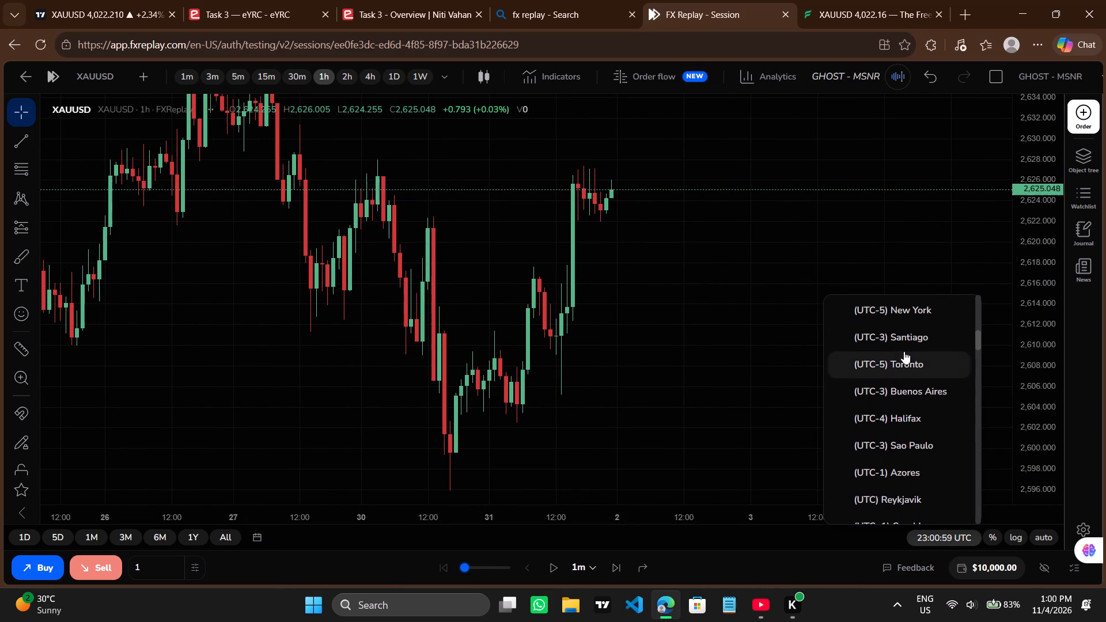
scroll(904, 351, up, 1)
click(906, 370)
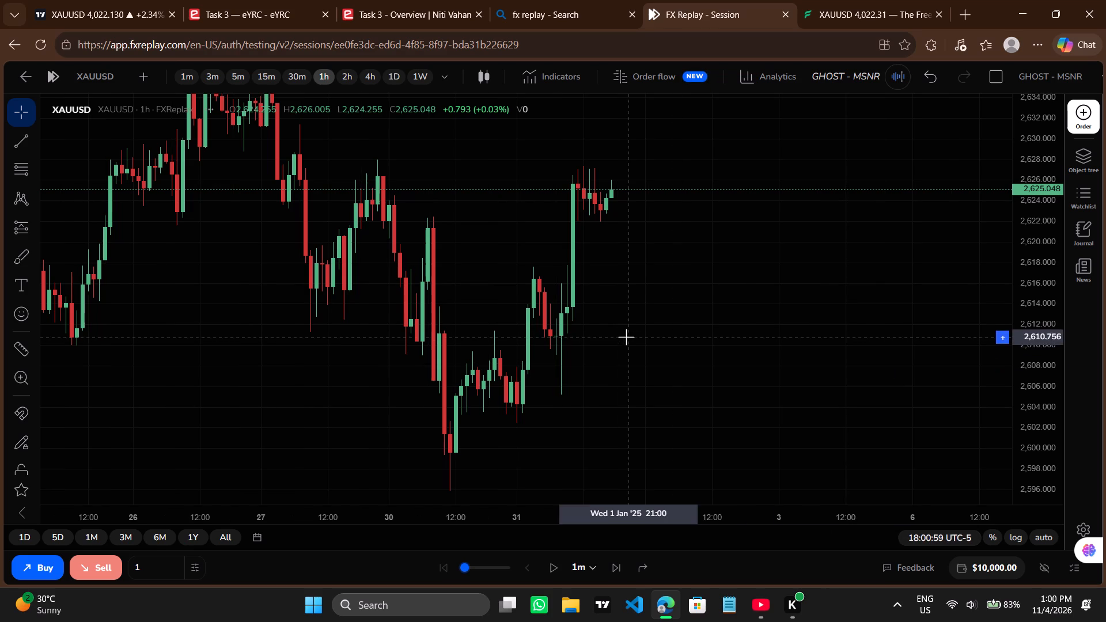
Mark Wed 1 Jan '25 19:00 and Thu 2 Jan '25 00:00 on the 1h chart with vertical lines.
drag(626, 337, 687, 362)
scroll(687, 362, down, 2)
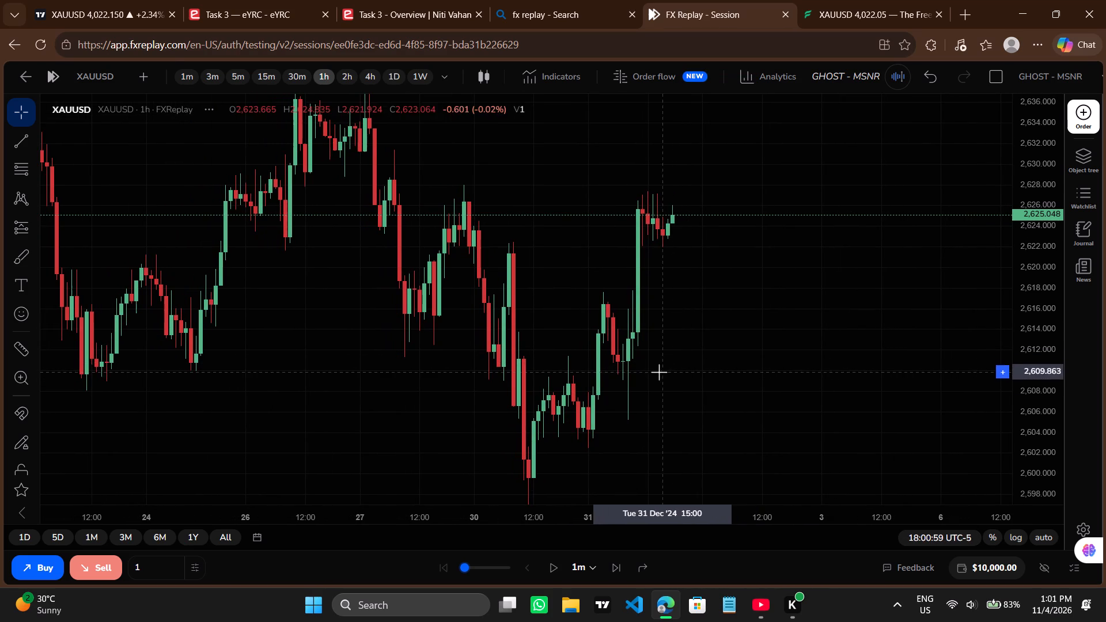
drag(649, 374, 720, 375)
scroll(720, 375, up, 1)
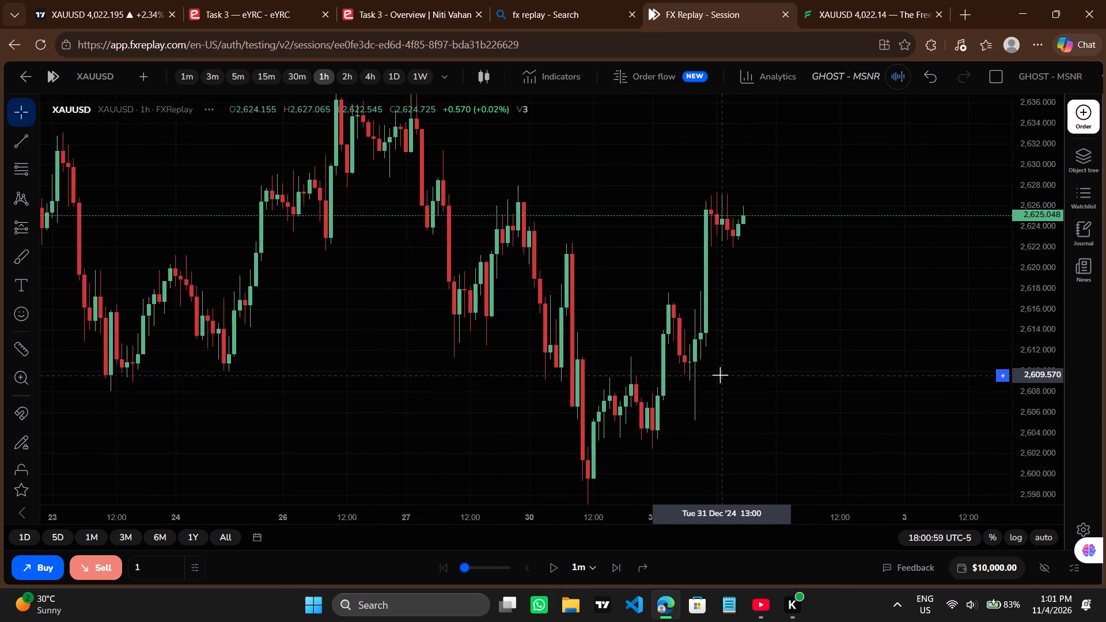
scroll(720, 375, up, 1)
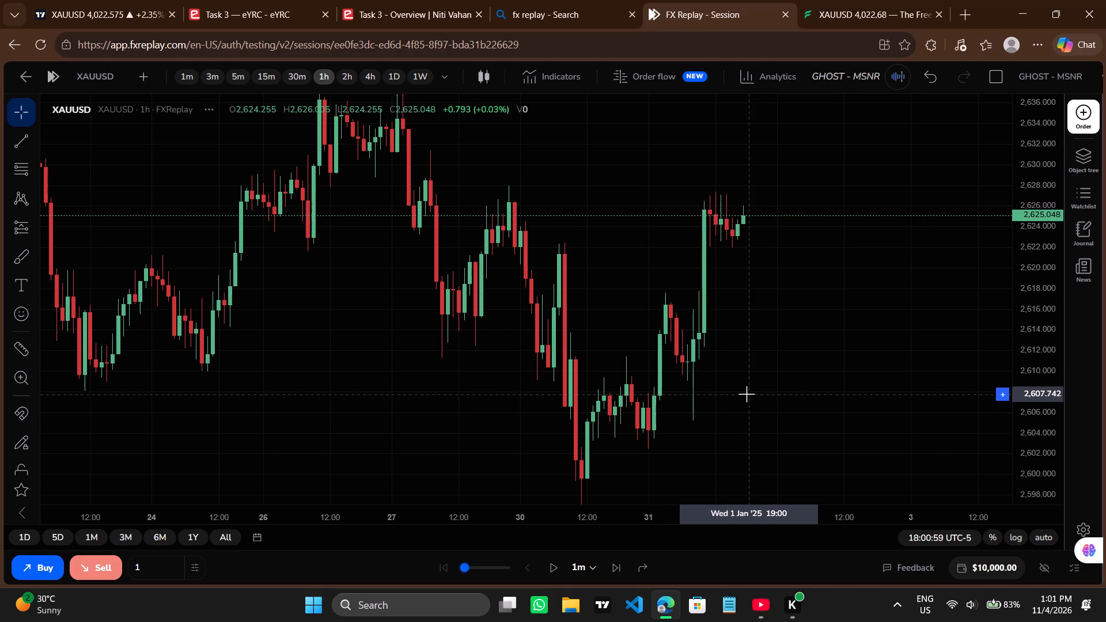
key(alt+v)
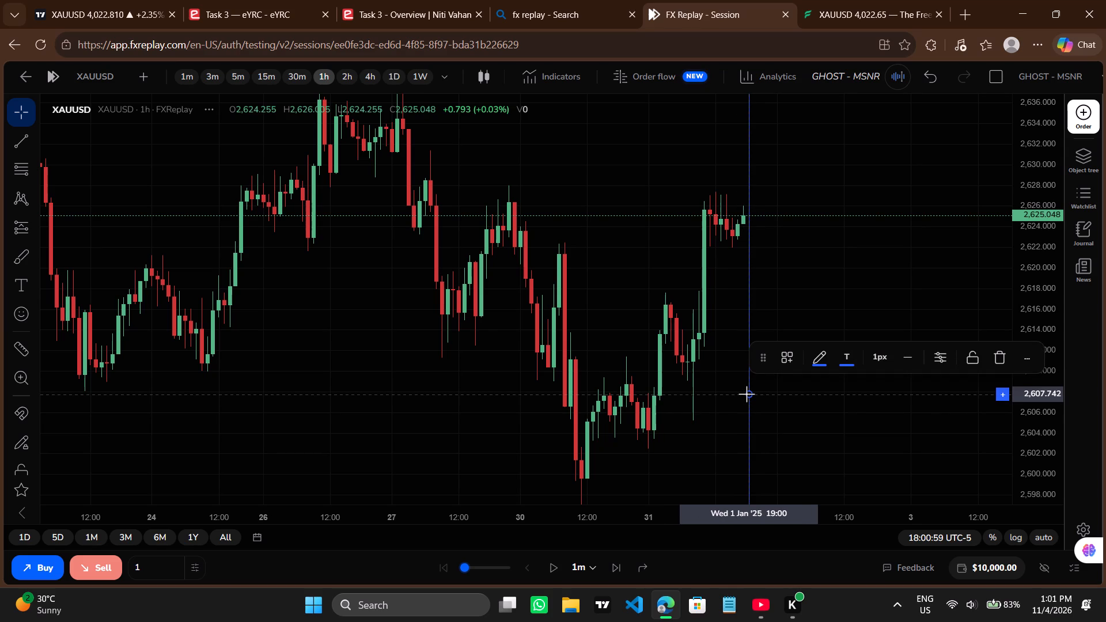
click(785, 413)
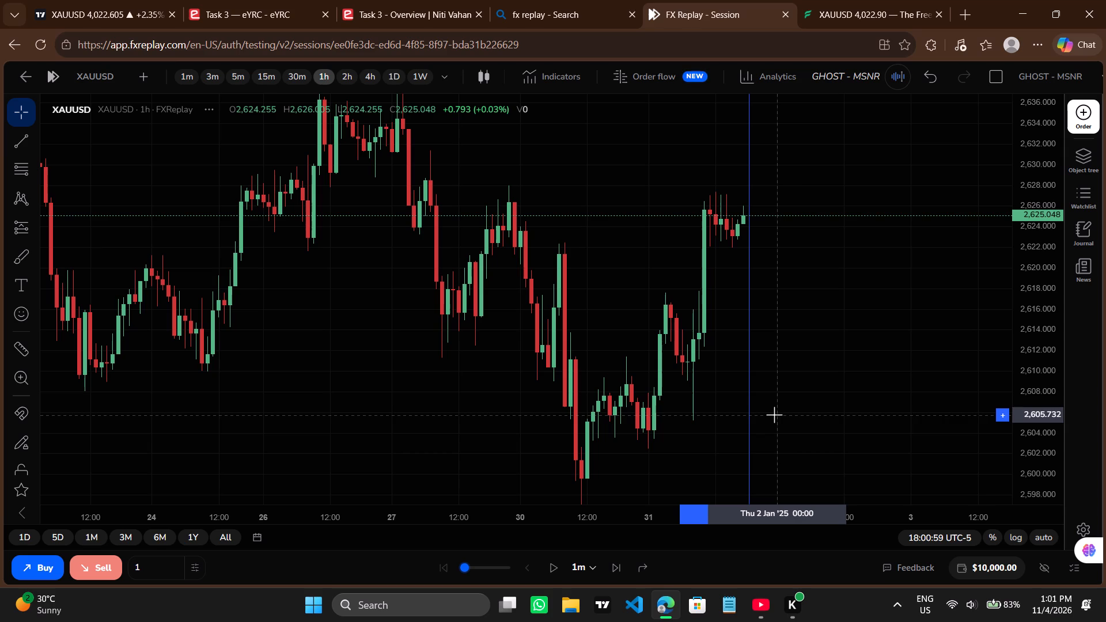
key(alt+v)
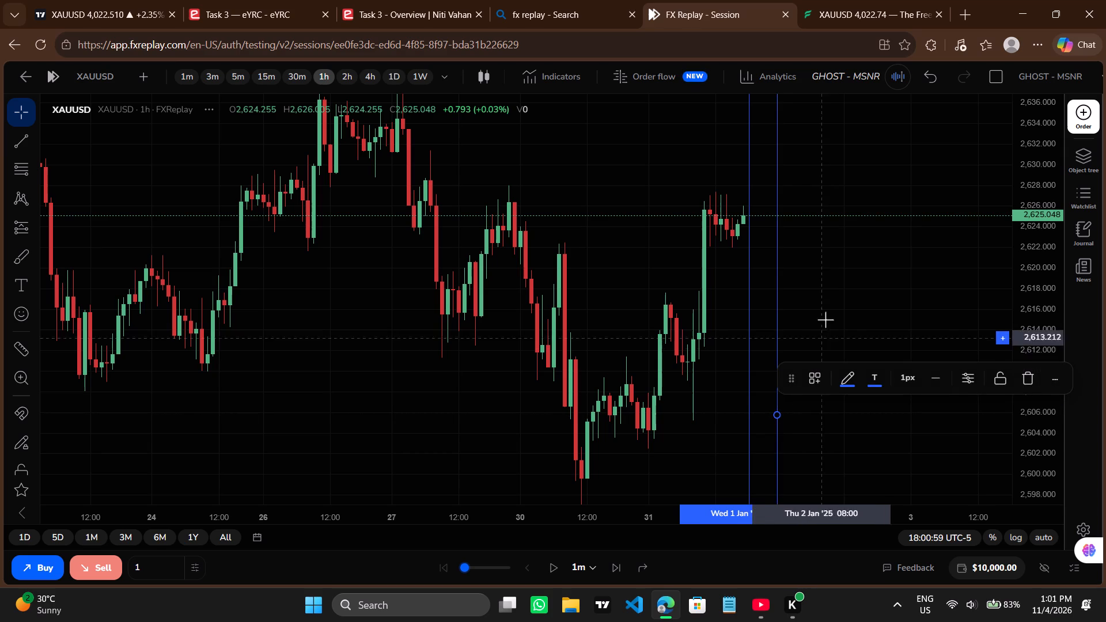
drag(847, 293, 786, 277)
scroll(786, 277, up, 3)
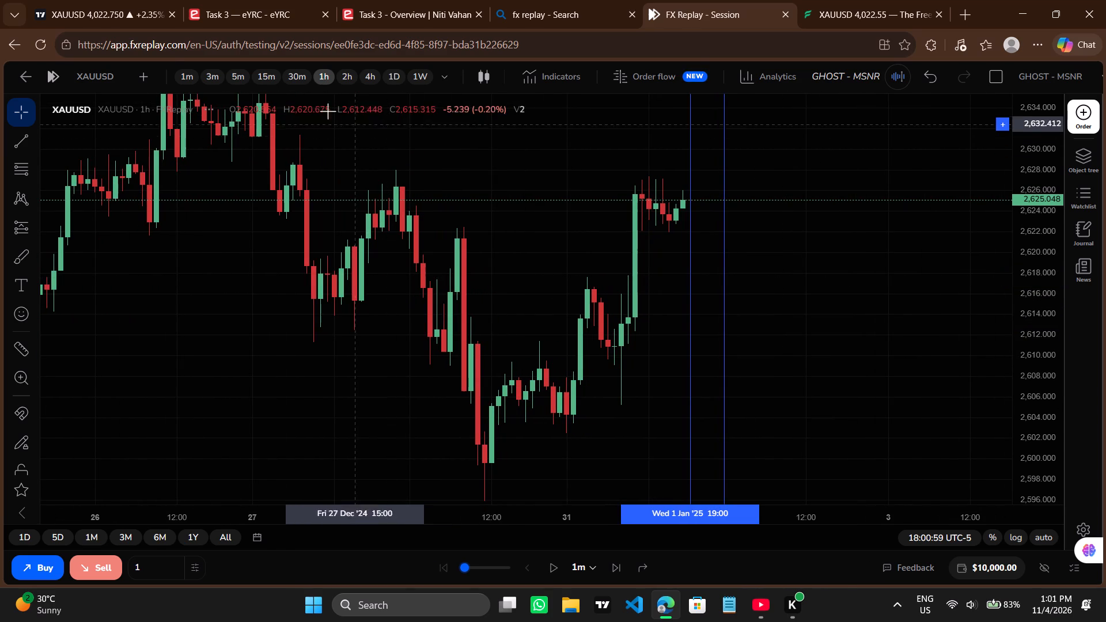
Switch the chart to the 15m timeframe and examine the recent candles alongside the two vertical session lines.
click(268, 82)
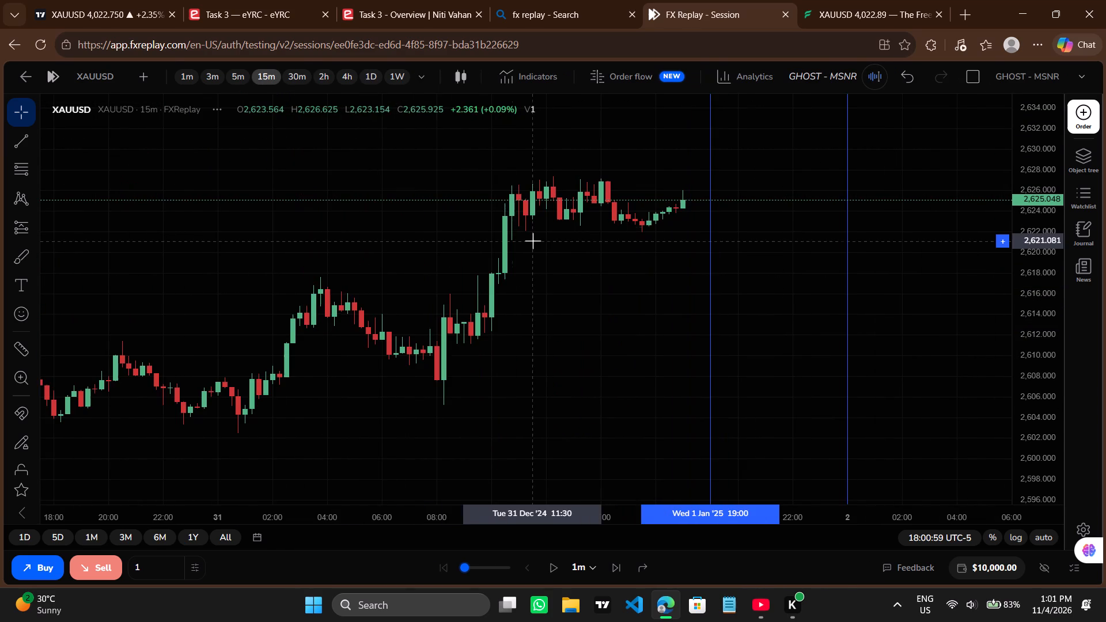
scroll(533, 241, down, 4)
drag(1033, 355, 1003, 148)
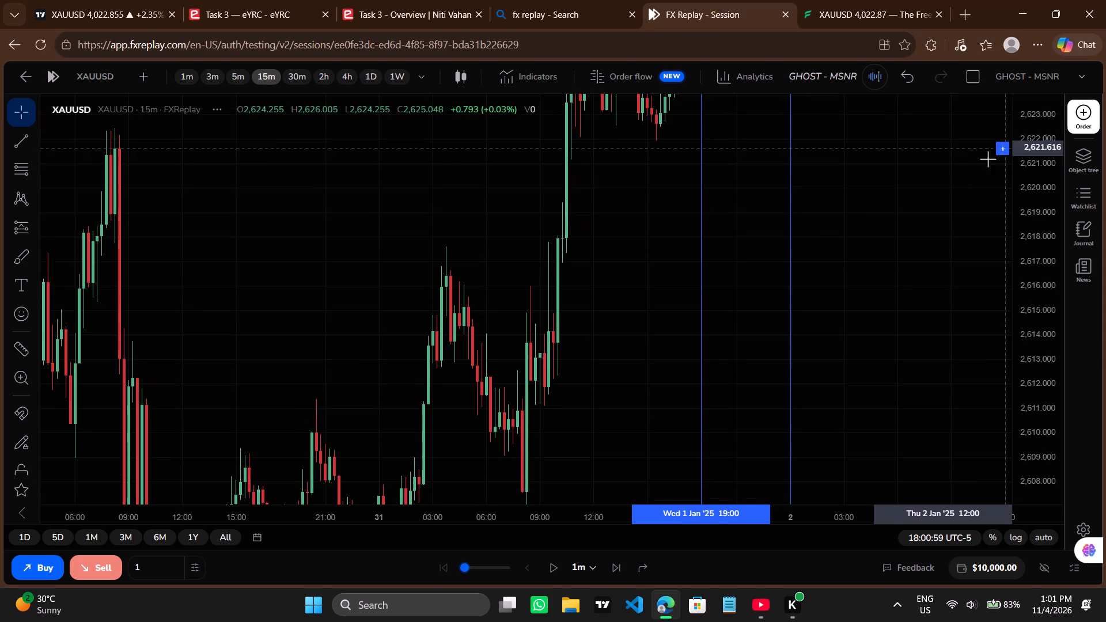
drag(899, 255, 867, 445)
scroll(867, 445, up, 2)
drag(862, 379, 791, 361)
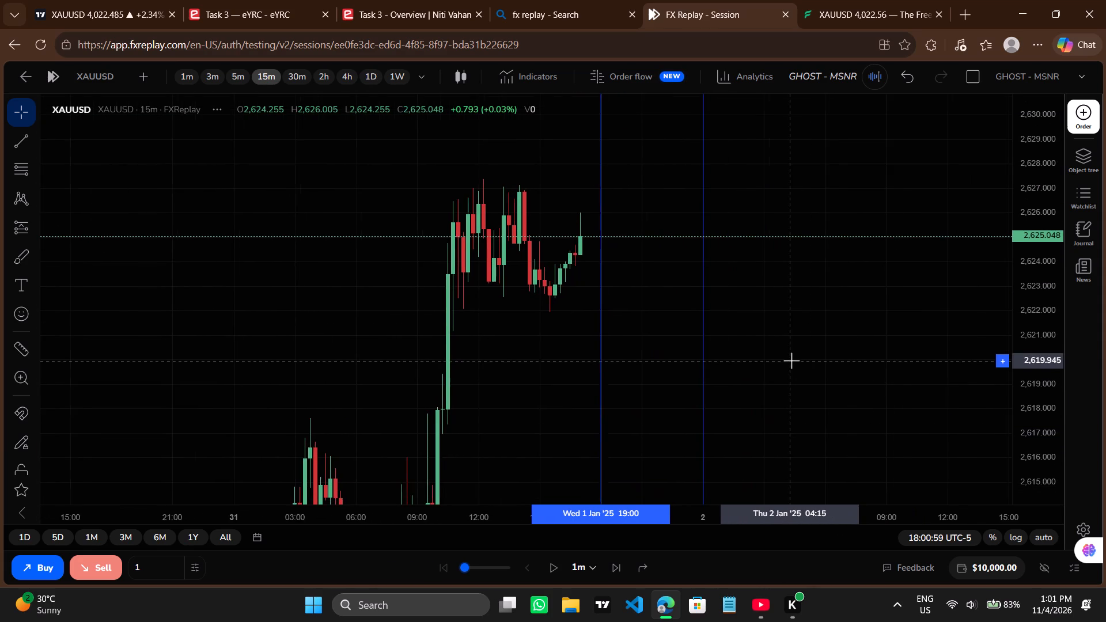
scroll(791, 361, up, 1)
drag(795, 297, 806, 245)
drag(806, 245, 824, 233)
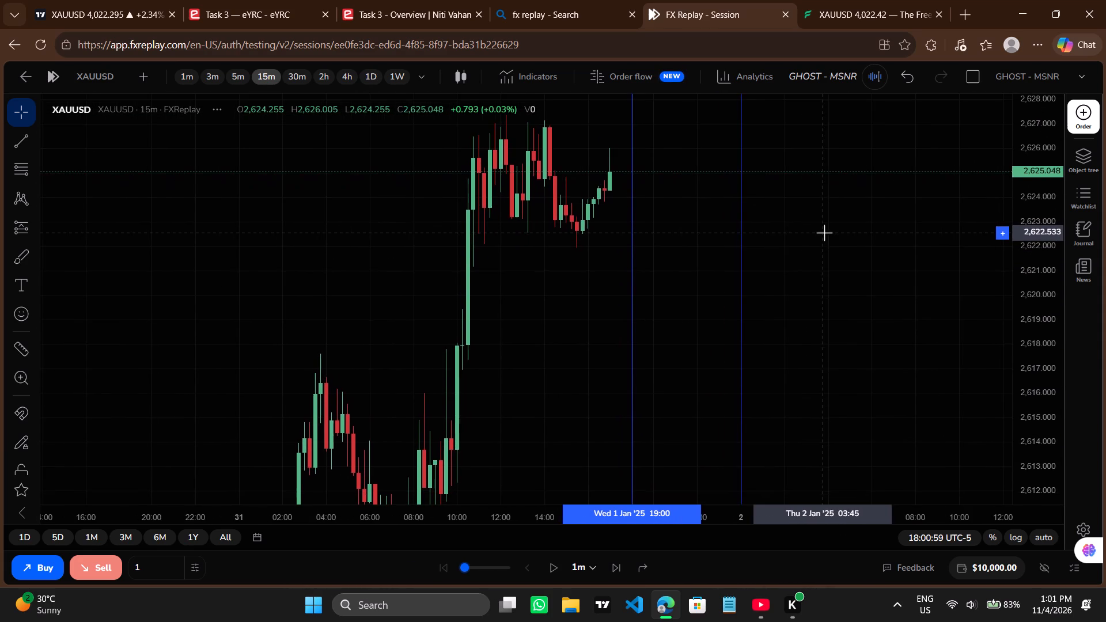
drag(798, 267, 791, 253)
scroll(791, 253, up, 2)
drag(791, 253, 797, 184)
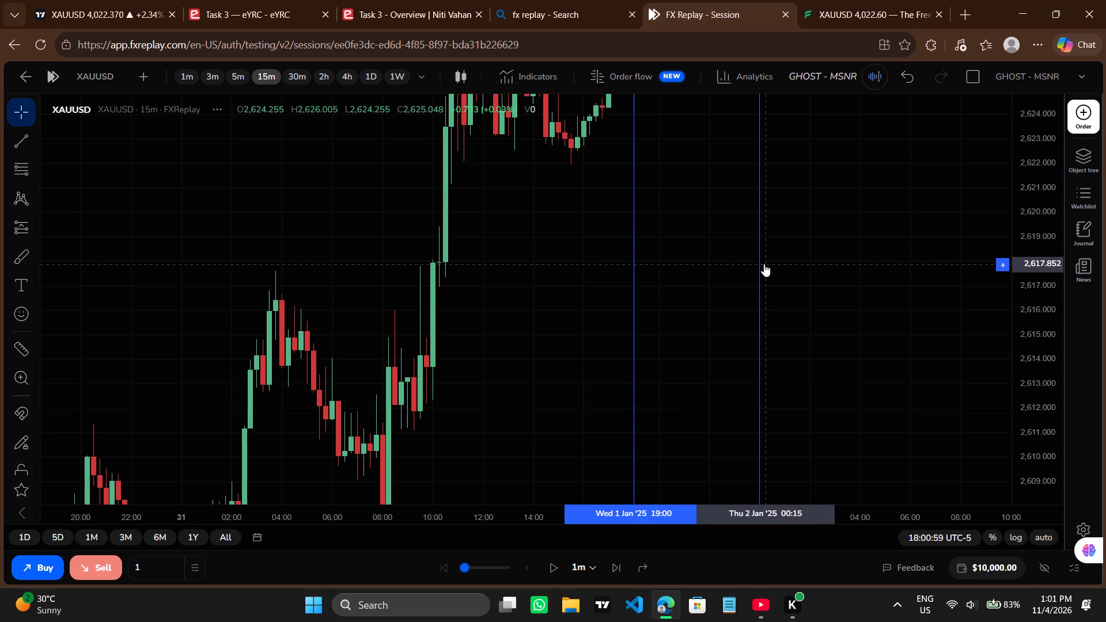
drag(764, 264, 644, 261)
drag(711, 265, 695, 263)
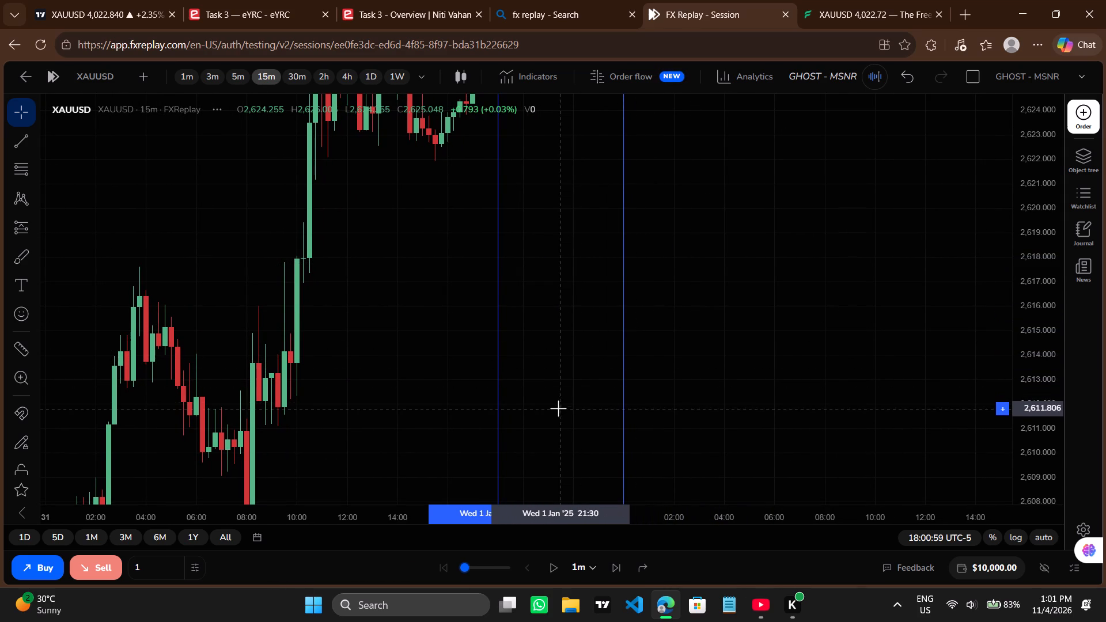
scroll(561, 404, down, 1)
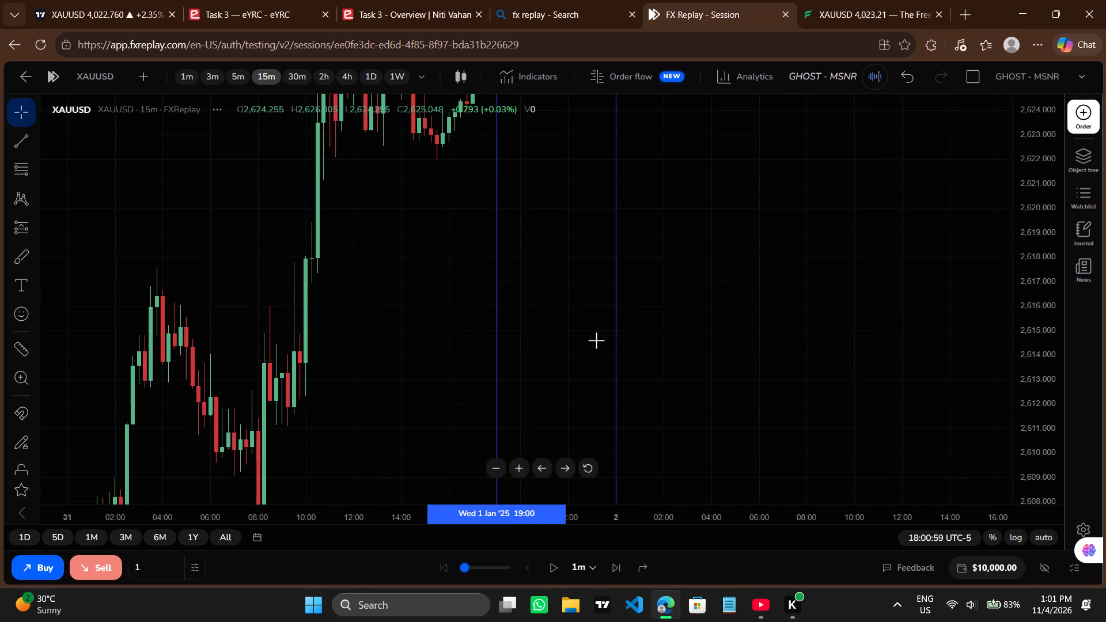
drag(1046, 219, 1037, 326)
drag(857, 334, 844, 332)
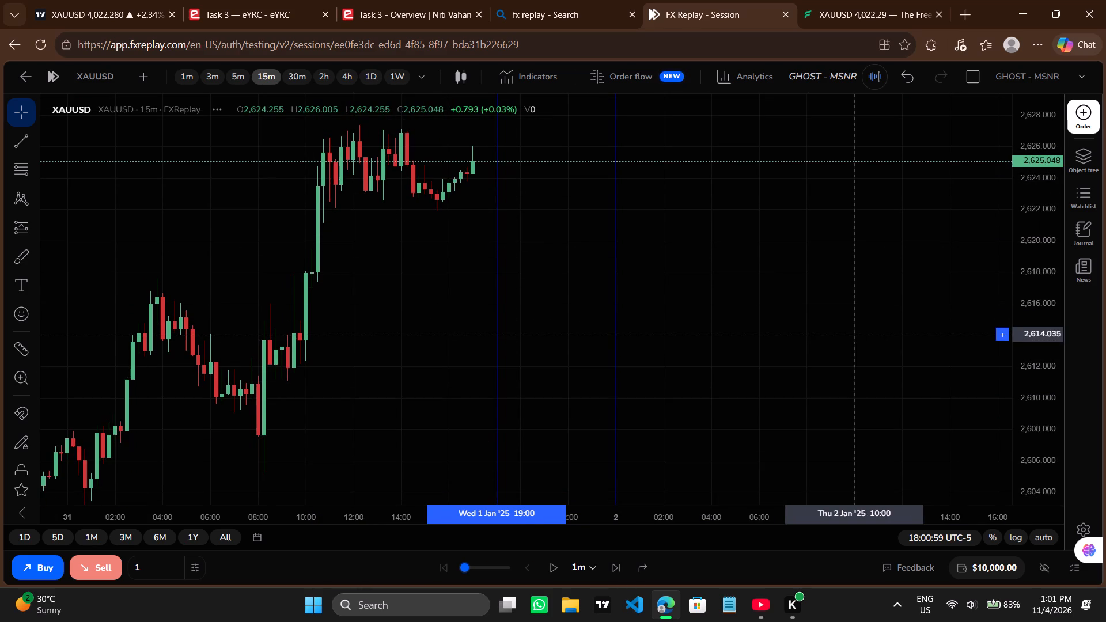
drag(844, 332, 797, 325)
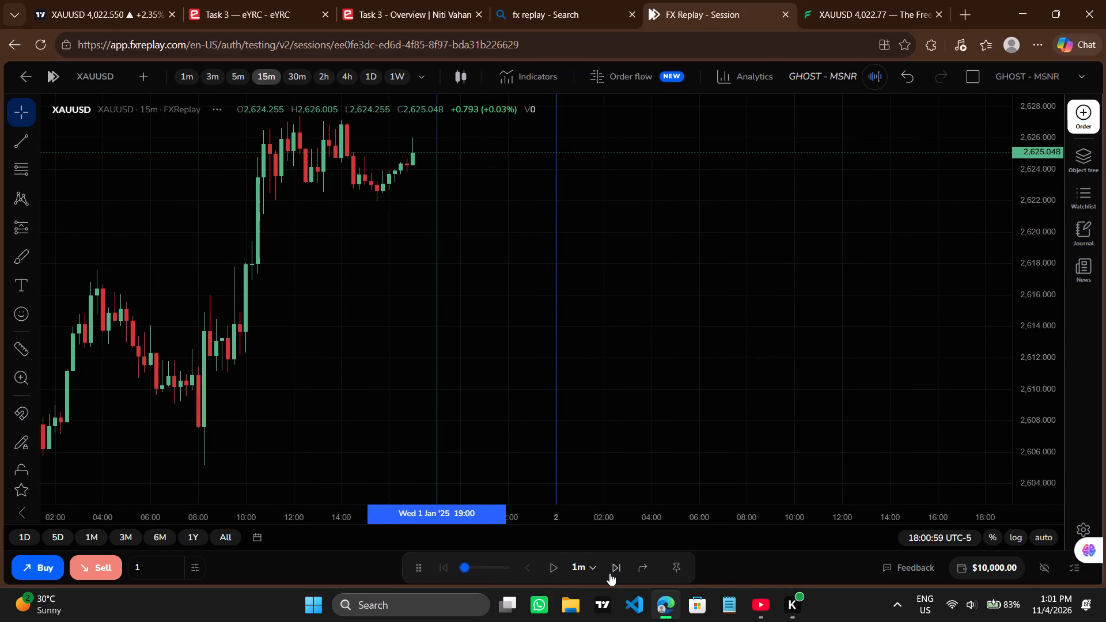
Advance the replay in 1m steps to 18:15:59.
click(613, 572)
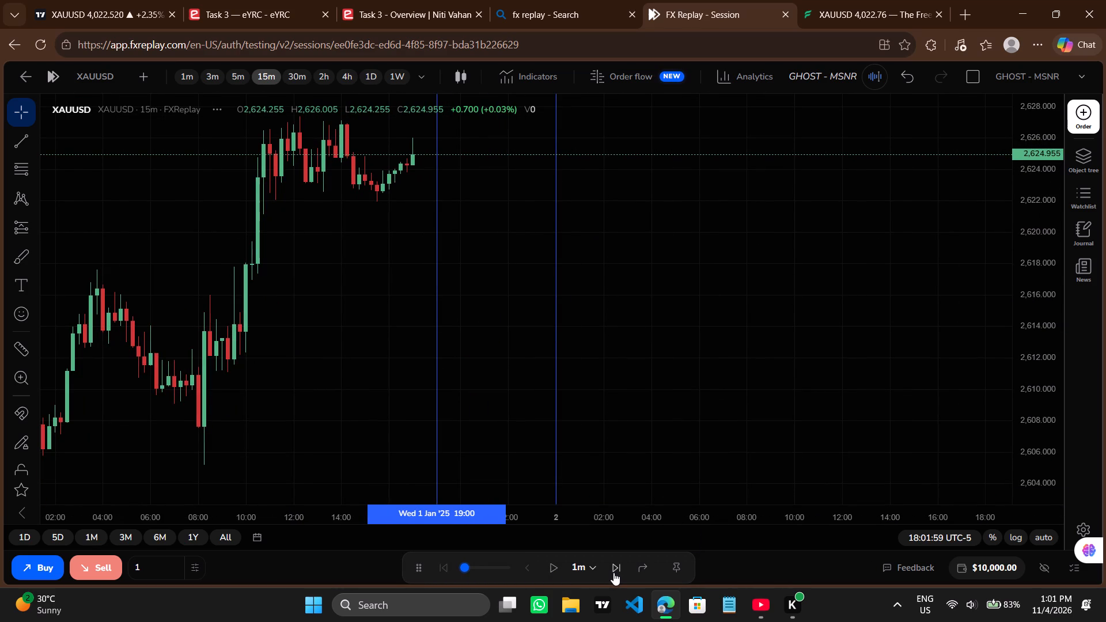
click(613, 572)
click(613, 572)
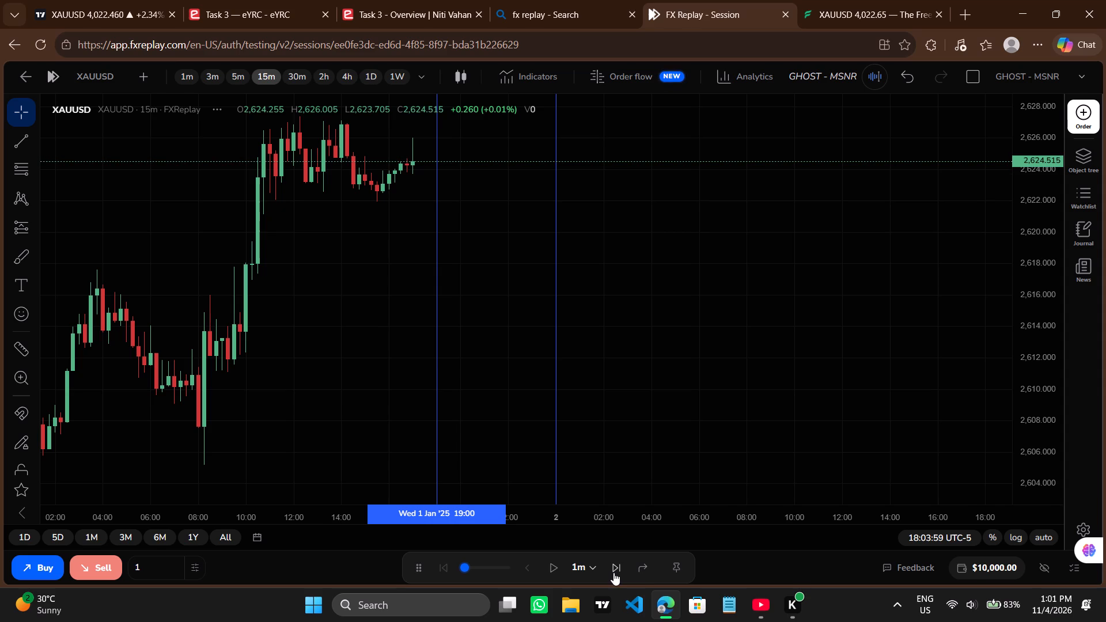
click(613, 572)
click(613, 572)
triple_click(613, 572)
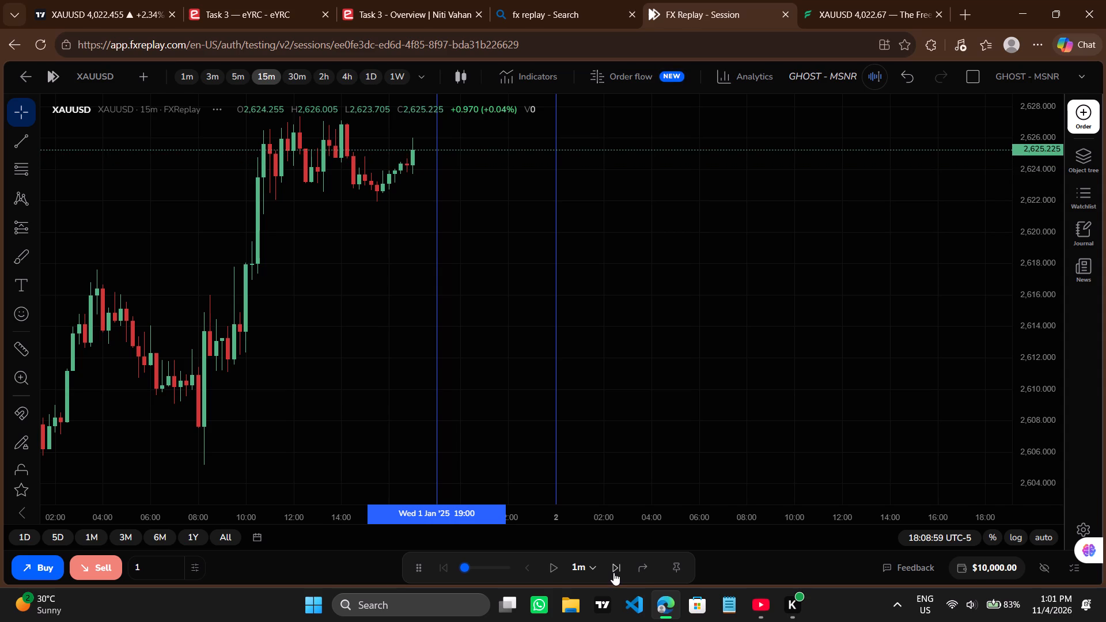
triple_click(613, 572)
triple_click(613, 572)
click(613, 572)
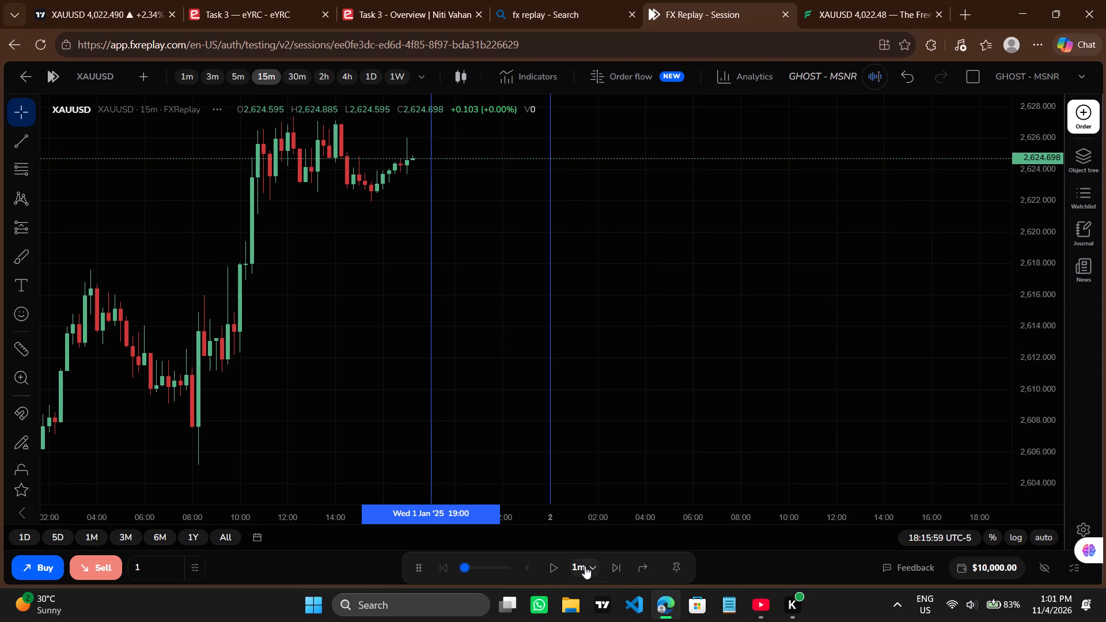
Set the replay step interval to 5m and advance the replay past the 19:00 session line to 19:29:59.
click(585, 566)
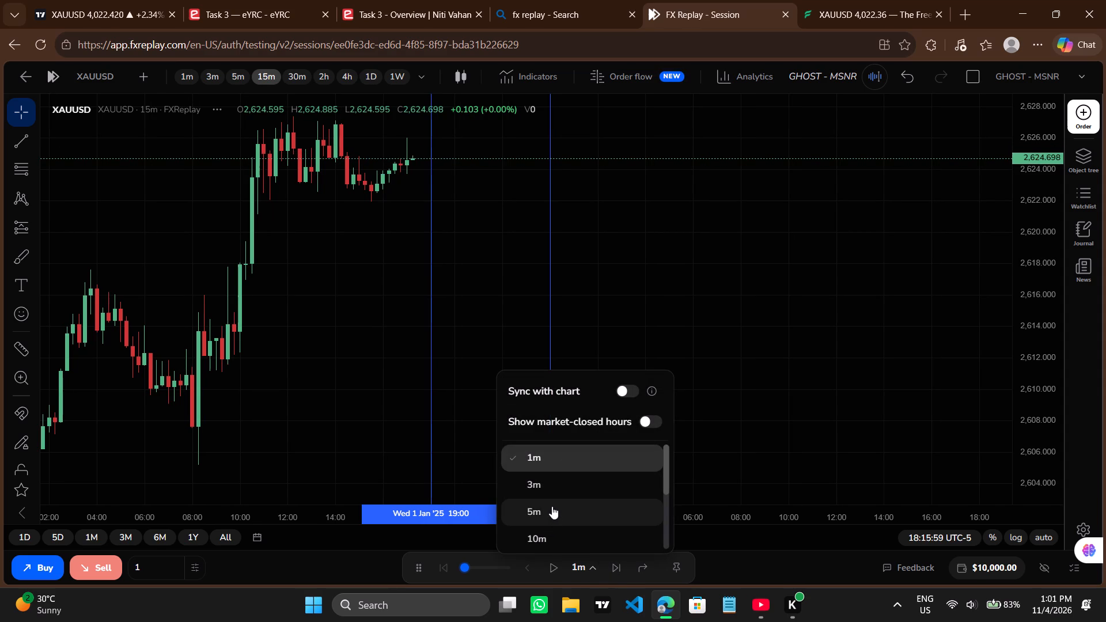
scroll(552, 506, down, 2)
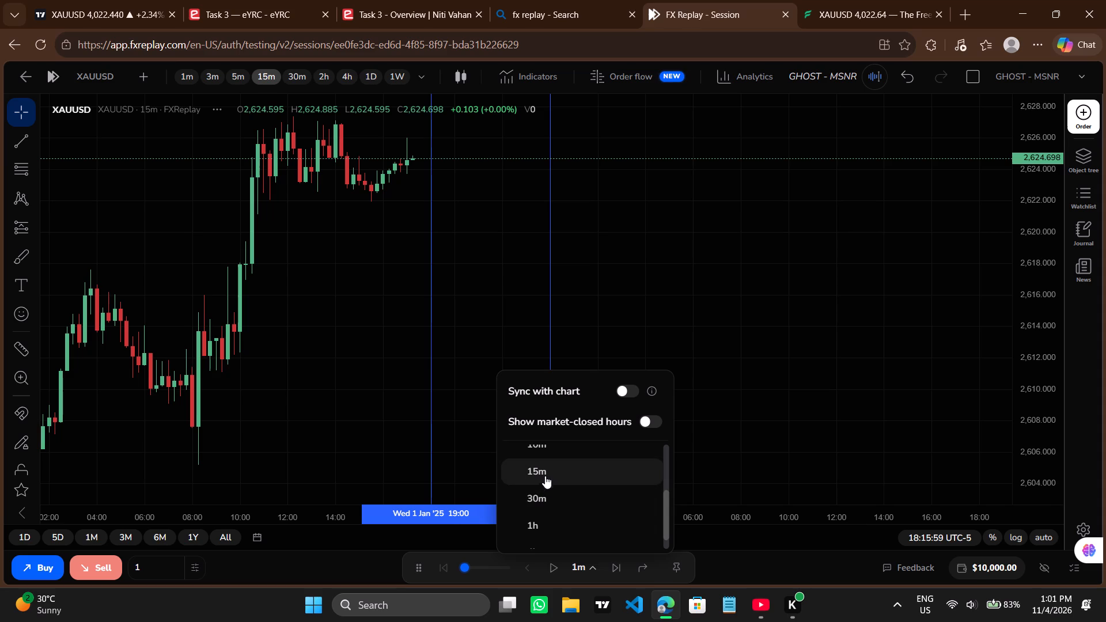
scroll(544, 472, up, 2)
click(547, 487)
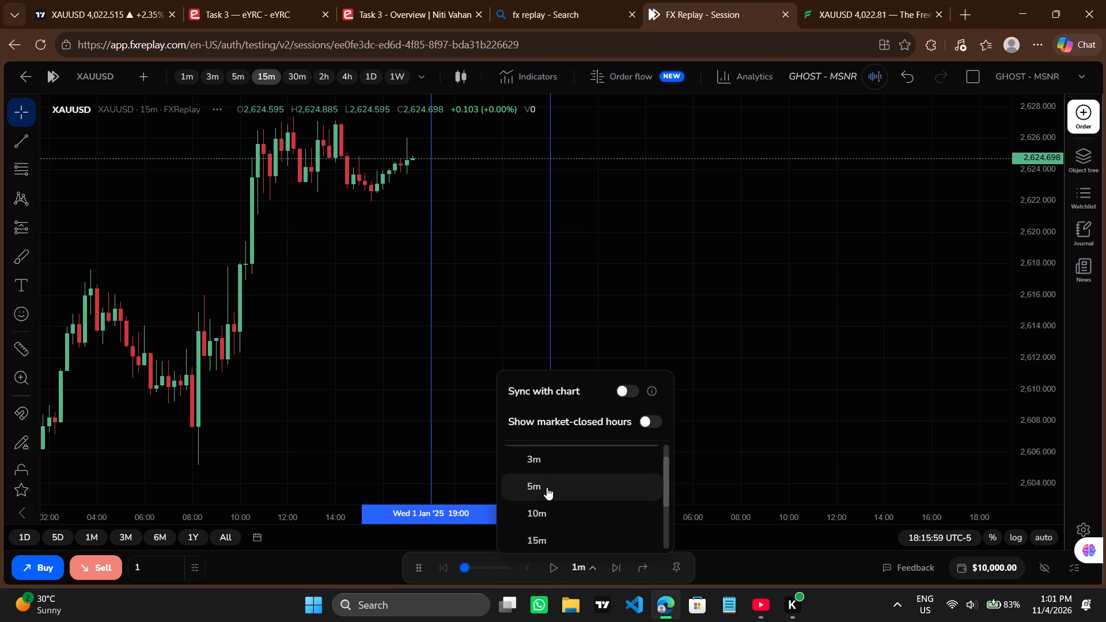
click(609, 557)
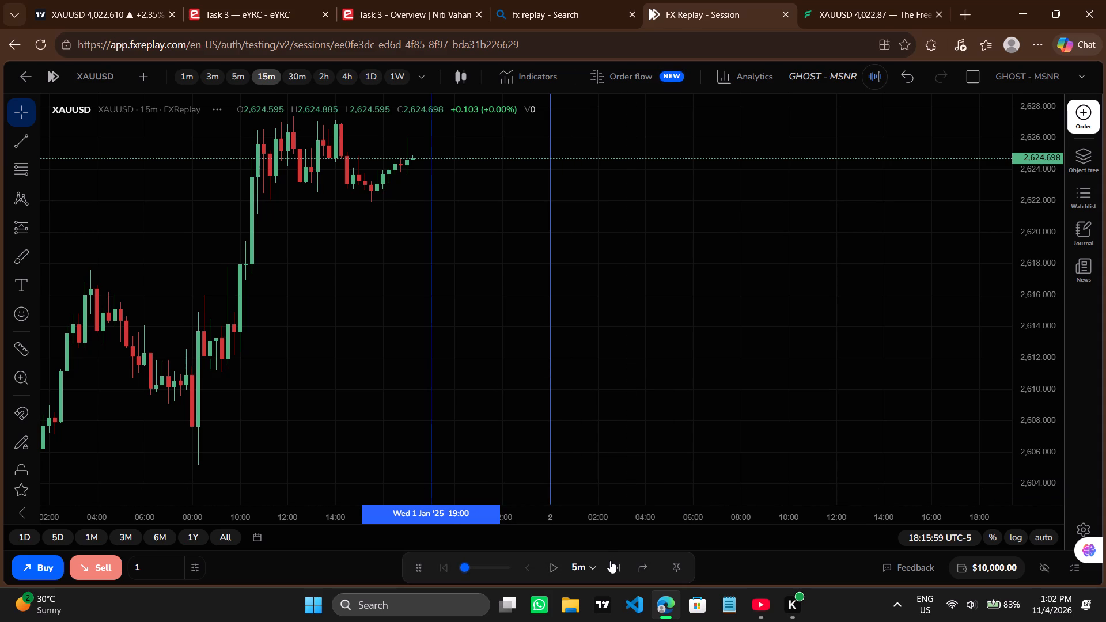
click(612, 564)
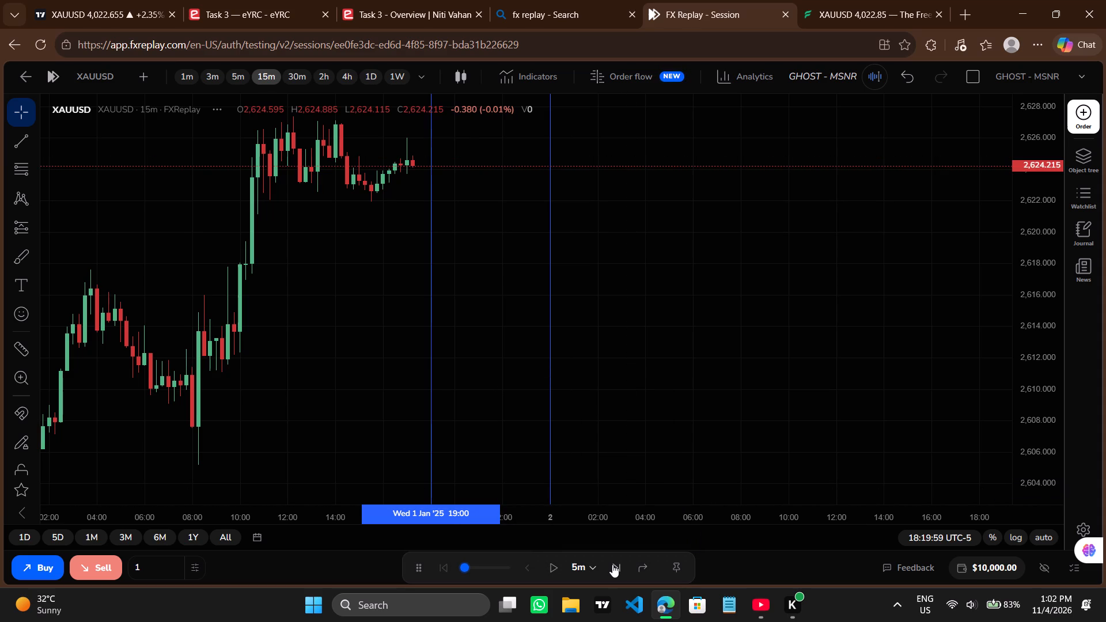
click(612, 564)
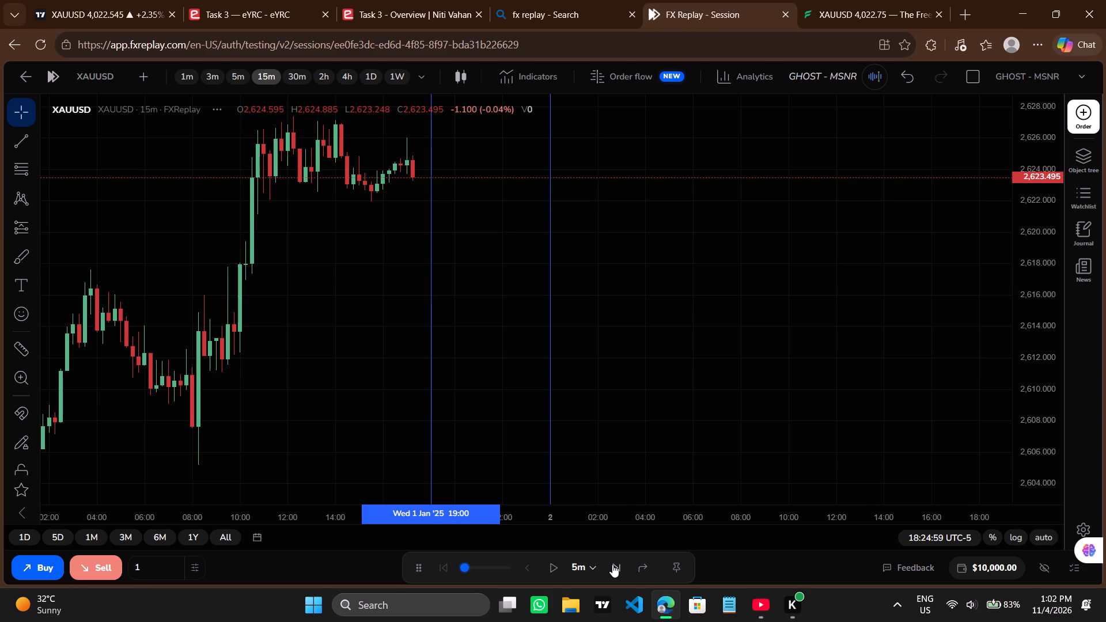
click(612, 564)
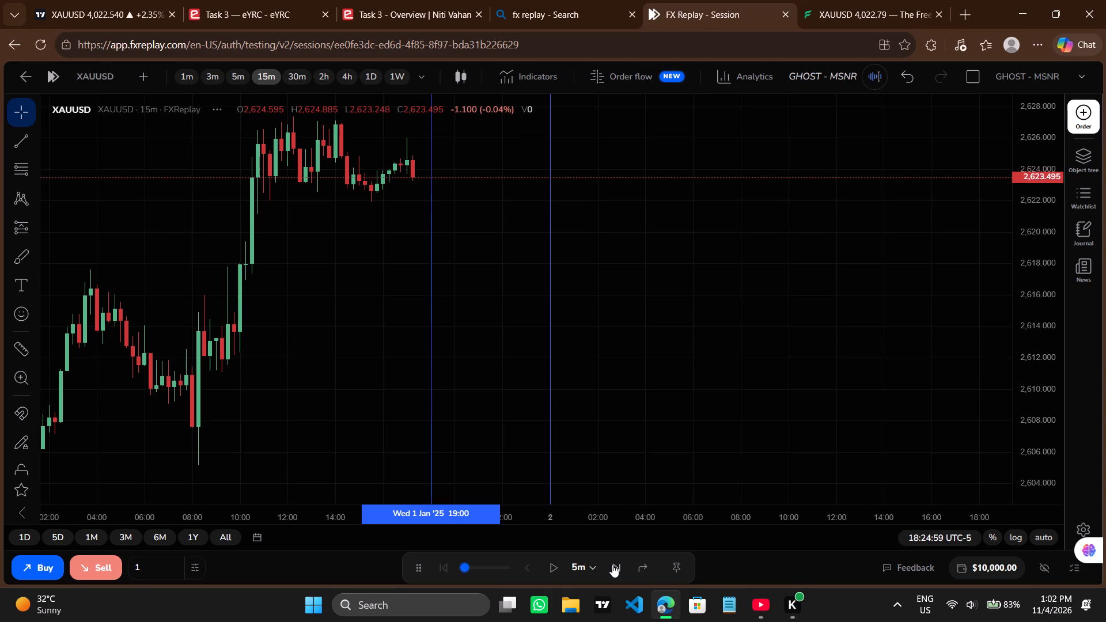
triple_click(612, 564)
double_click(612, 564)
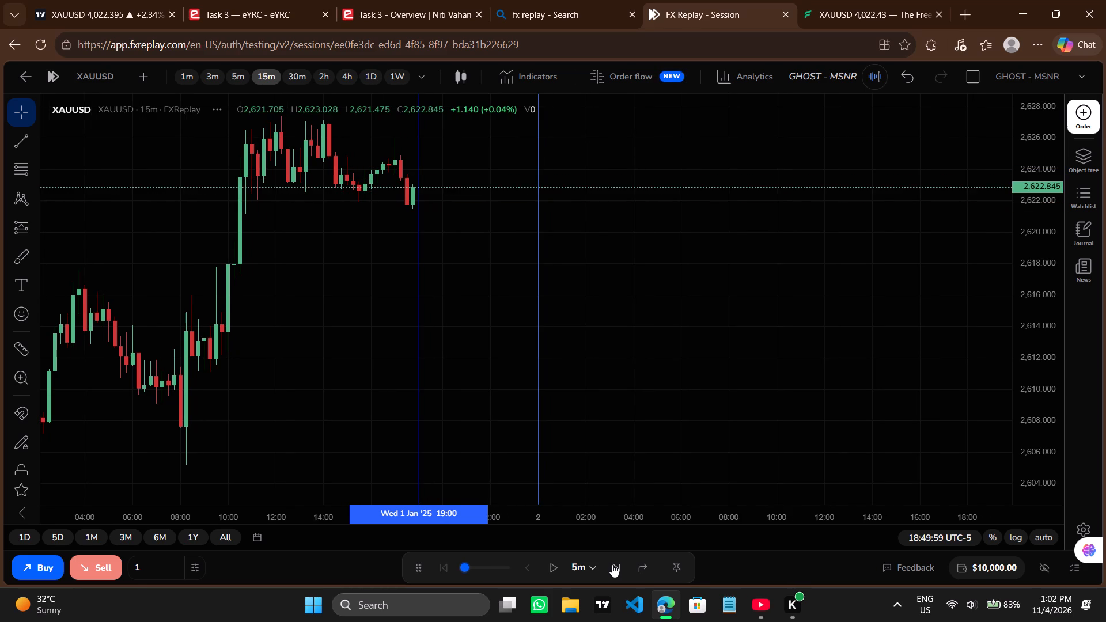
click(612, 564)
click(612, 564)
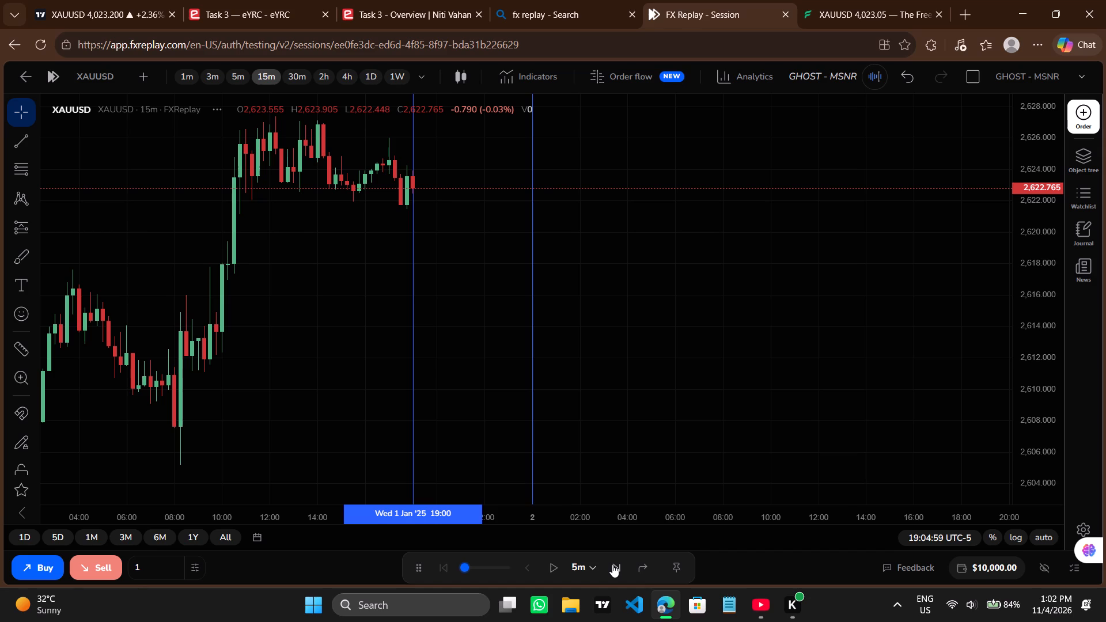
click(612, 564)
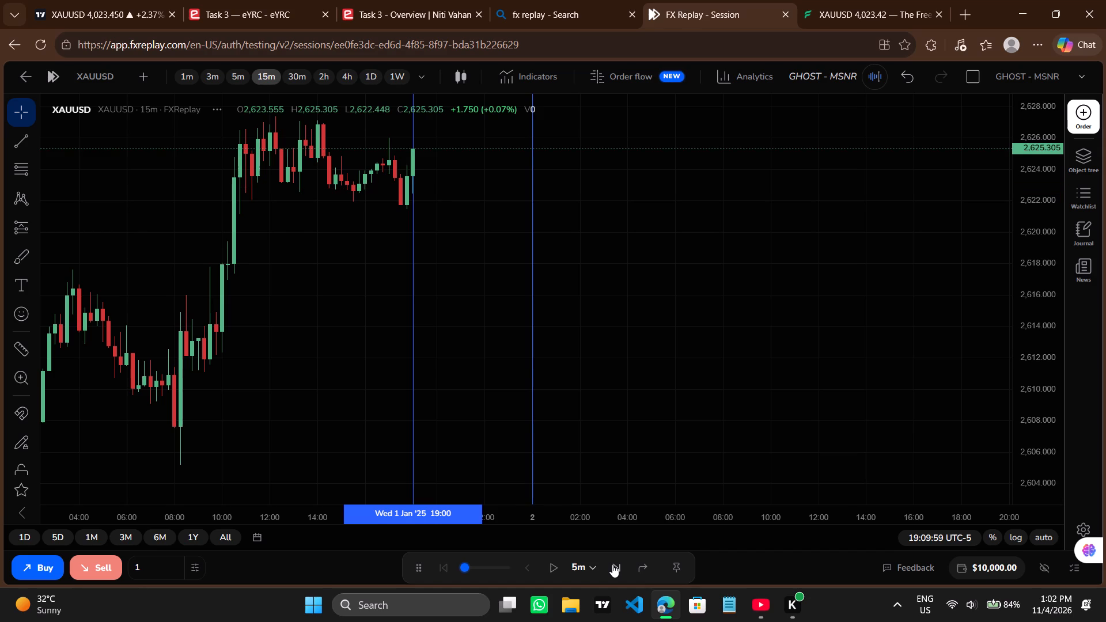
click(612, 564)
click(612, 564)
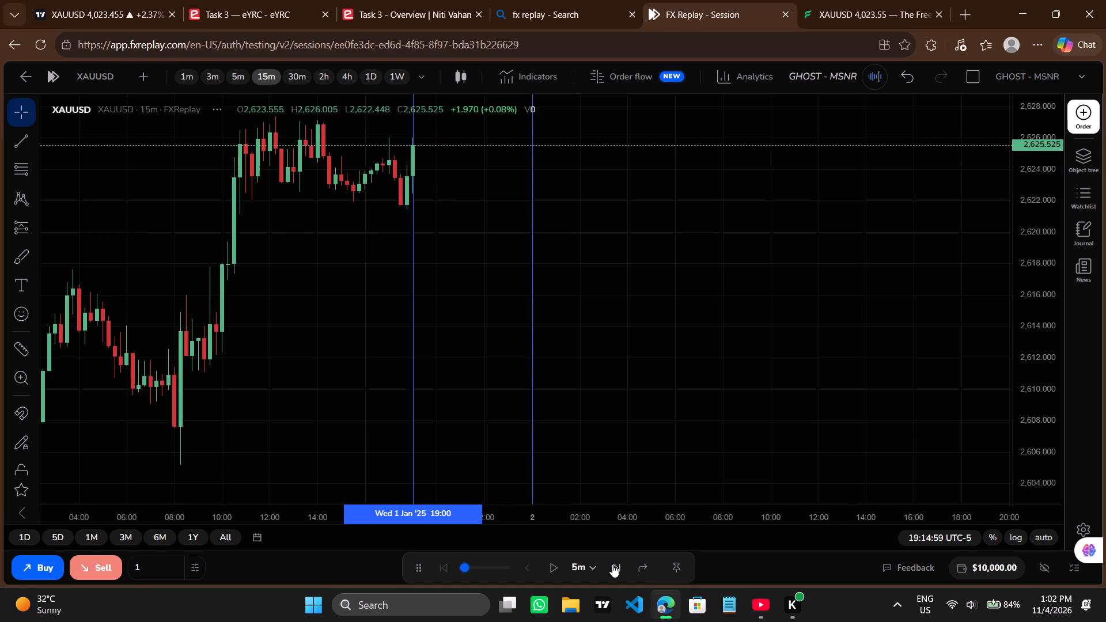
click(612, 564)
click(612, 564)
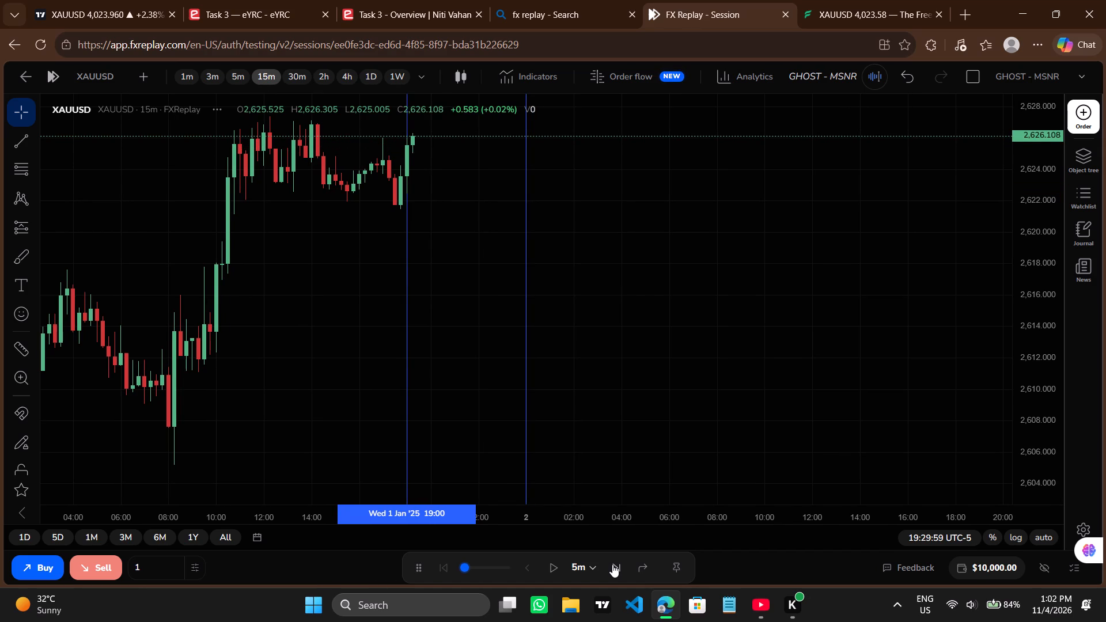
Draw a horizontal trend line at 2,626.845 from the Tue 31 Dec '24 14:00 candle to about Wed 1 Jan '25 20:30.
drag(722, 285, 714, 327)
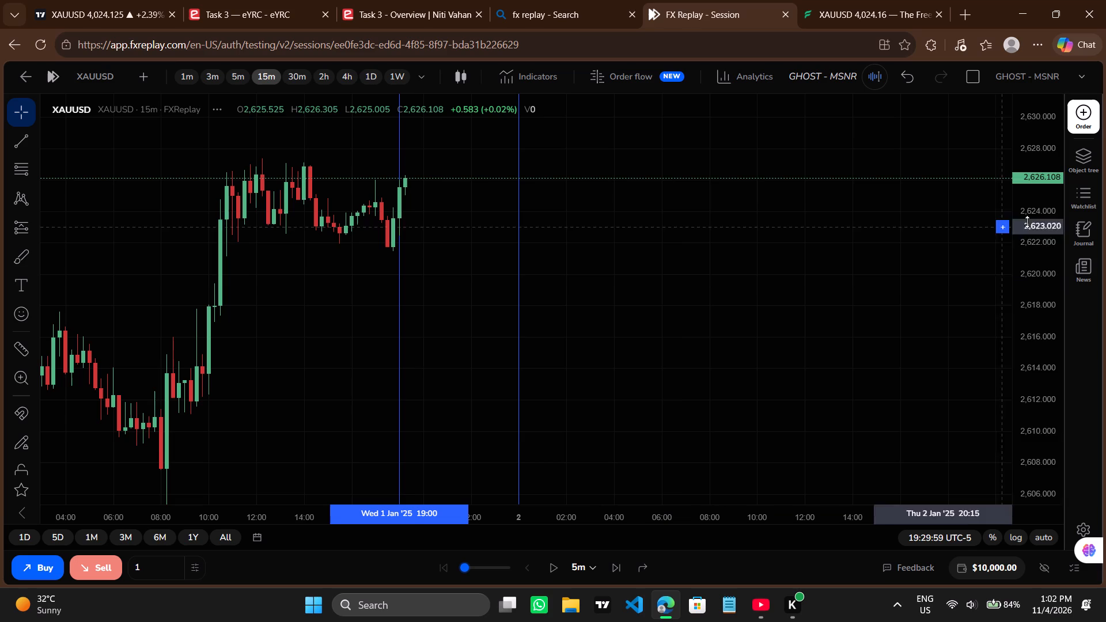
drag(1032, 325, 990, 200)
drag(815, 230, 808, 384)
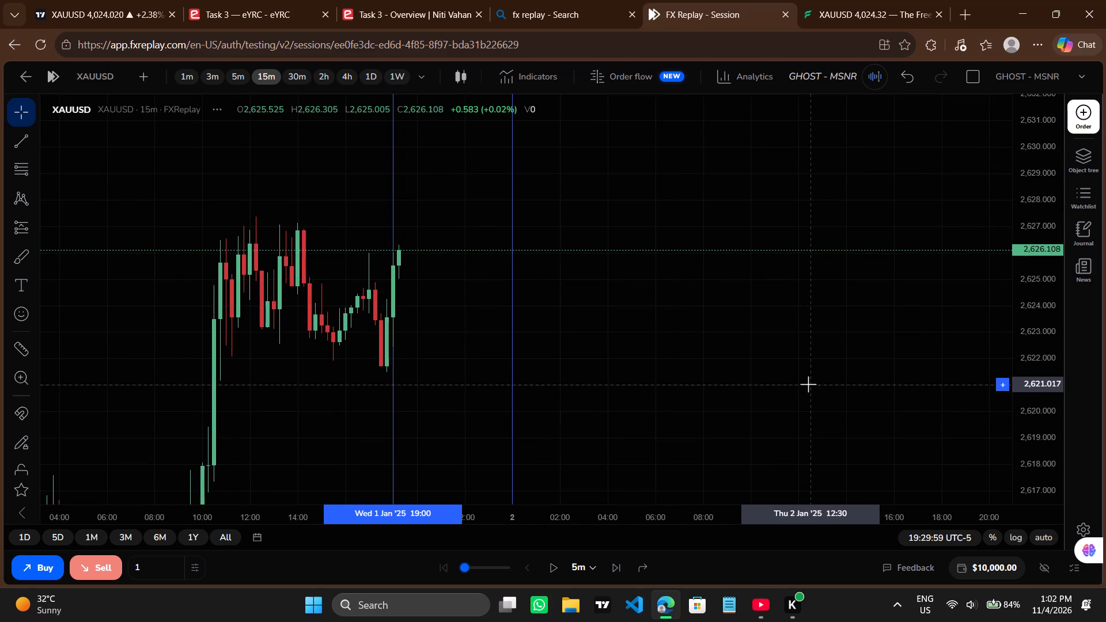
scroll(808, 384, up, 1)
drag(696, 346, 752, 321)
scroll(752, 321, up, 2)
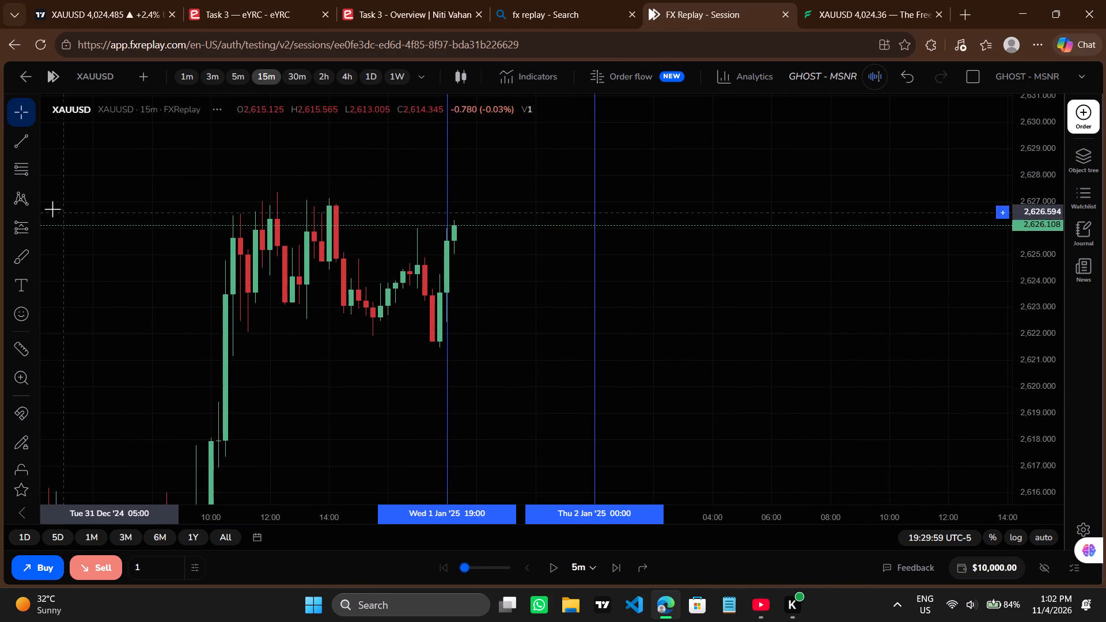
click(14, 139)
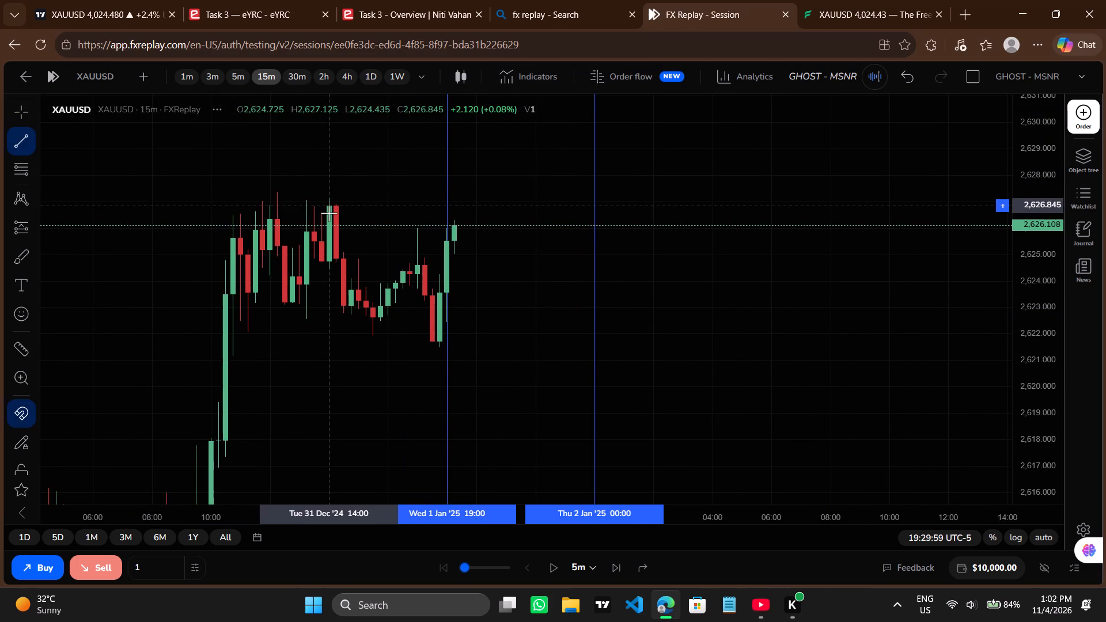
ctrl+click(329, 212)
shift+click(491, 215)
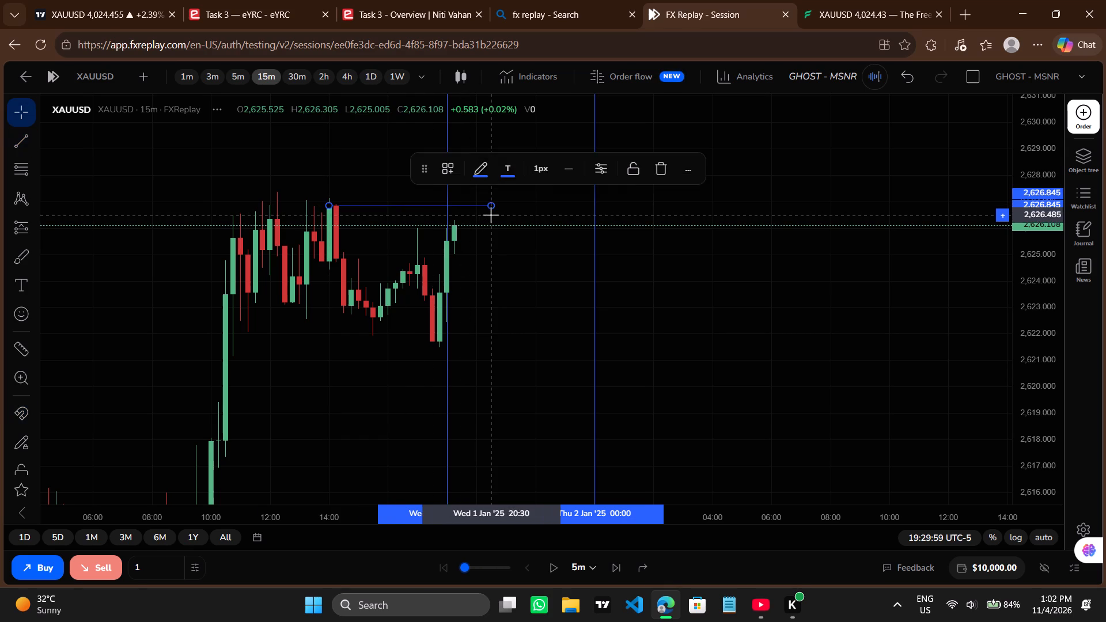
click(373, 179)
Switch the chart to the 5m timeframe and examine price below the trend line around the 19:00 session line.
click(248, 79)
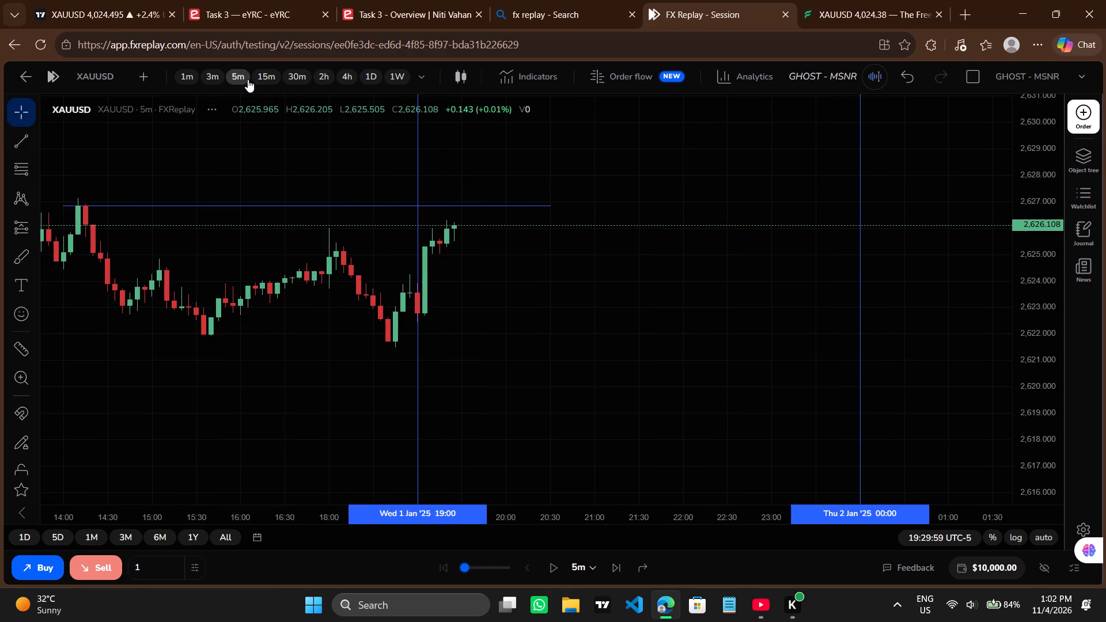
scroll(328, 185, down, 6)
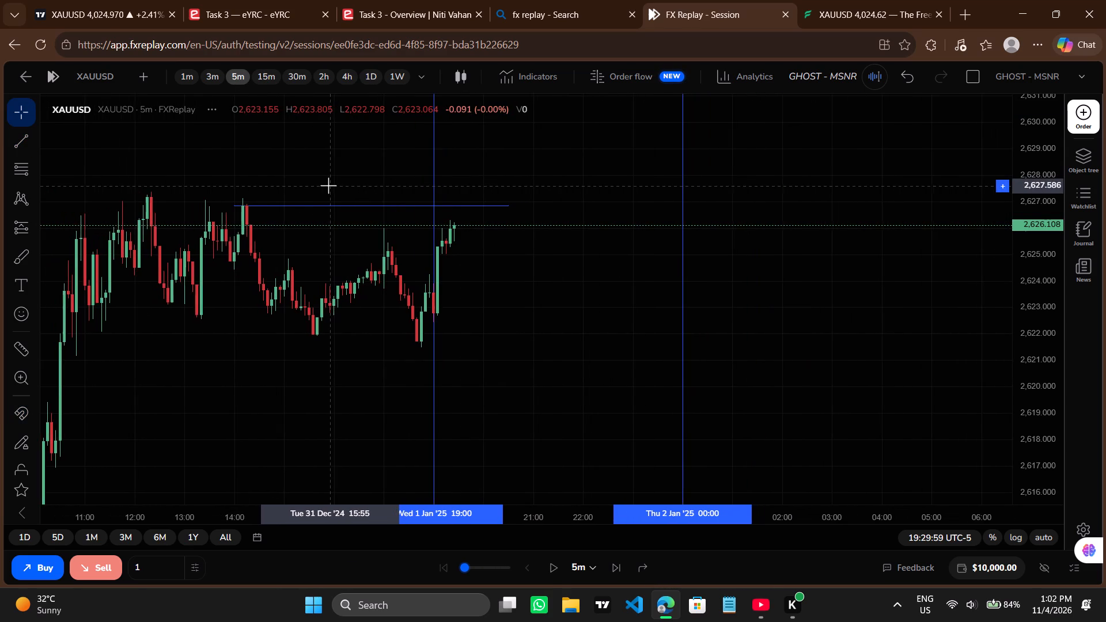
scroll(328, 185, down, 1)
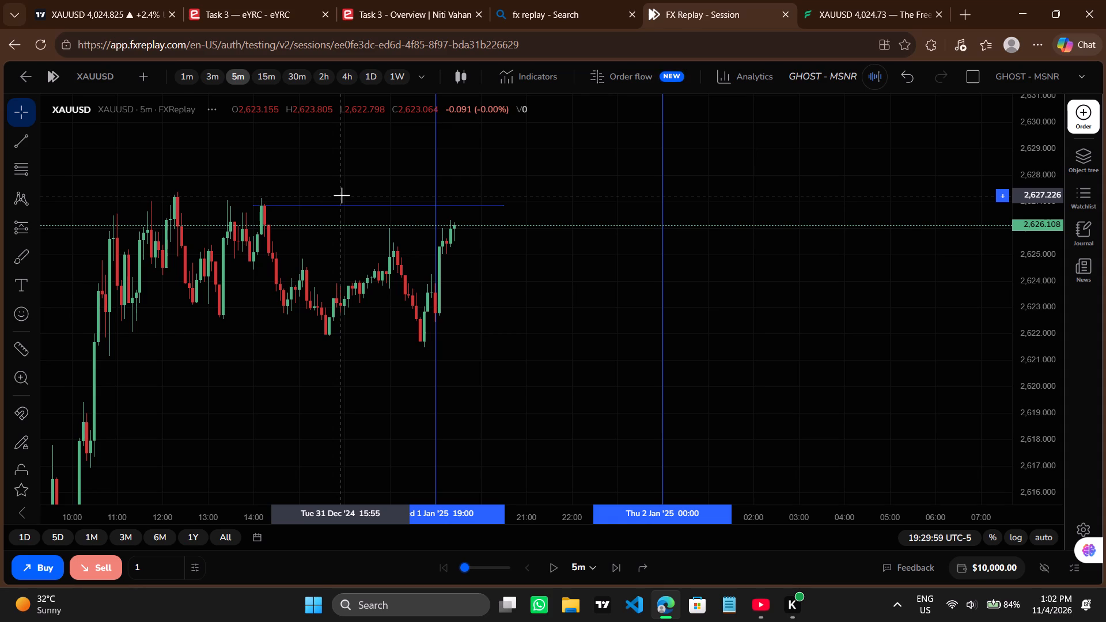
scroll(342, 195, up, 1)
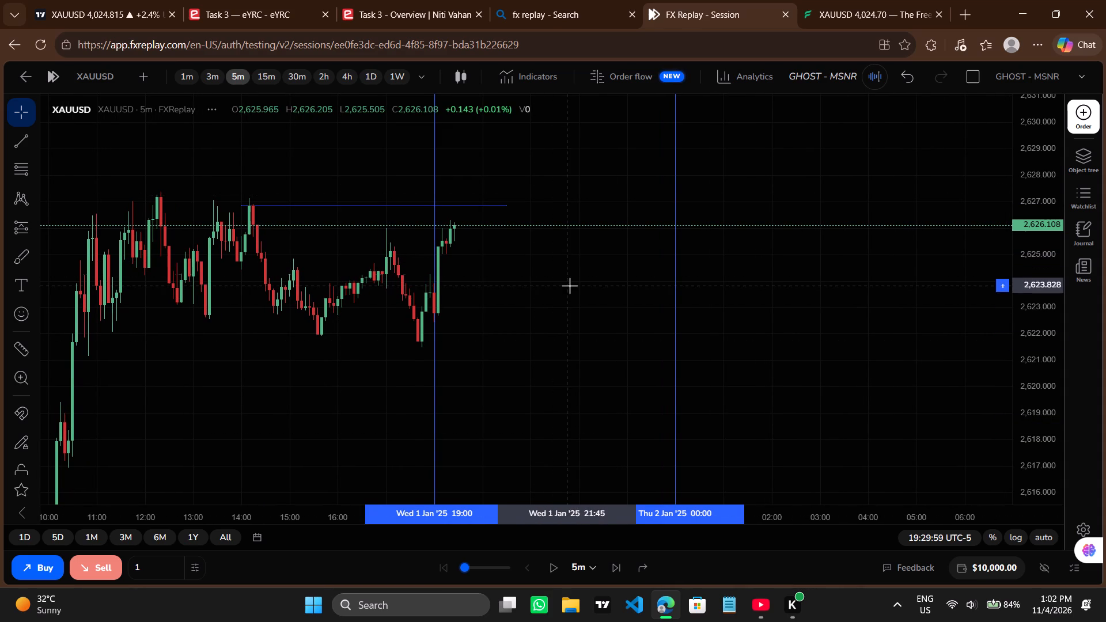
drag(570, 286, 566, 261)
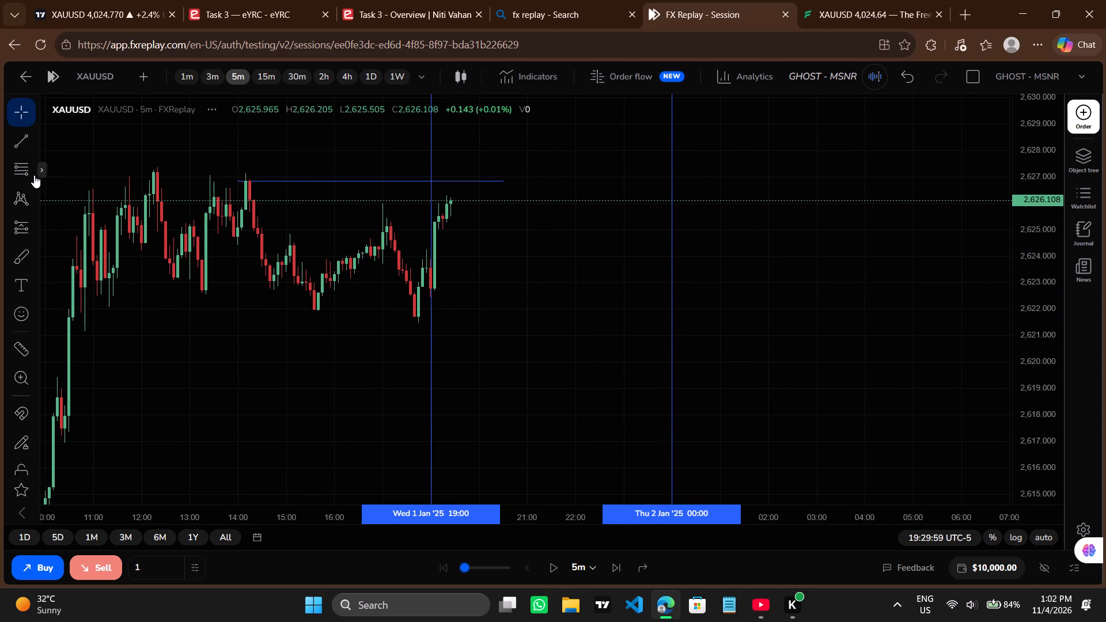
Add the Gann box drawing tool to the favourites.
click(33, 173)
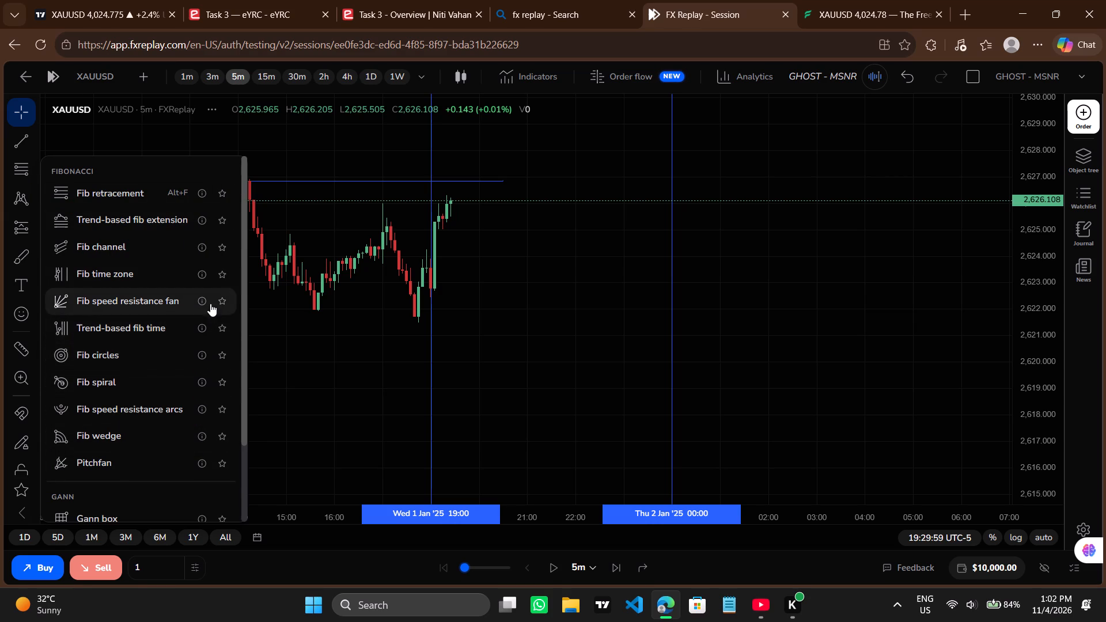
scroll(161, 327, down, 4)
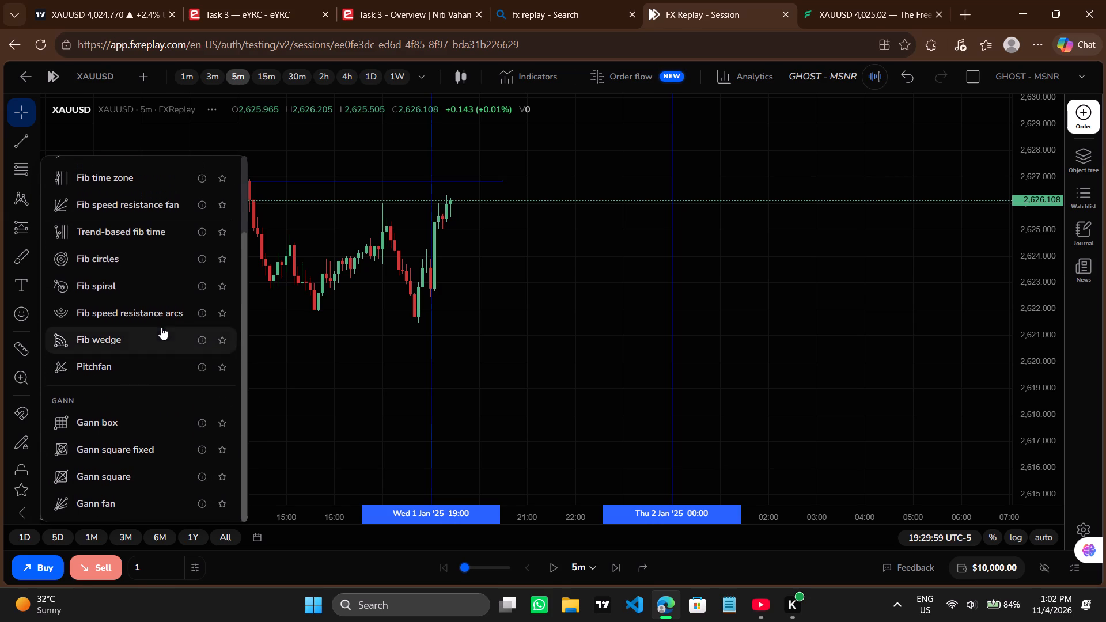
click(221, 423)
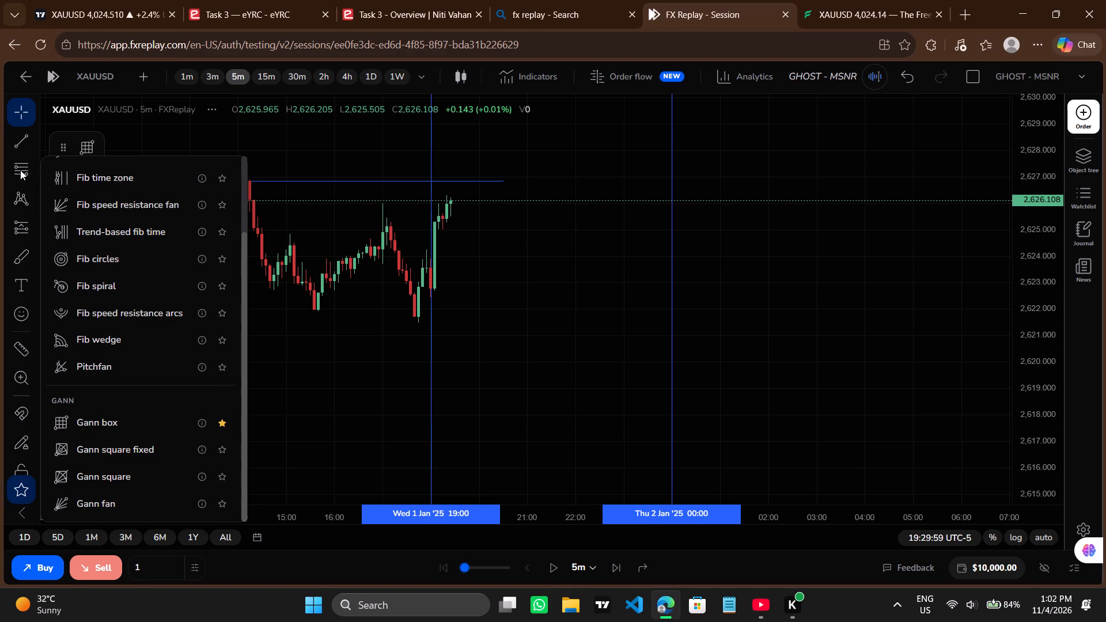
click(20, 168)
click(38, 172)
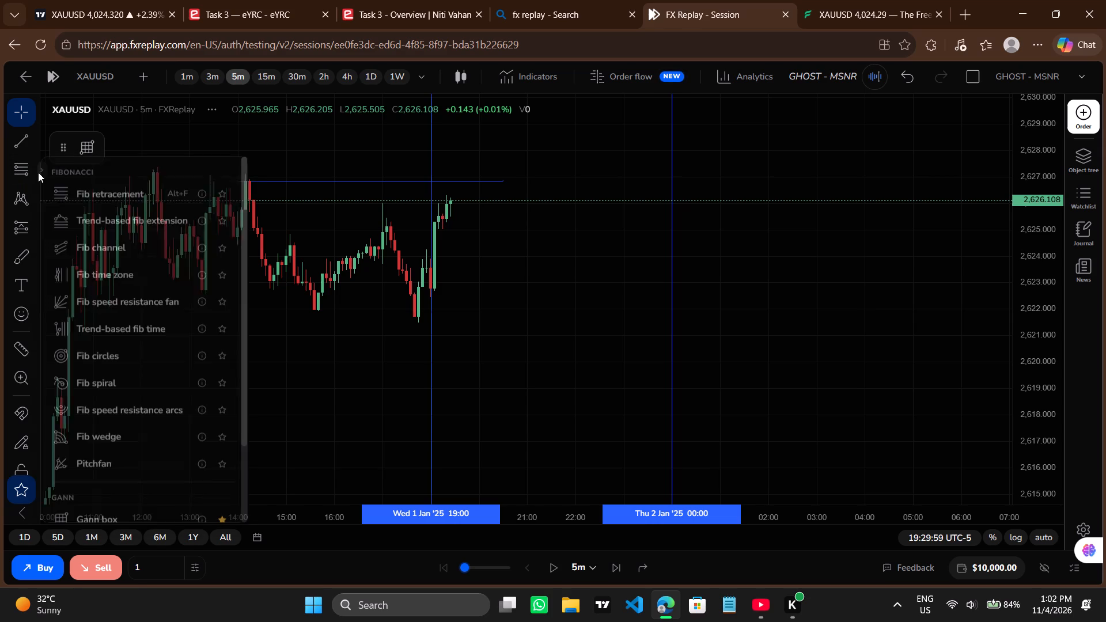
scroll(147, 279, down, 2)
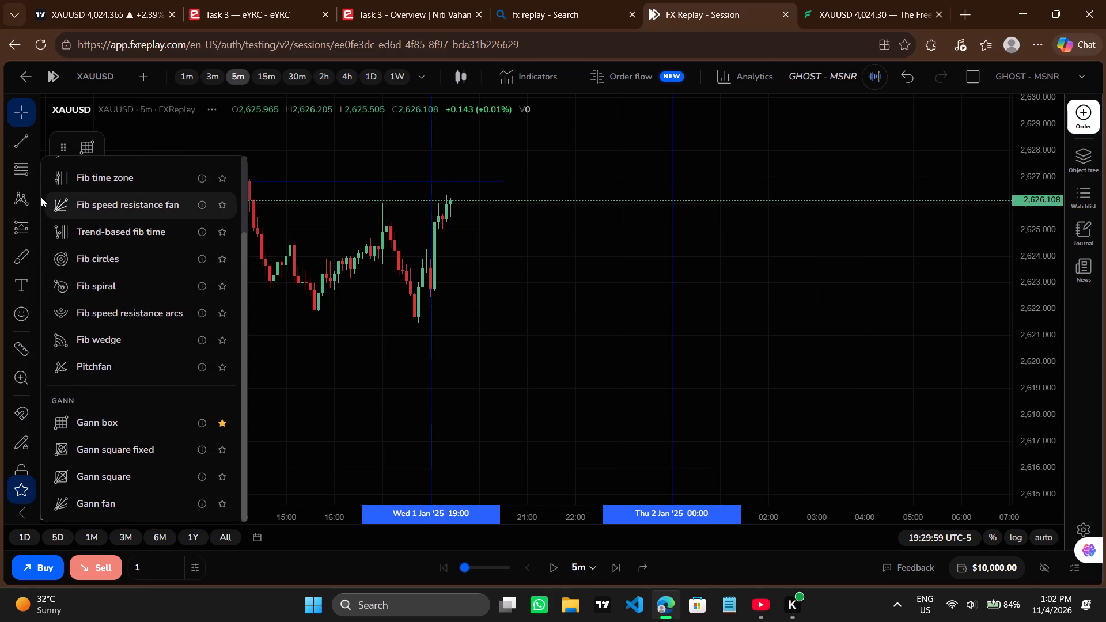
Add the Trendline and Ray drawing tools to the favourites.
click(35, 138)
click(39, 146)
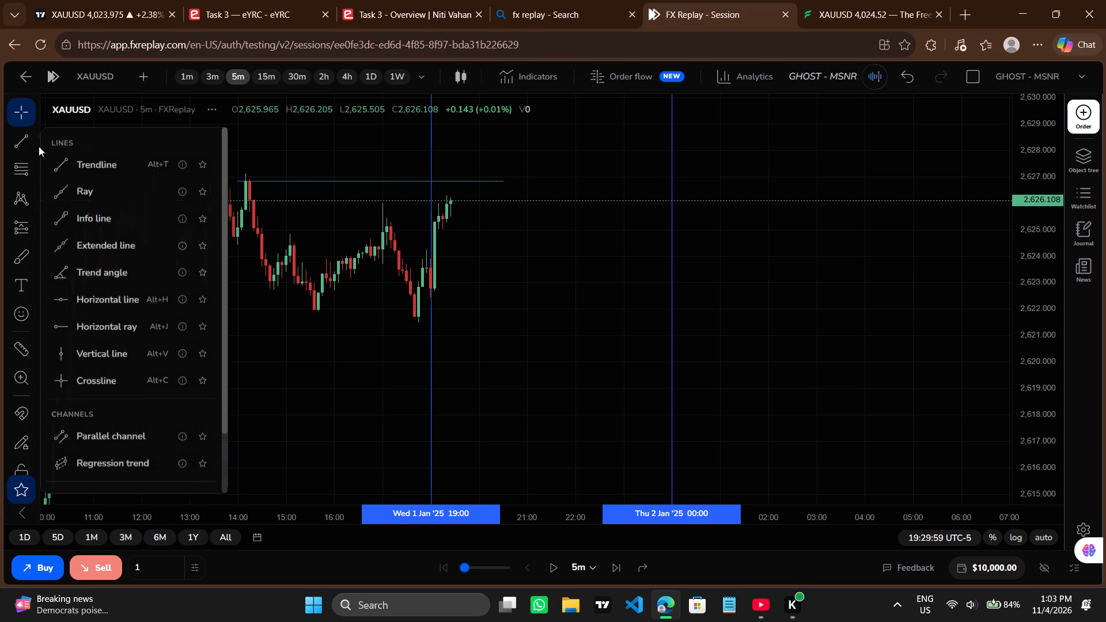
scroll(97, 253, down, 1)
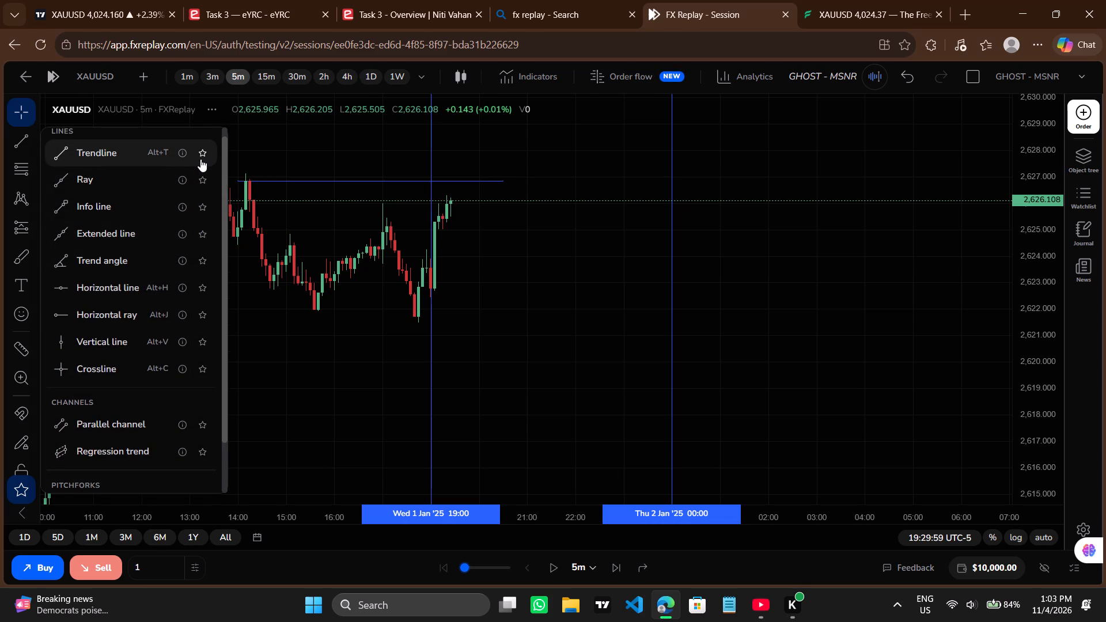
click(200, 158)
click(204, 179)
scroll(196, 304, down, 1)
scroll(149, 311, down, 1)
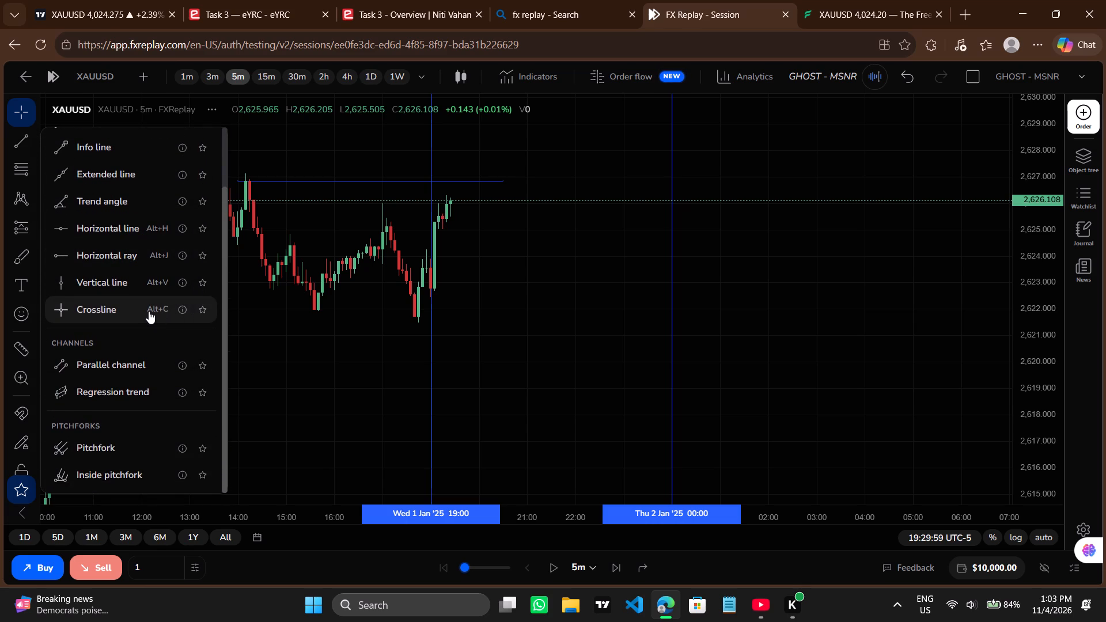
Add the Long position and Short position forecasting tools to the favourites.
click(34, 201)
click(34, 201)
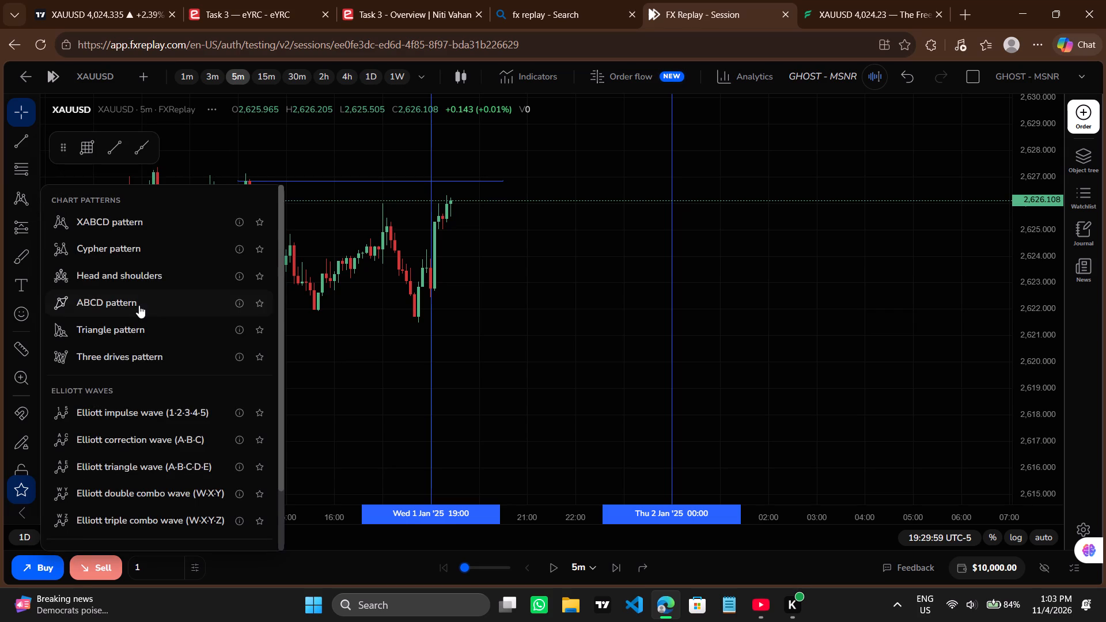
scroll(139, 305, down, 1)
click(36, 260)
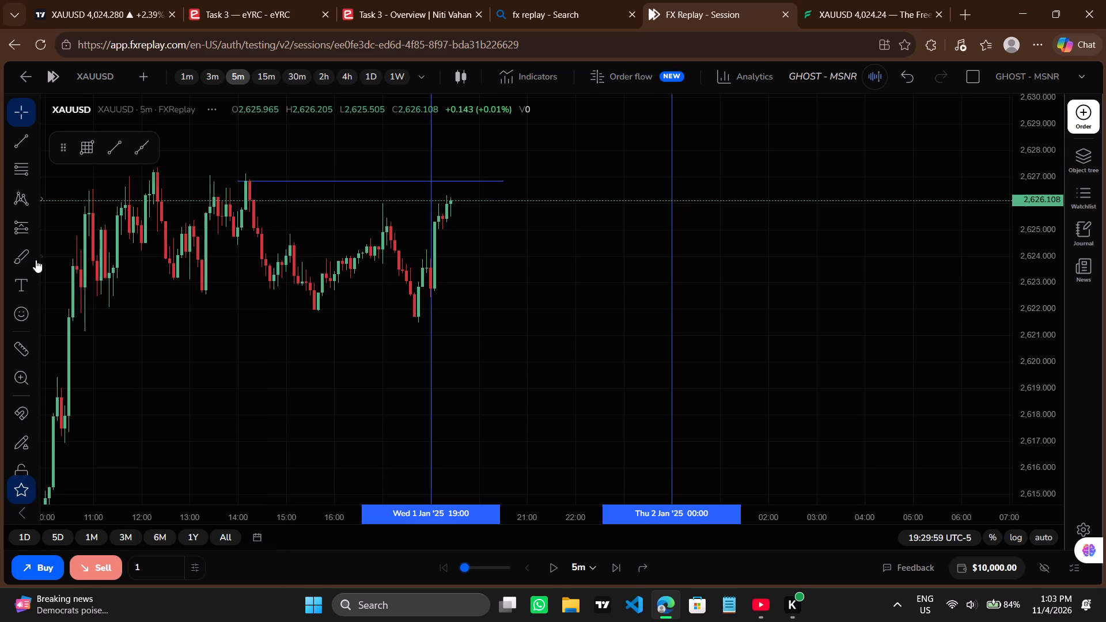
click(37, 223)
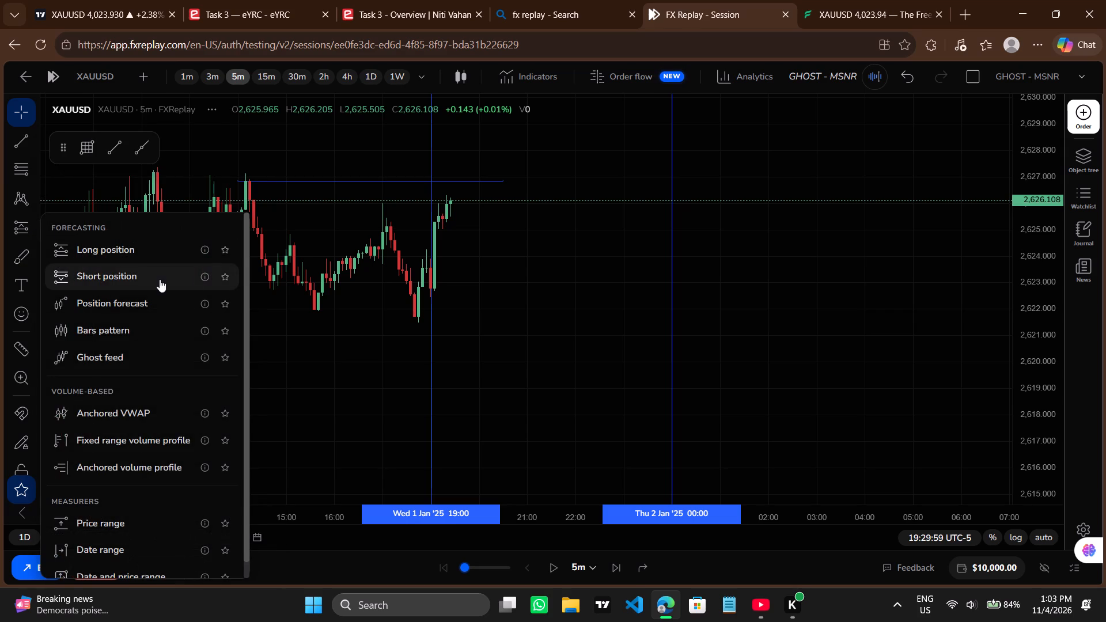
click(224, 252)
click(227, 276)
scroll(198, 325, down, 4)
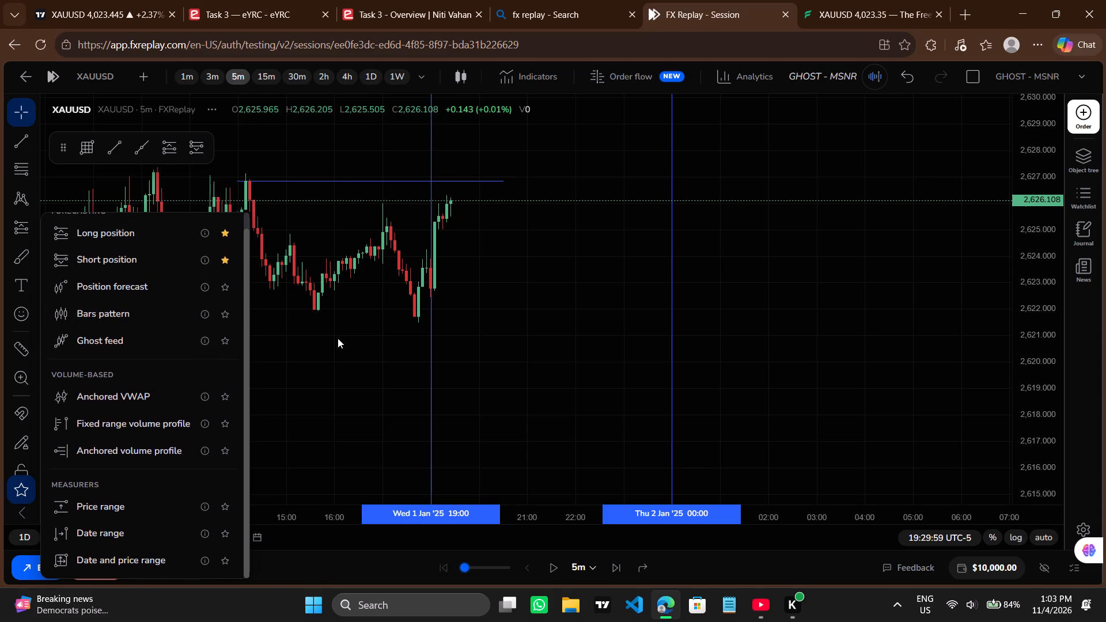
click(338, 338)
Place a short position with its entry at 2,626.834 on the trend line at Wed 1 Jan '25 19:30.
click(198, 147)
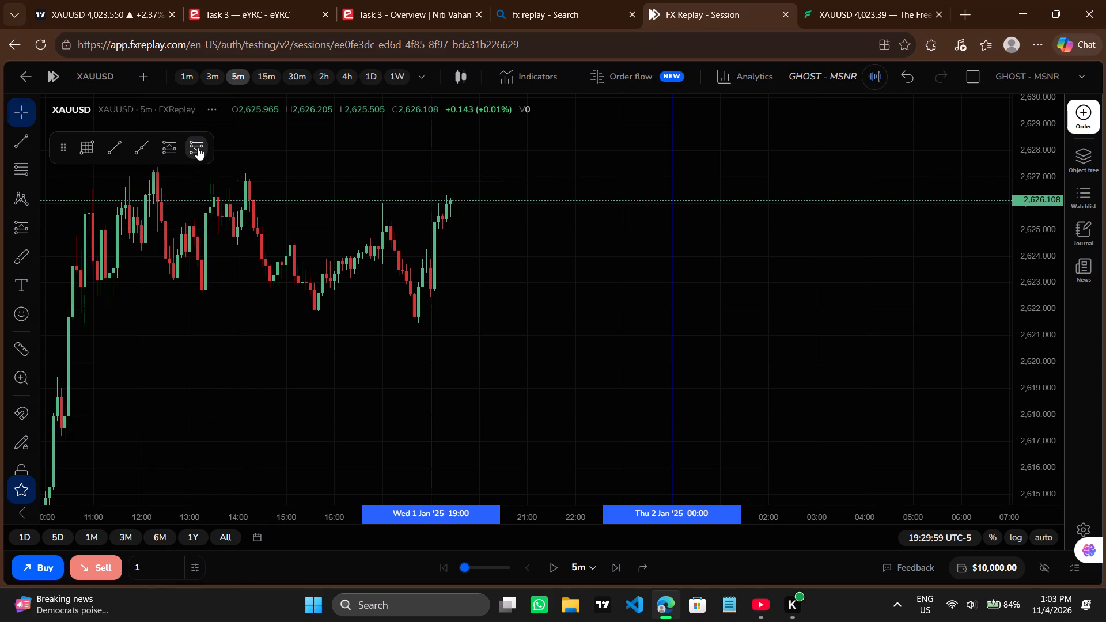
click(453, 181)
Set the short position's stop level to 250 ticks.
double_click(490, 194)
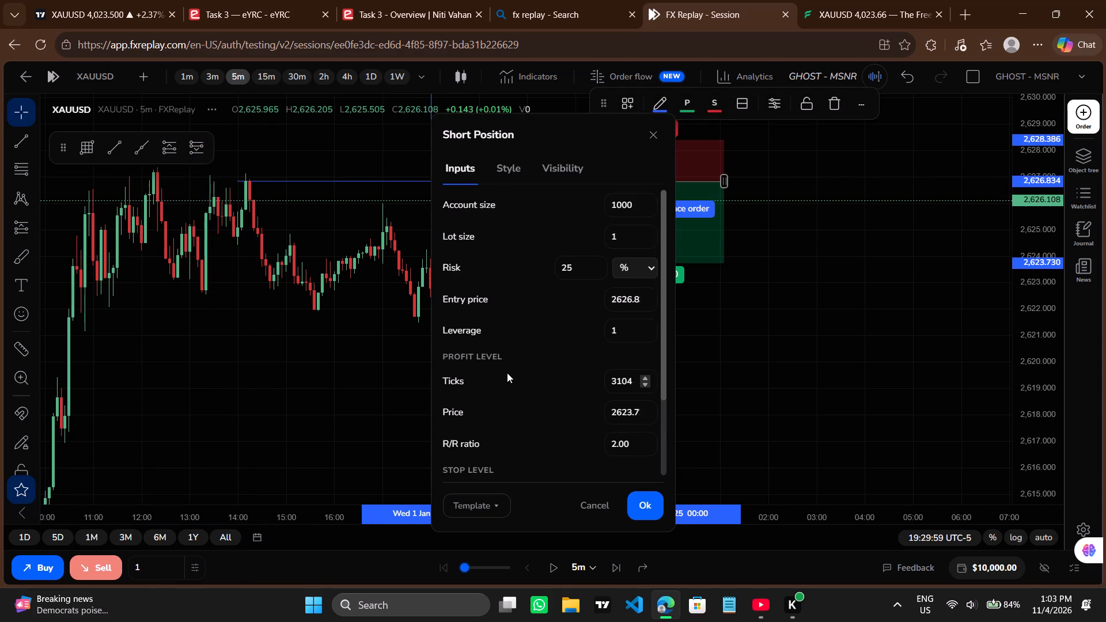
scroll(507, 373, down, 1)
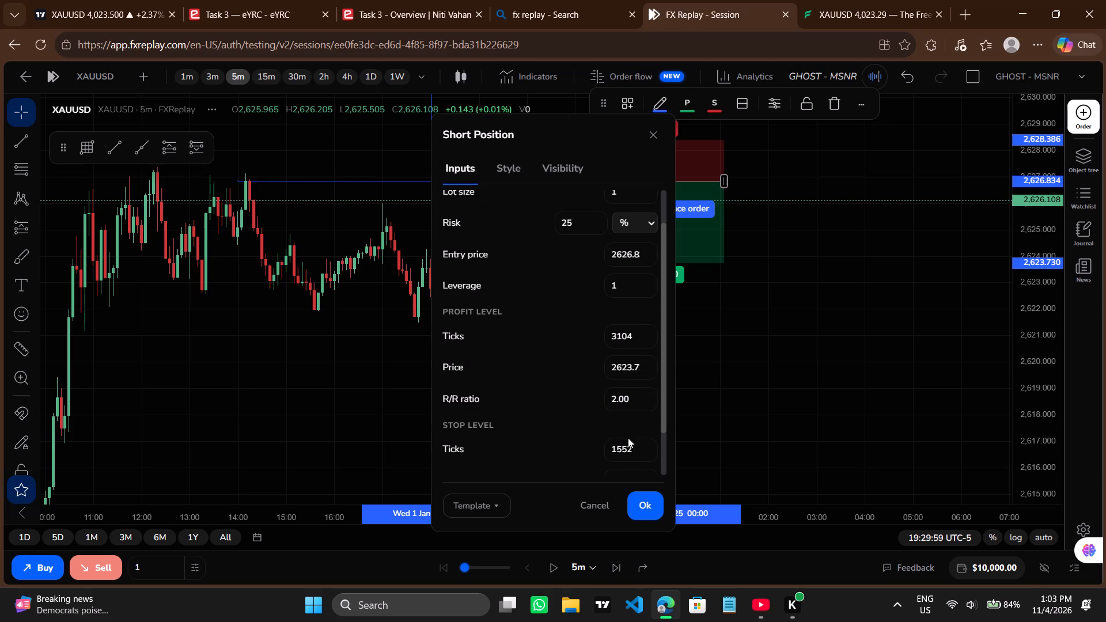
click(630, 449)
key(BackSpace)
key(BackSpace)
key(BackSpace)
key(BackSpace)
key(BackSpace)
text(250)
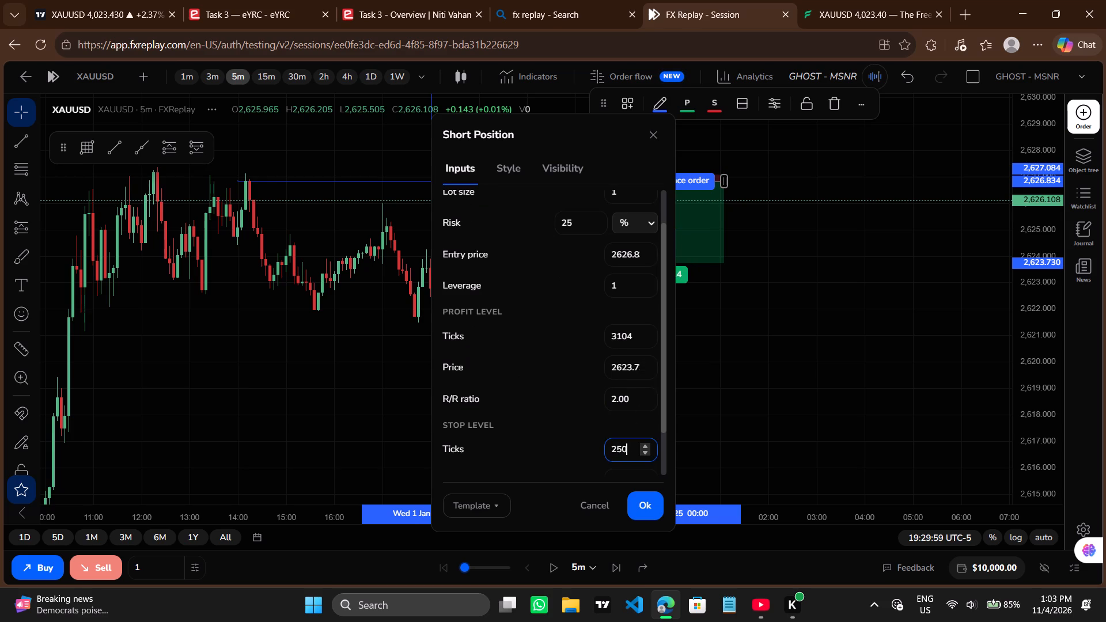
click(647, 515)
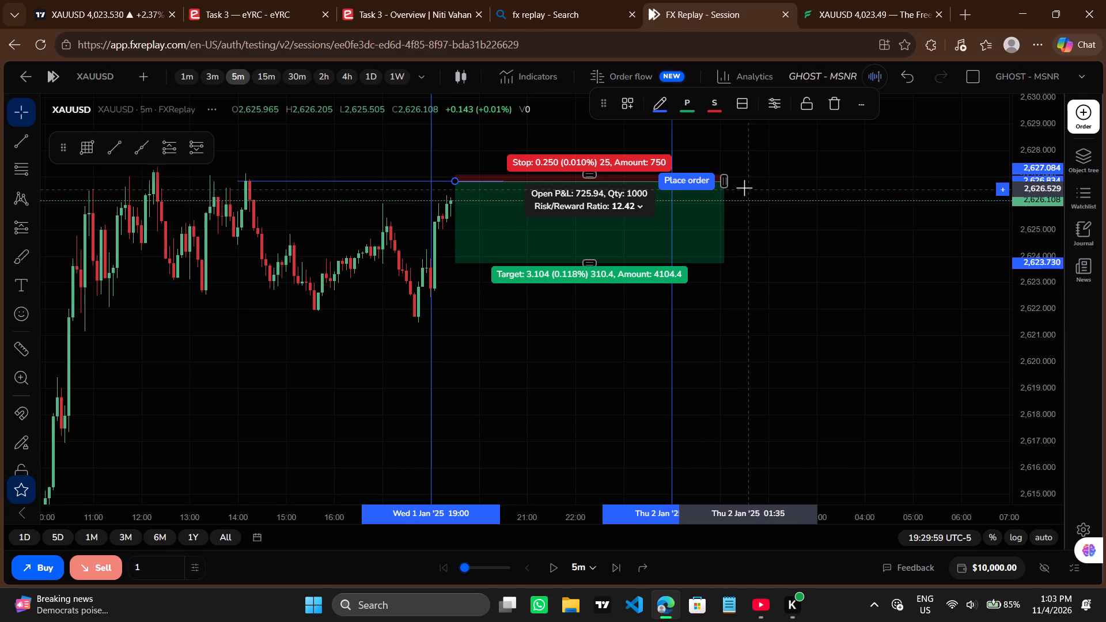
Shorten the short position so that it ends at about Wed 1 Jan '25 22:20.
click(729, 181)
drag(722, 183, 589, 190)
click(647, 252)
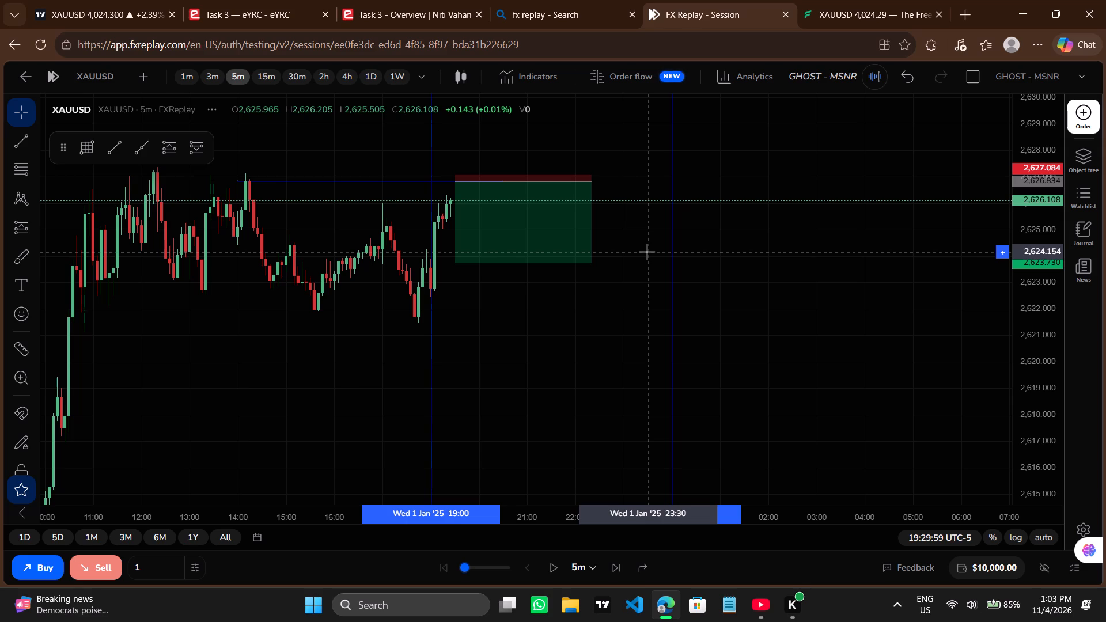
Advance the replay in 5m steps to 19:44:59.
click(553, 570)
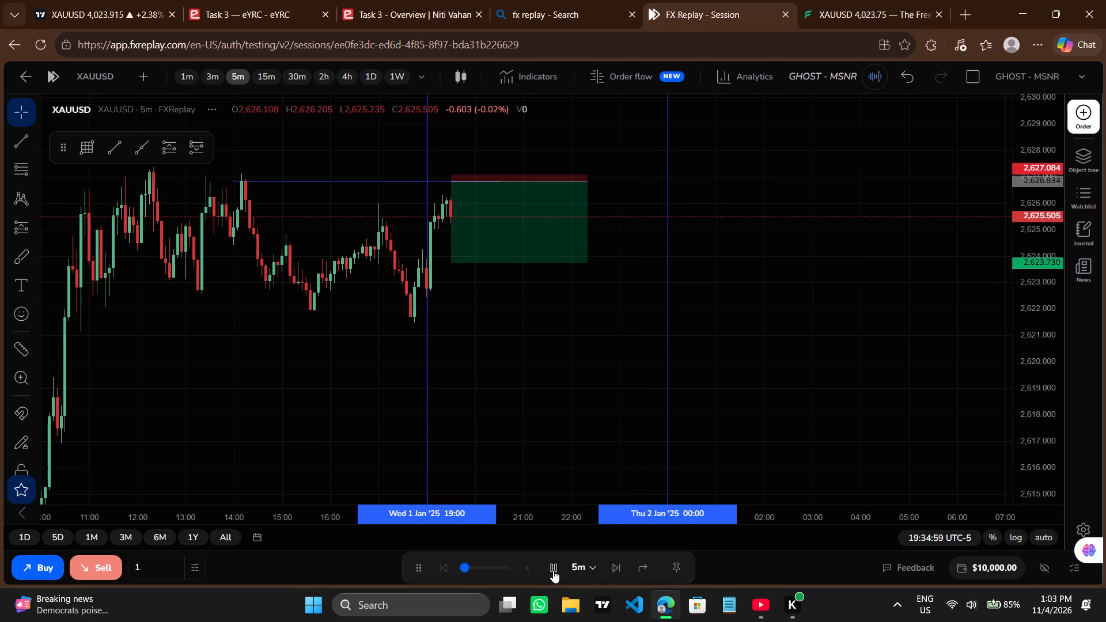
click(553, 570)
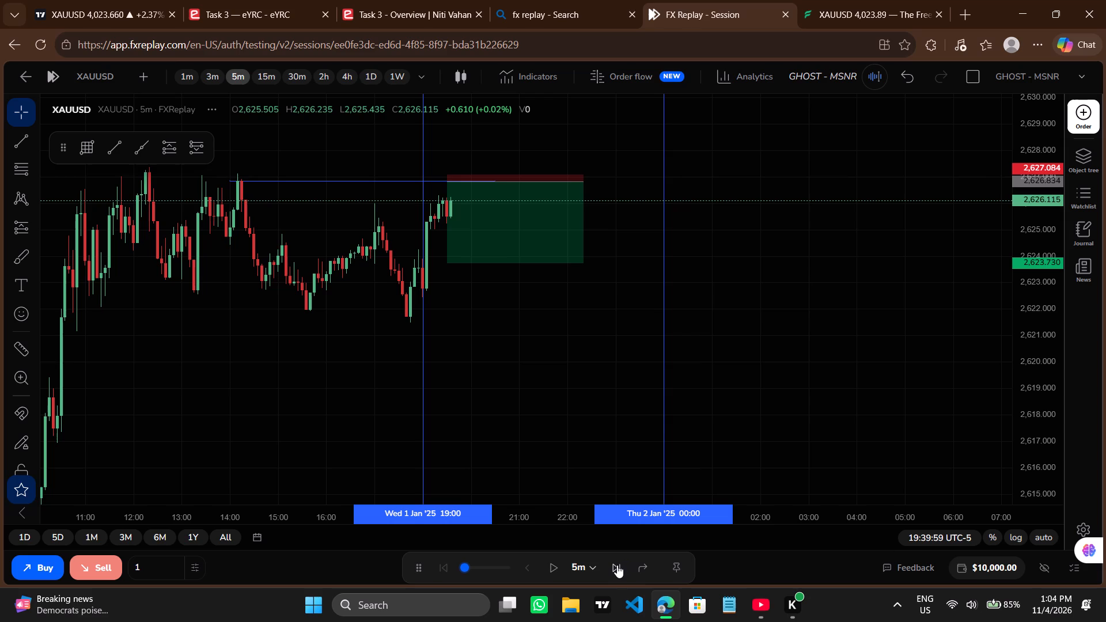
click(615, 567)
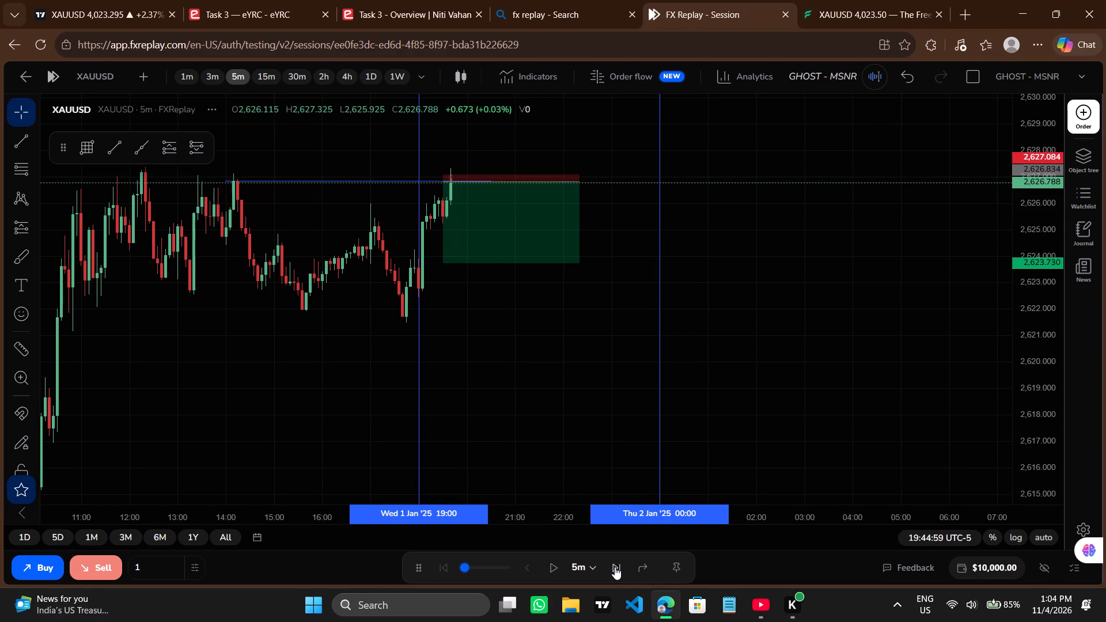
click(525, 444)
drag(525, 444, 533, 458)
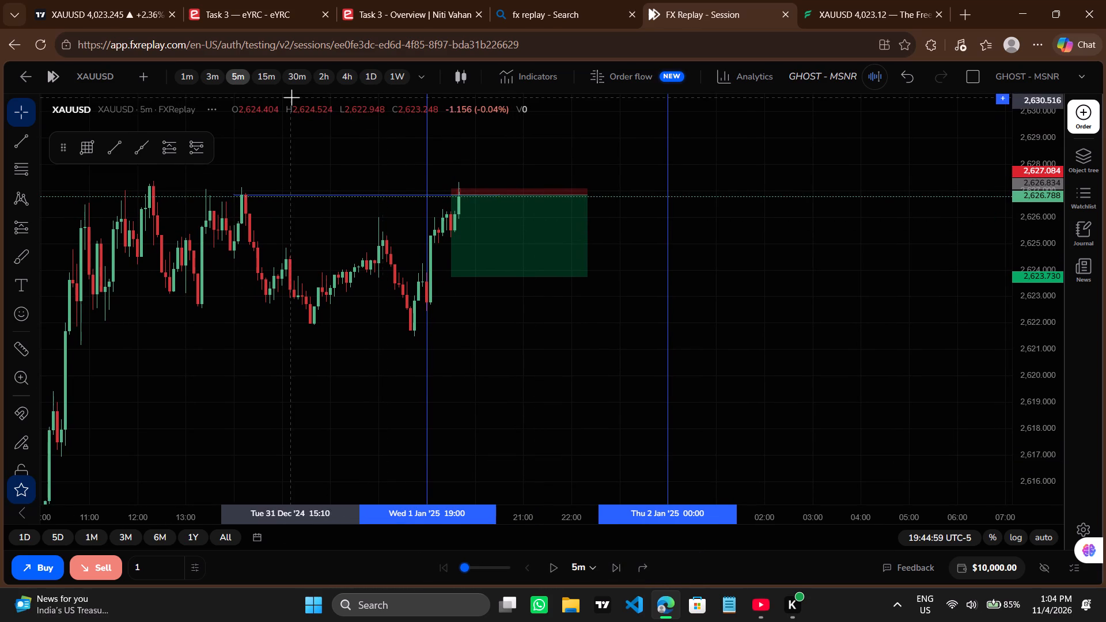
Draw a horizontal trend line at 2,627.164 from the Tue 31 Dec '24 12:15 candle to Wed 1 Jan '25 20:15.
click(118, 140)
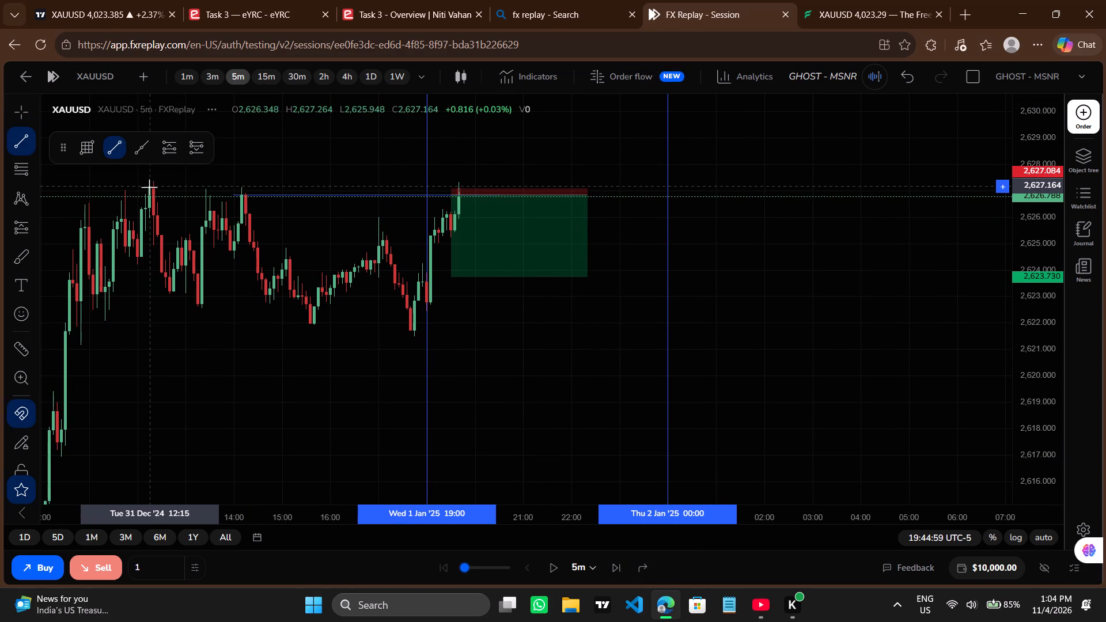
ctrl+click(149, 187)
shift+click(486, 202)
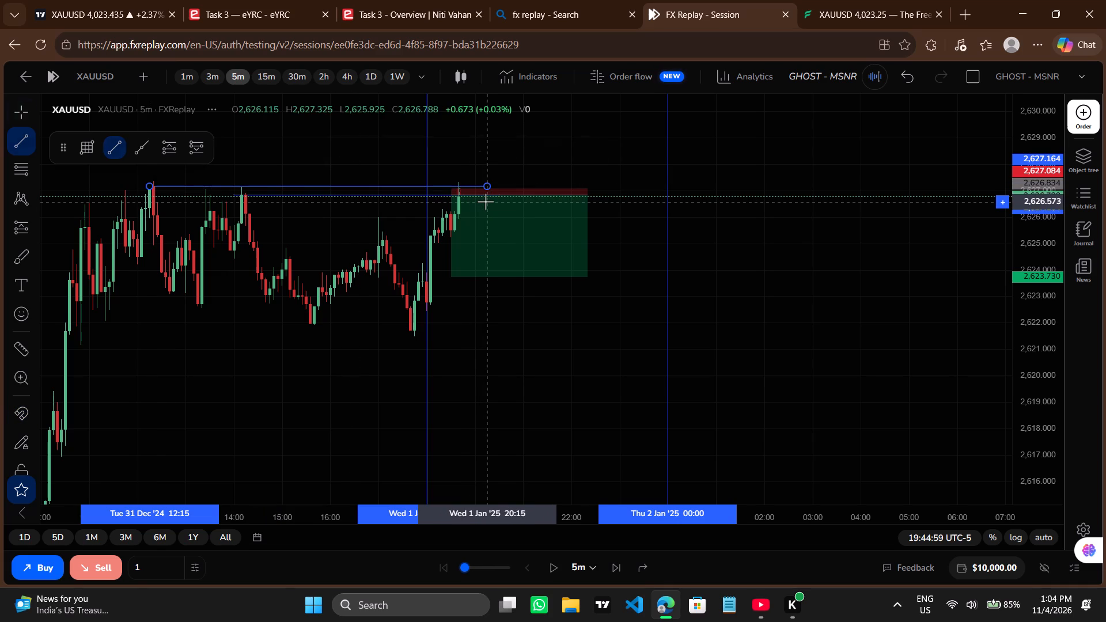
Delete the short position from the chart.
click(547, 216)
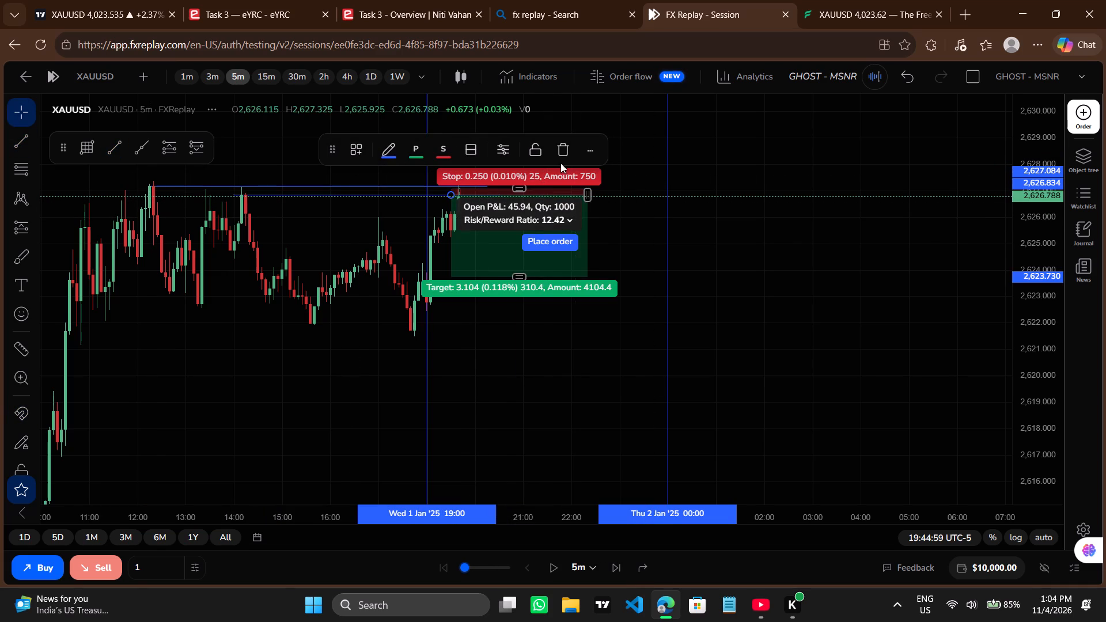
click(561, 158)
Delete the lower horizontal trend line at 2,626.845.
drag(577, 268, 583, 286)
scroll(583, 286, down, 1)
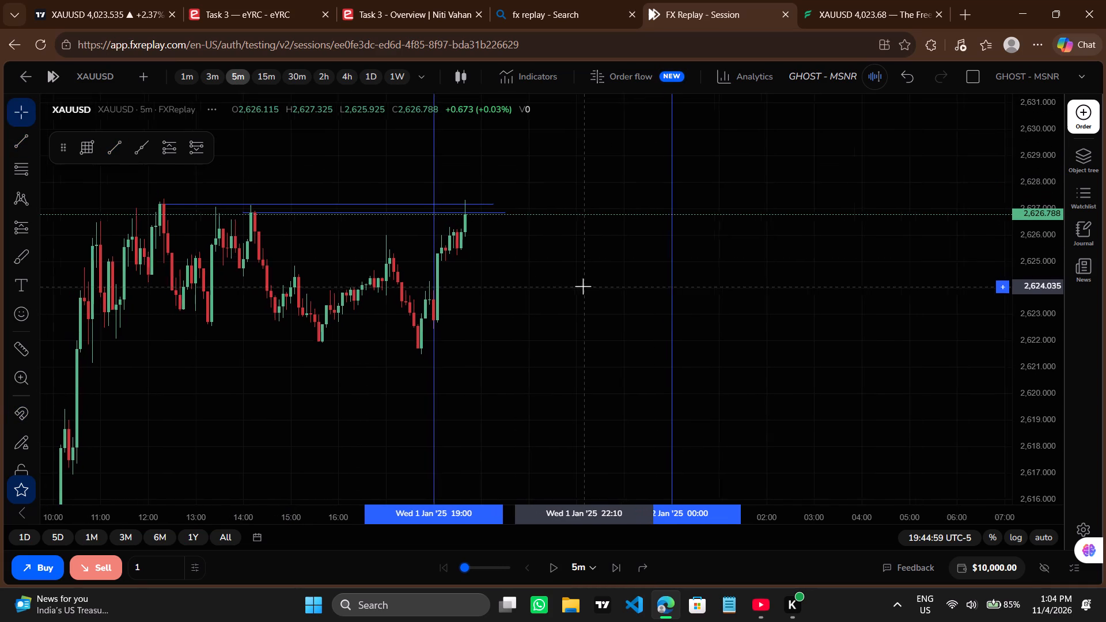
scroll(583, 286, down, 1)
click(503, 215)
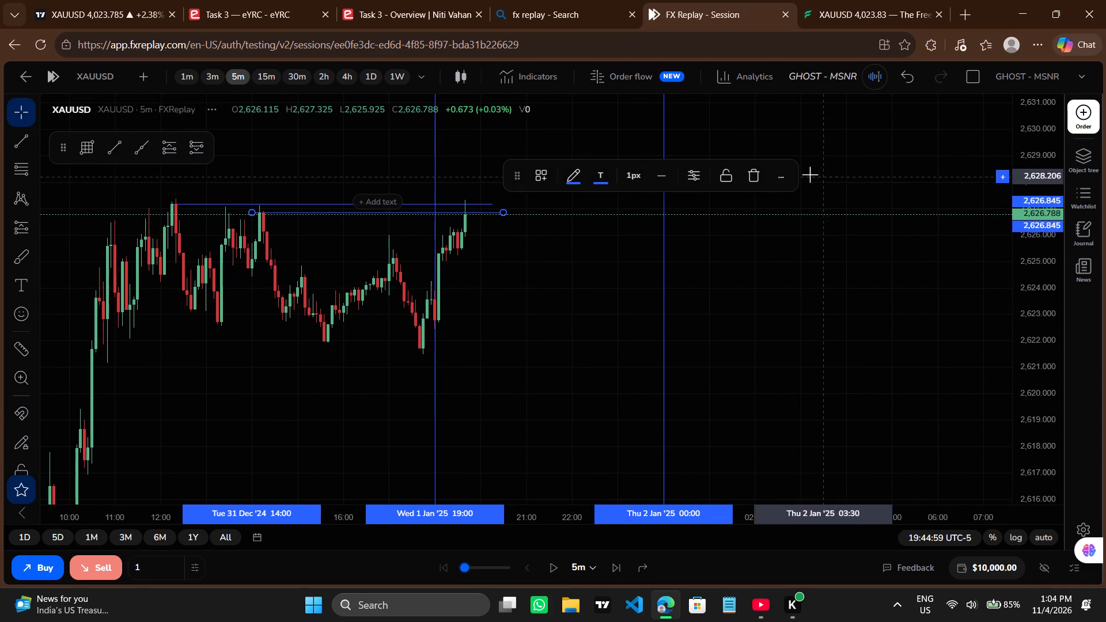
click(748, 181)
Advance the replay in 5m steps to 20:09:59, following price around the 2,627.164 trend line.
drag(628, 325, 650, 336)
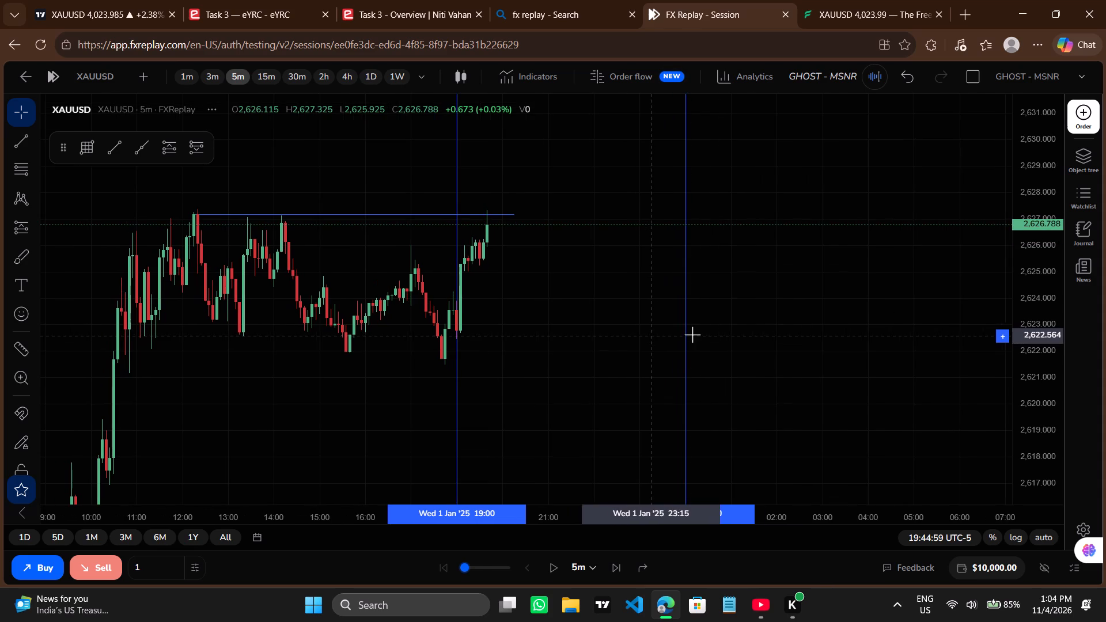
drag(1043, 341, 1020, 238)
drag(661, 277, 677, 307)
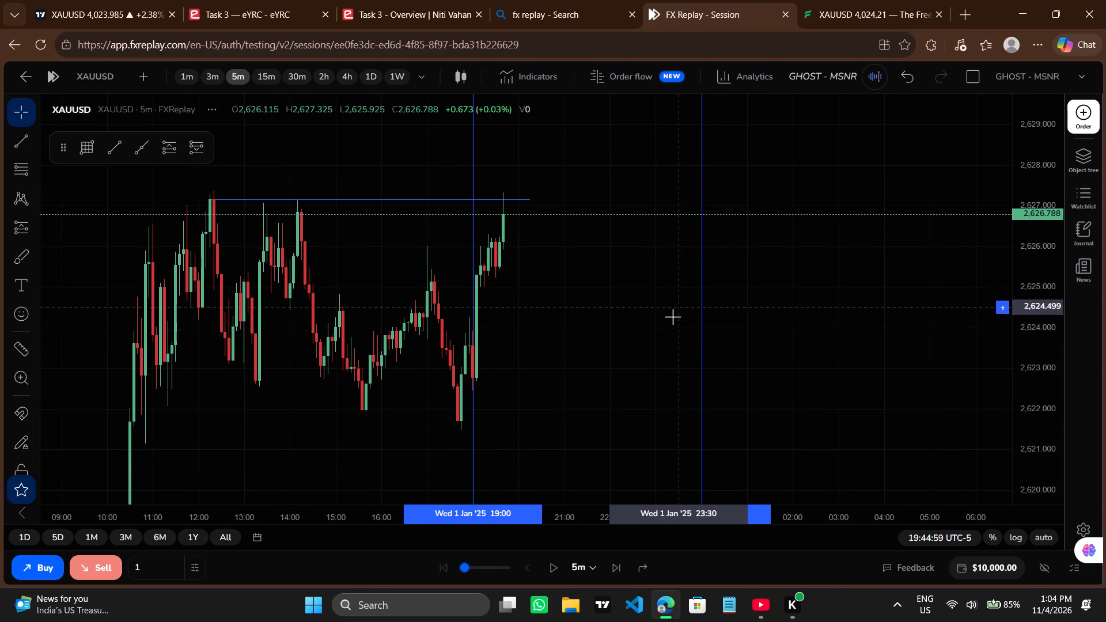
click(613, 568)
click(613, 568)
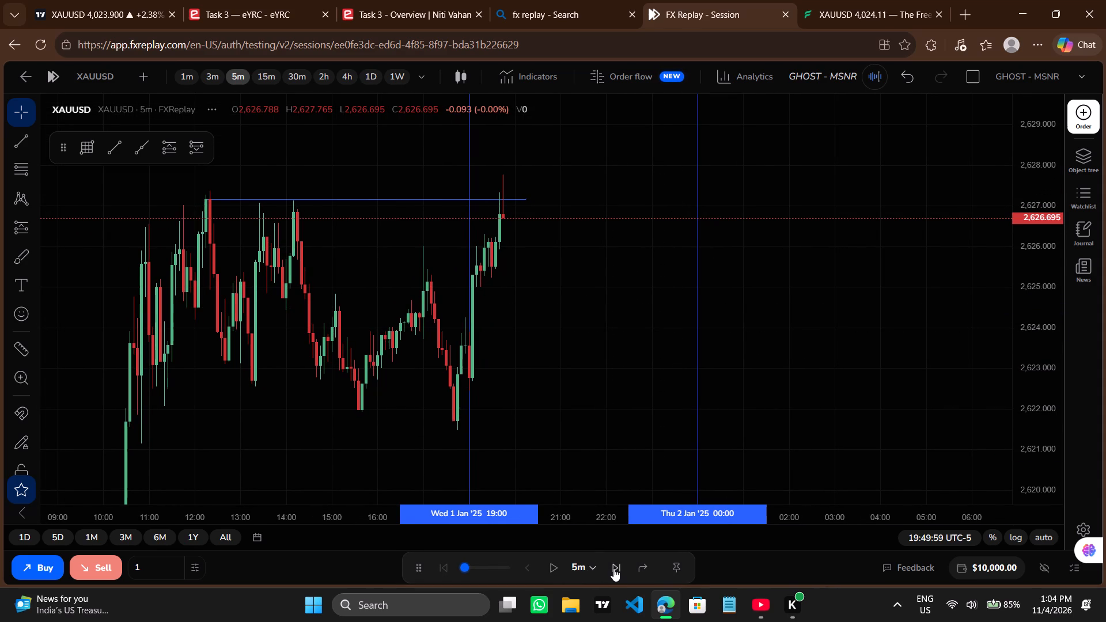
click(613, 568)
drag(481, 355, 519, 379)
scroll(519, 379, up, 1)
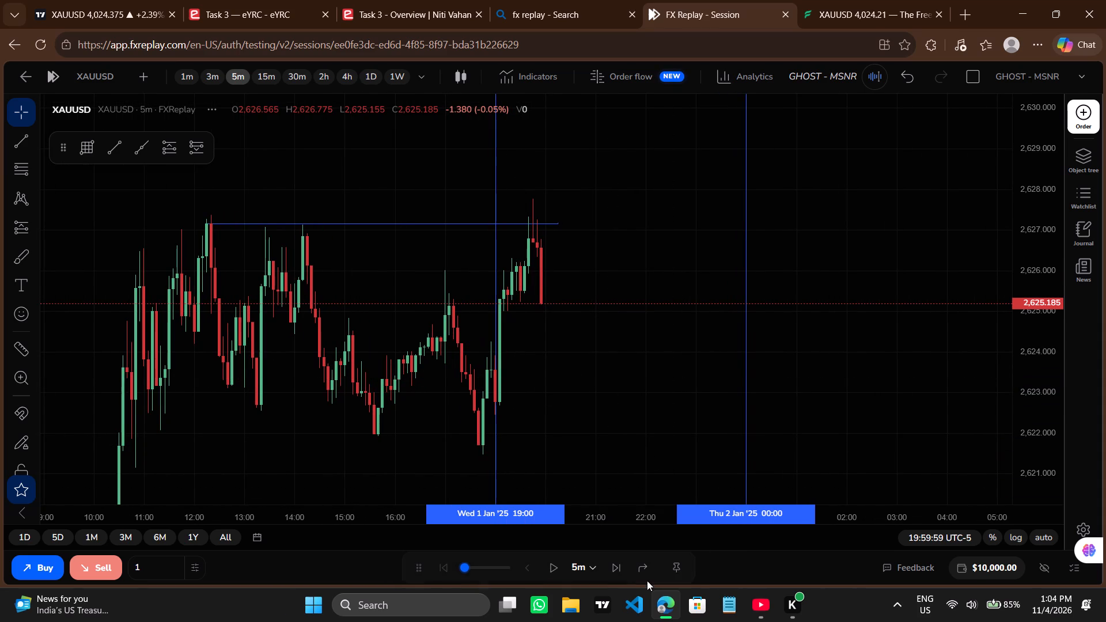
click(613, 562)
click(613, 562)
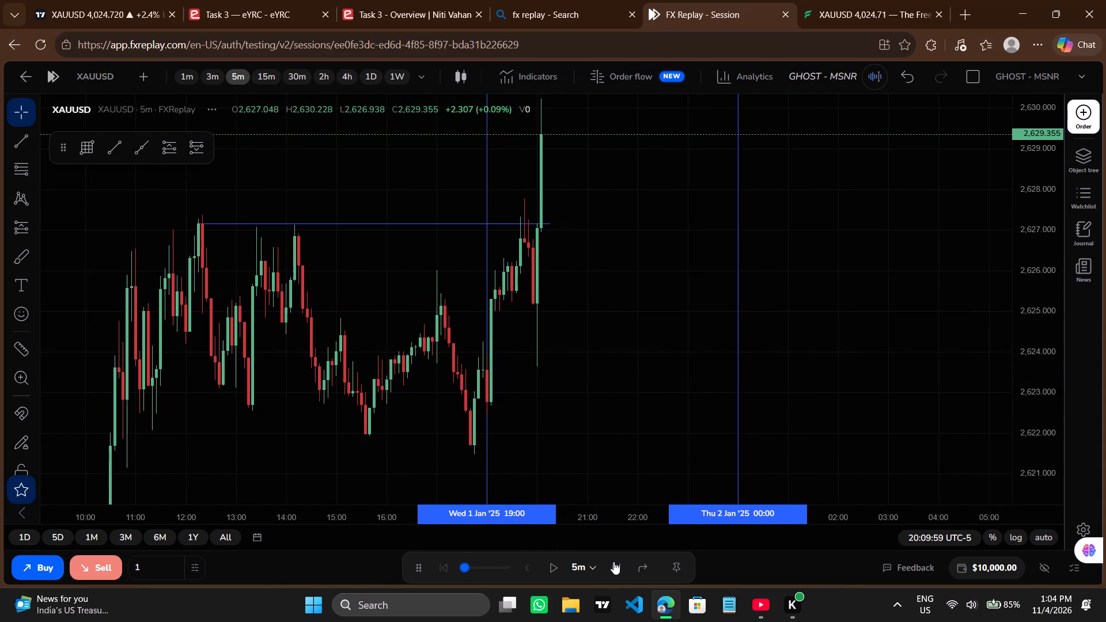
drag(593, 322, 606, 305)
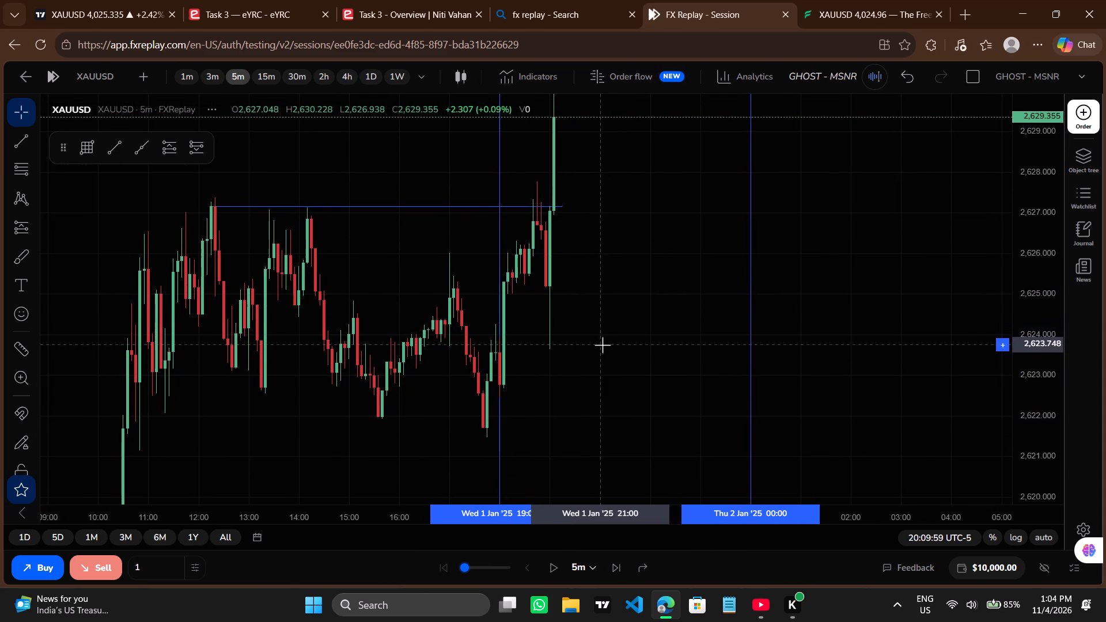
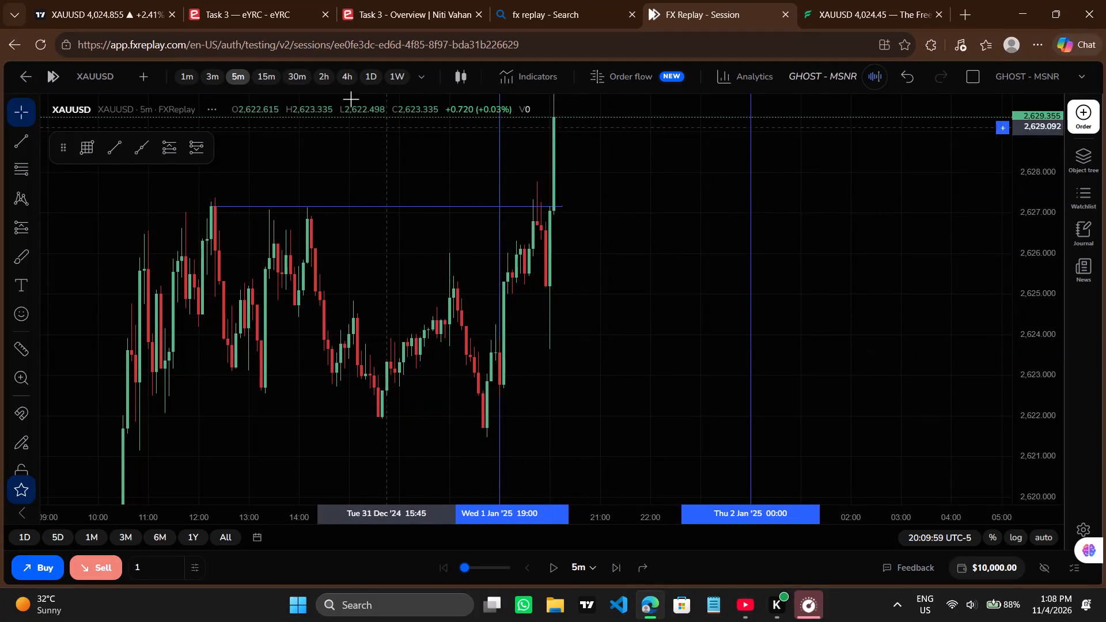
Switch the chart to the 15m timeframe and examine earlier highs back to 27 December for a level above the current price.
click(262, 79)
scroll(431, 269, up, 4)
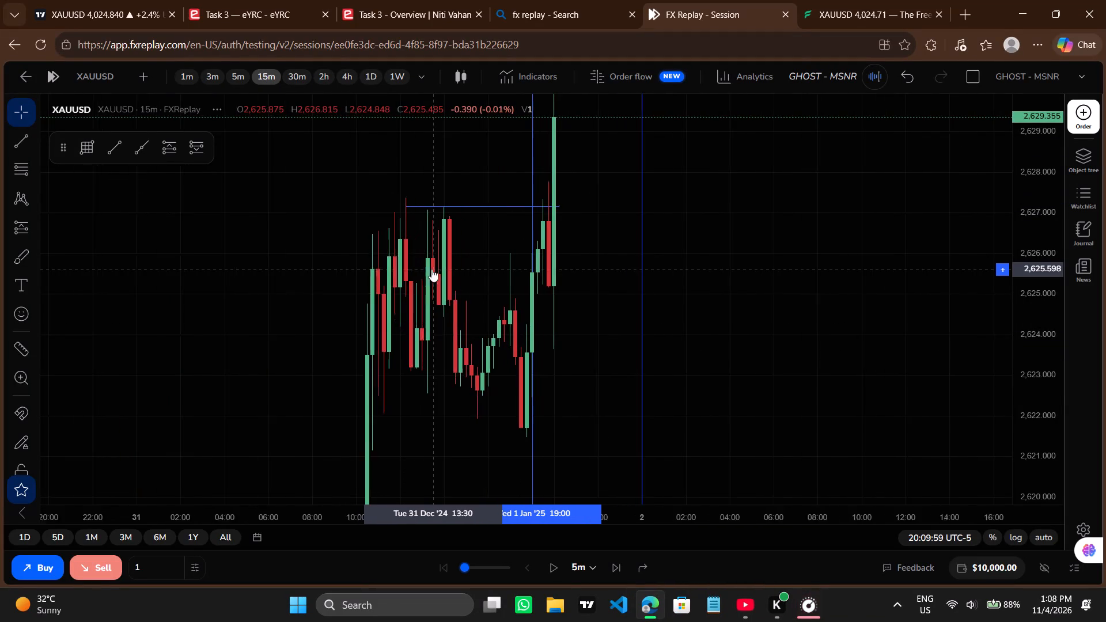
scroll(431, 269, up, 1)
drag(1051, 224, 1041, 330)
drag(814, 288, 772, 316)
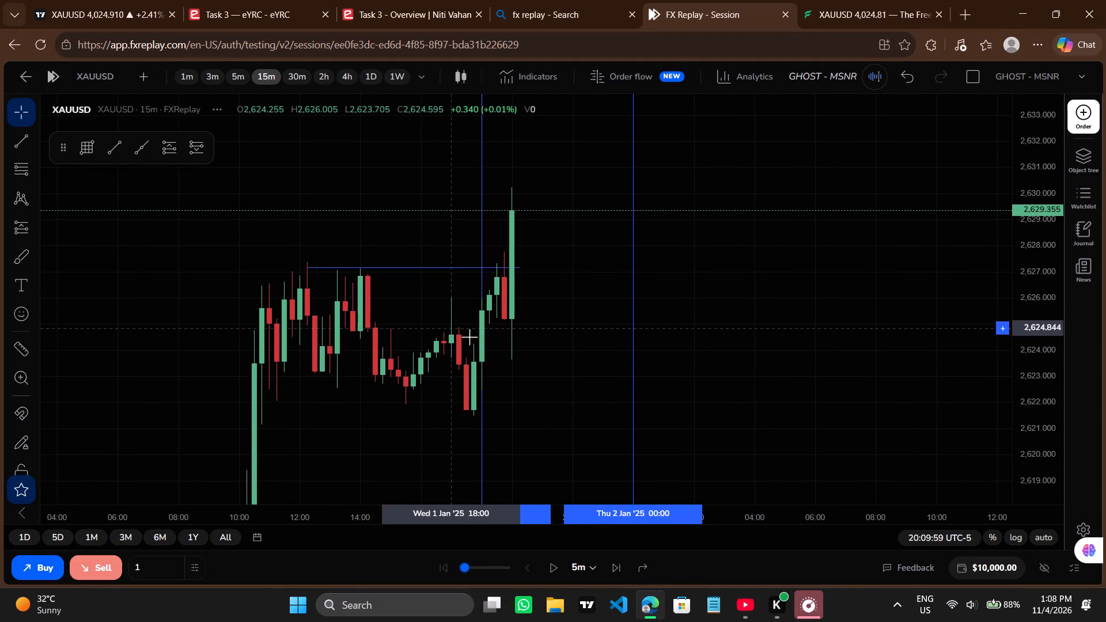
drag(512, 386, 503, 354)
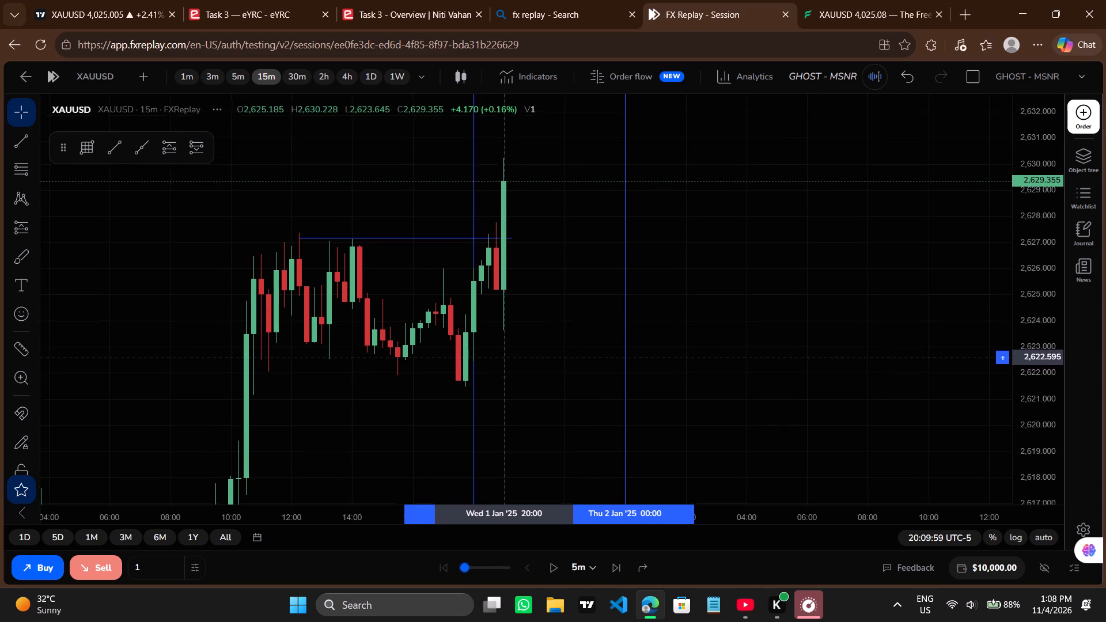
drag(503, 354, 502, 350)
scroll(502, 350, down, 1)
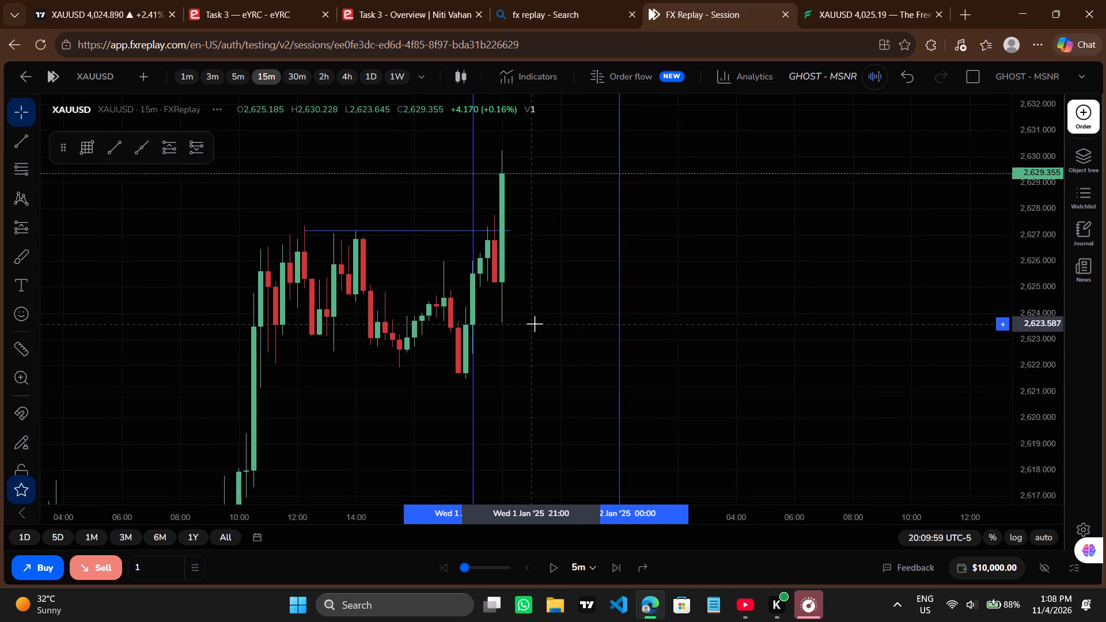
drag(535, 324, 516, 318)
scroll(516, 318, down, 1)
drag(516, 318, 545, 351)
scroll(545, 351, down, 6)
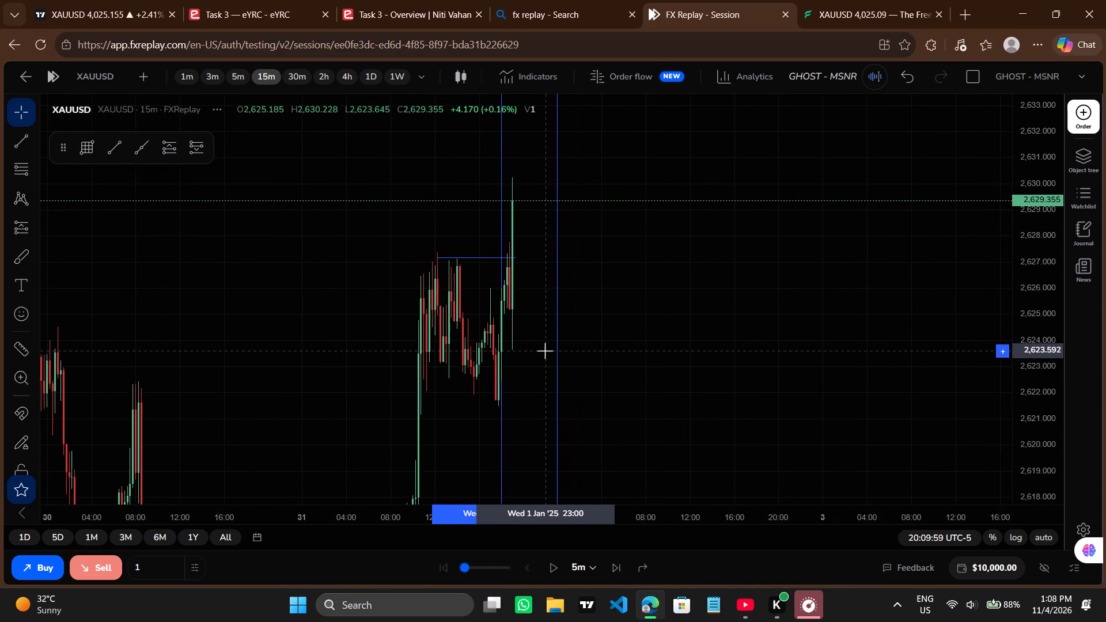
scroll(545, 351, down, 5)
drag(350, 260, 624, 283)
scroll(624, 283, up, 5)
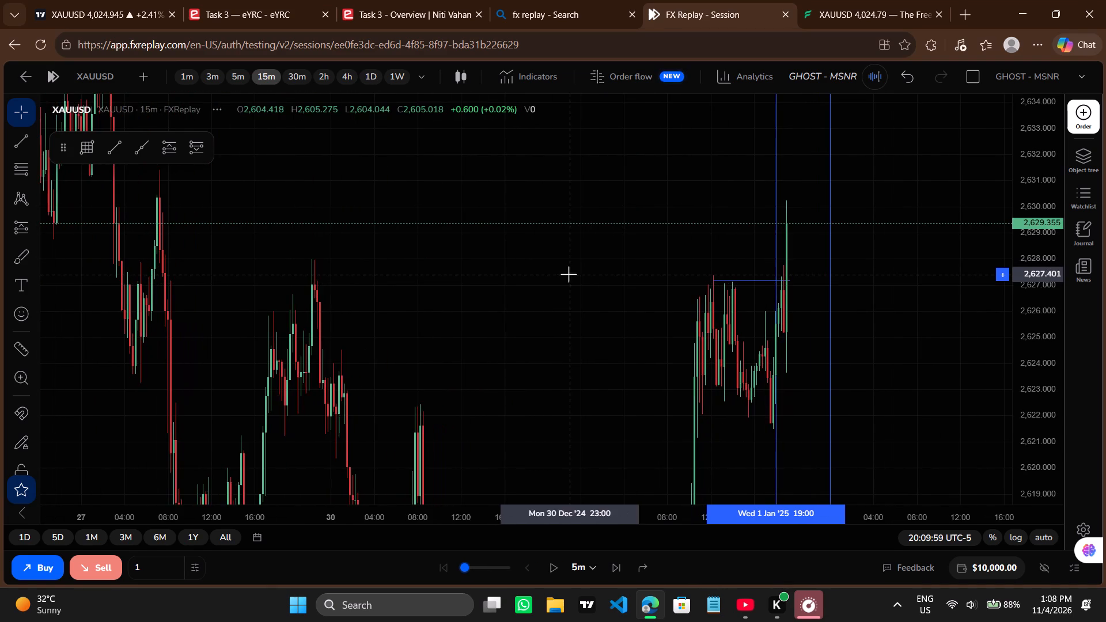
drag(569, 274, 499, 286)
drag(319, 229, 338, 232)
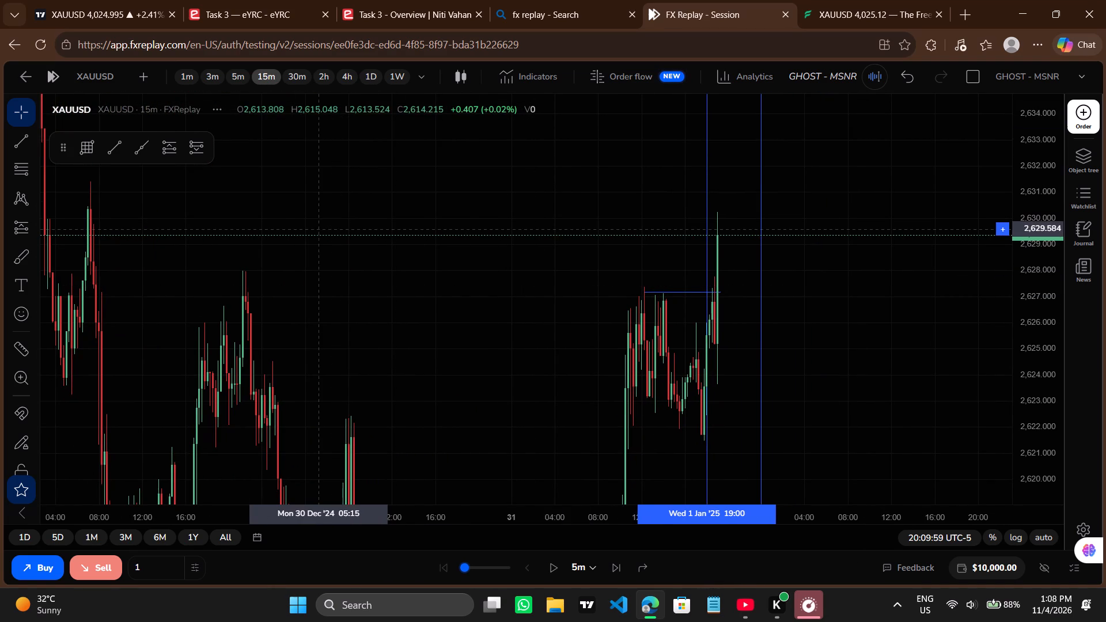
drag(338, 232, 348, 233)
Draw a horizontal trend line at 2,630.335 from the Fri 27 Dec '24 07:00 candle to just past Thu 2 Jan '25 00:00.
click(120, 147)
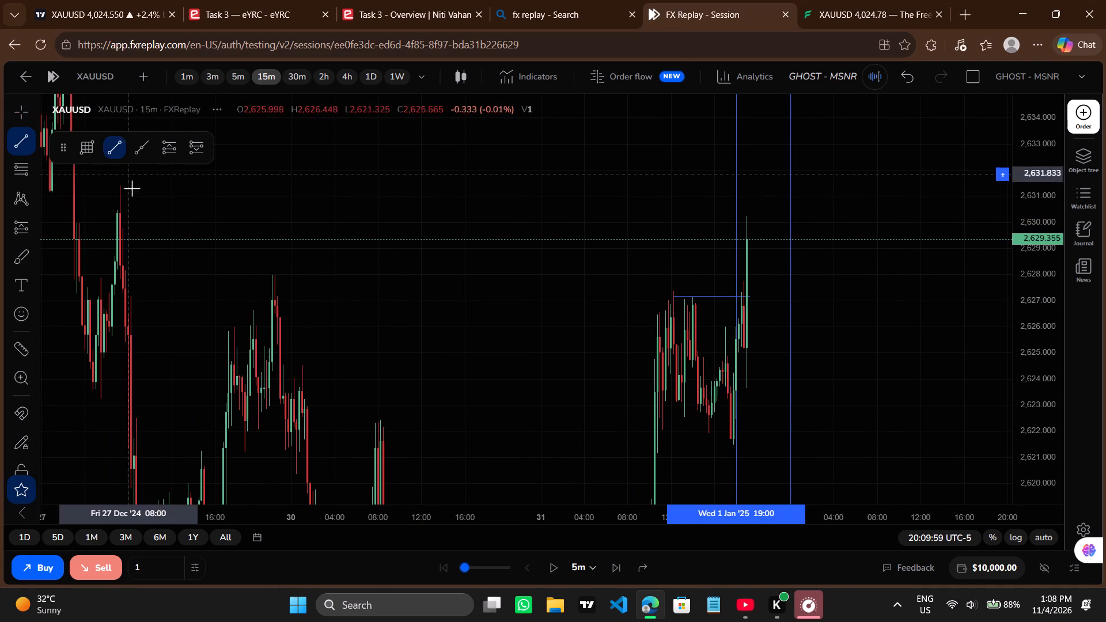
ctrl+click(119, 214)
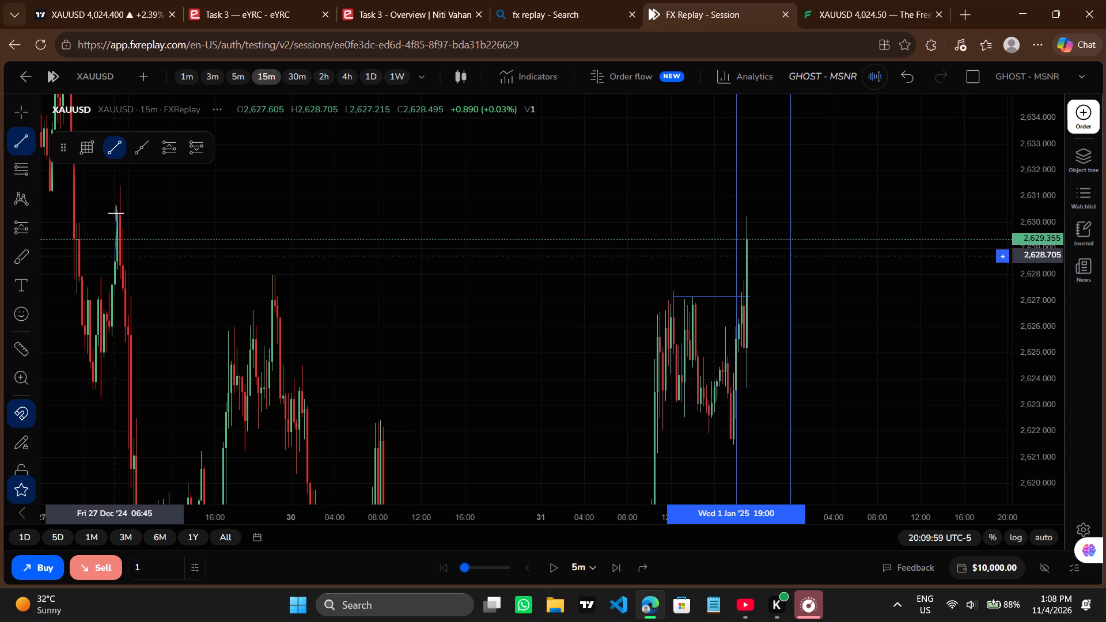
ctrl+click(115, 213)
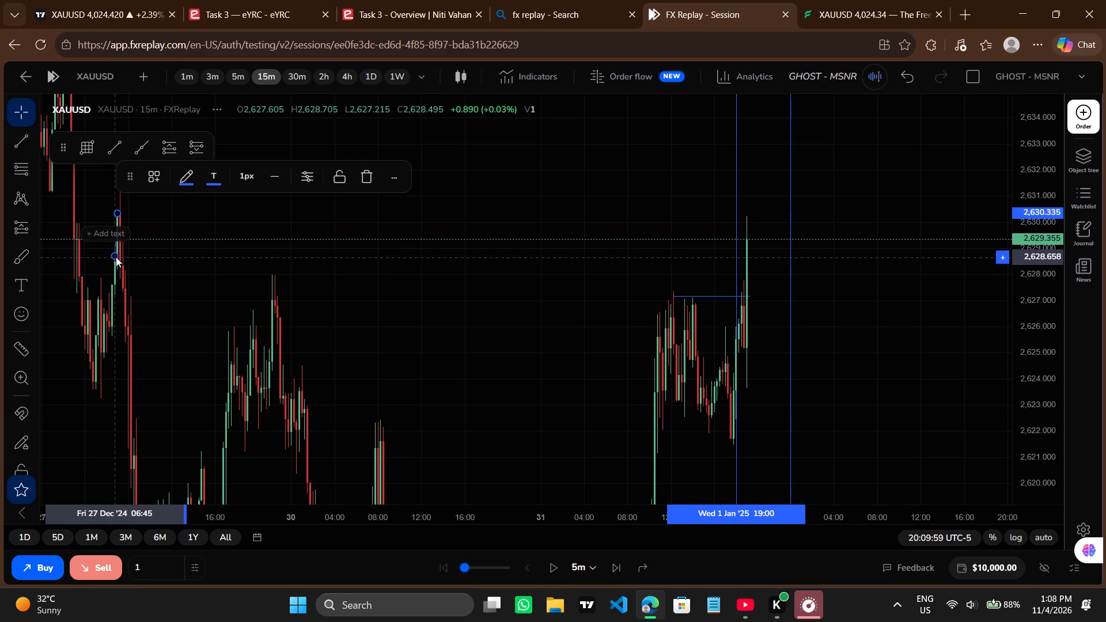
drag(116, 256, 678, 206)
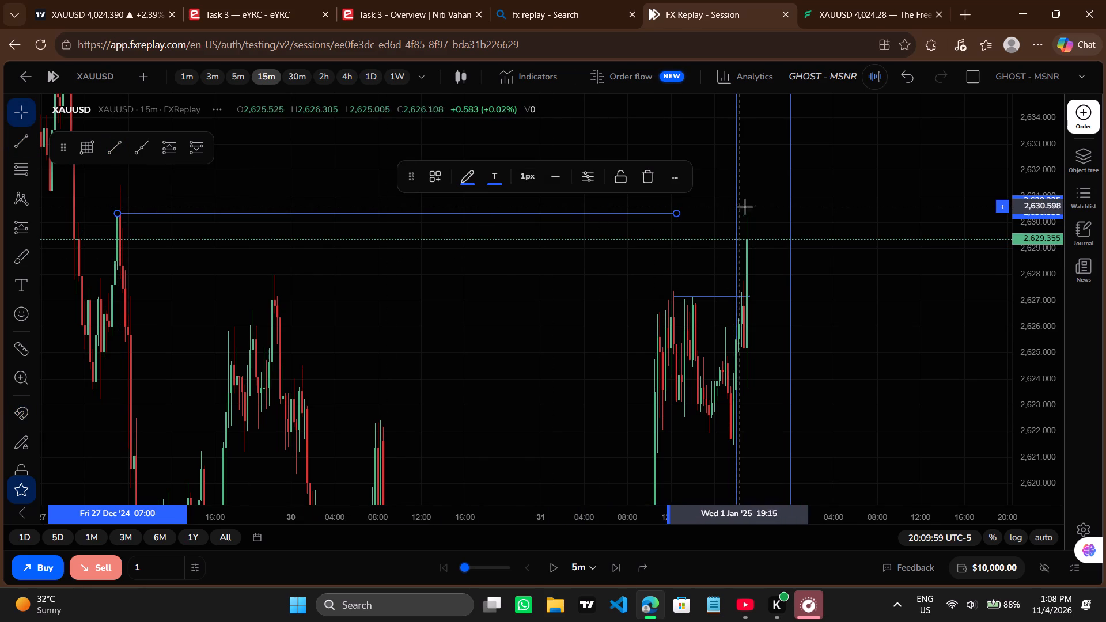
shift+drag(677, 215, 804, 222)
click(867, 266)
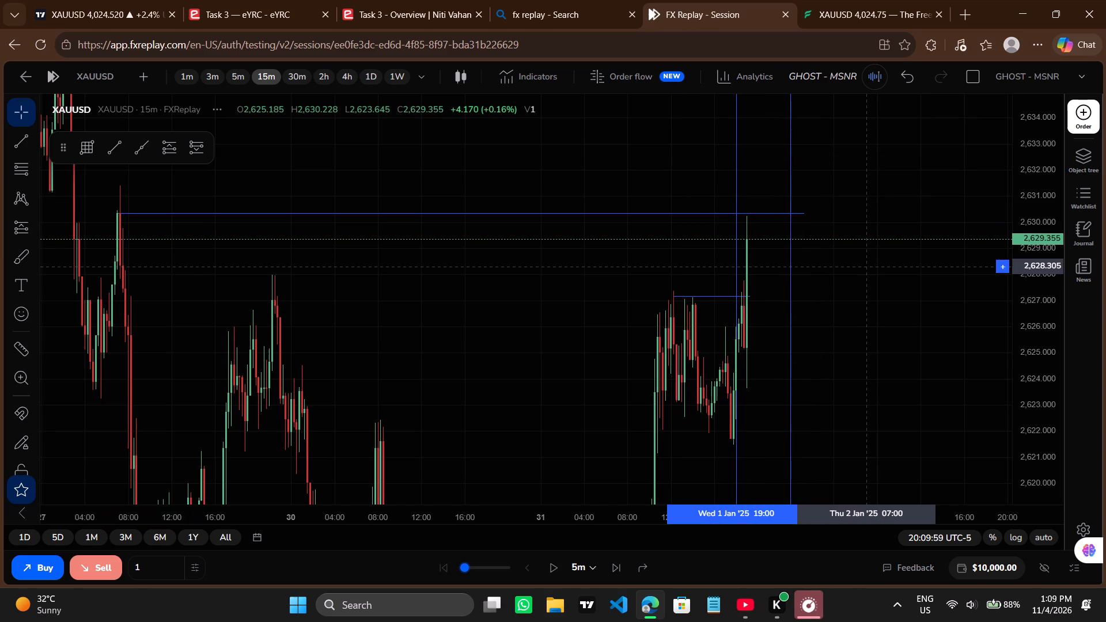
Place a short position with entry at 2,630.341 and stop at 2,632.388, narrowed to end shortly after Thu 2 Jan '25 00:00.
scroll(867, 266, up, 4)
drag(881, 298, 823, 242)
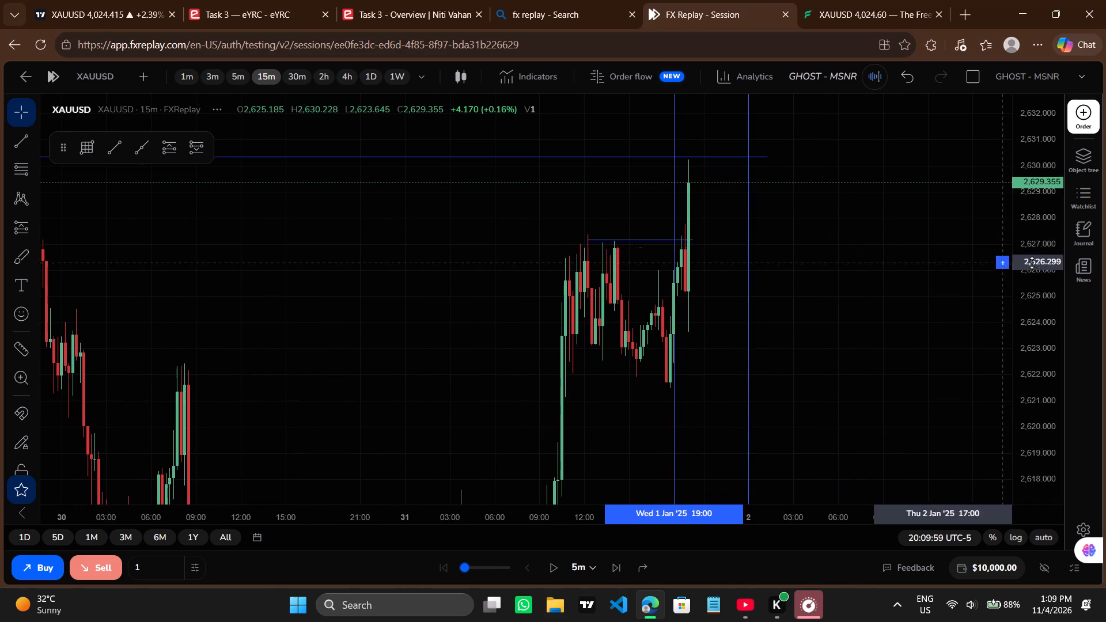
drag(1045, 243, 1010, 351)
drag(843, 328, 762, 344)
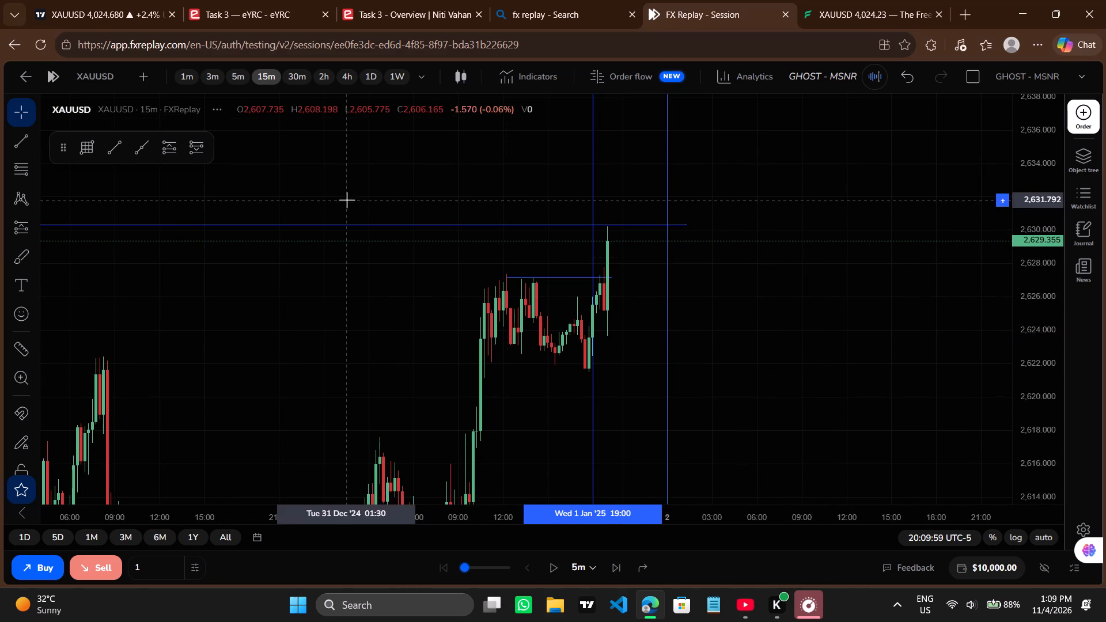
scroll(297, 208, down, 1)
click(195, 149)
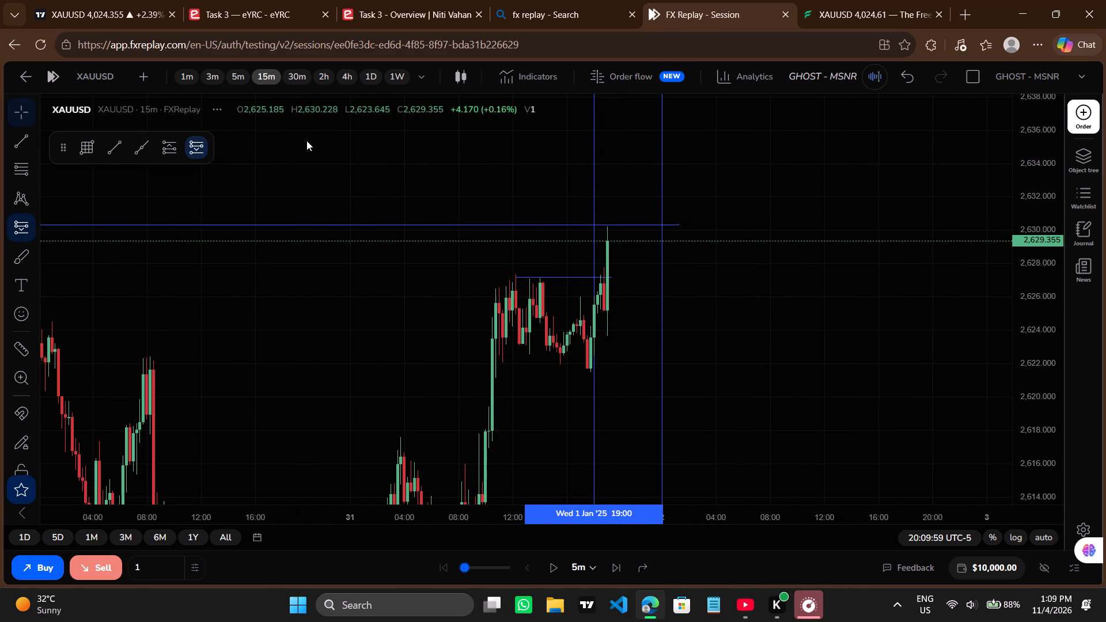
scroll(620, 217, down, 1)
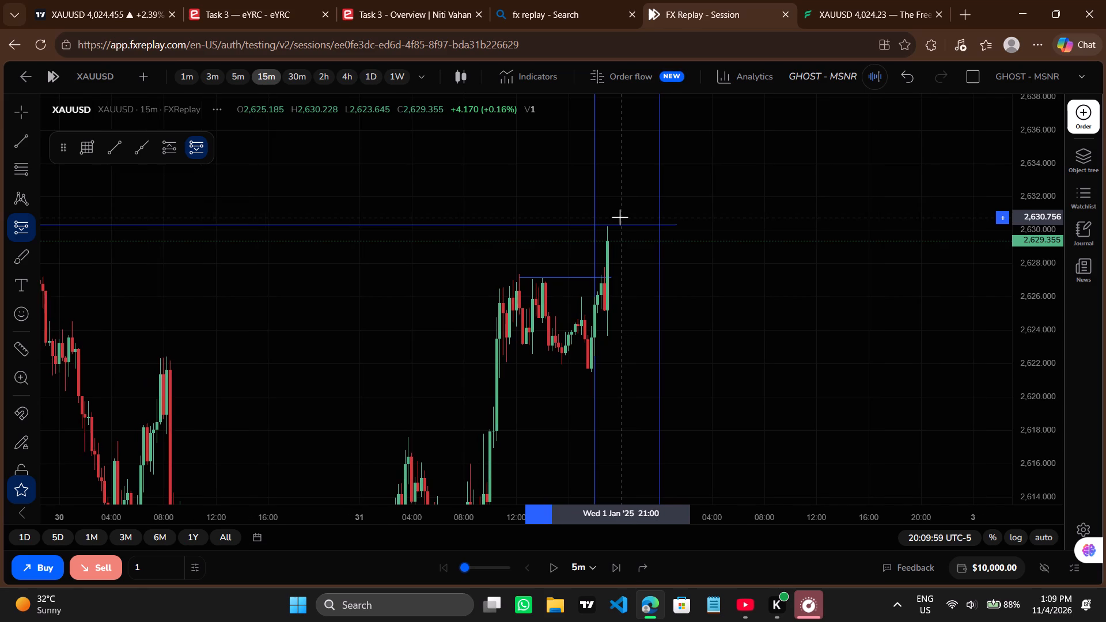
click(610, 224)
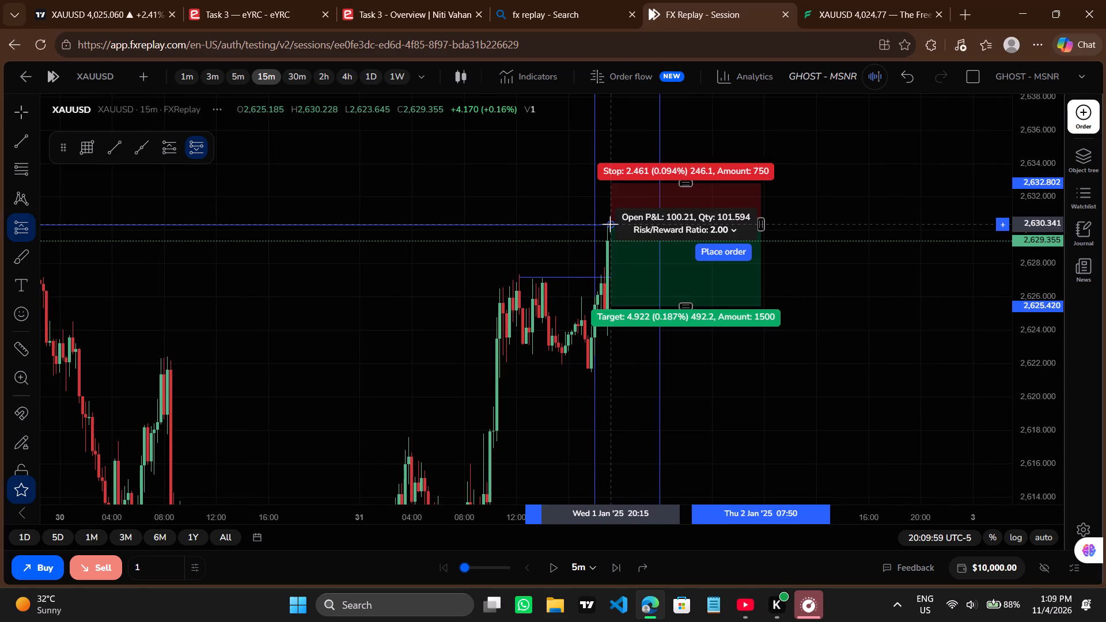
drag(688, 185, 688, 188)
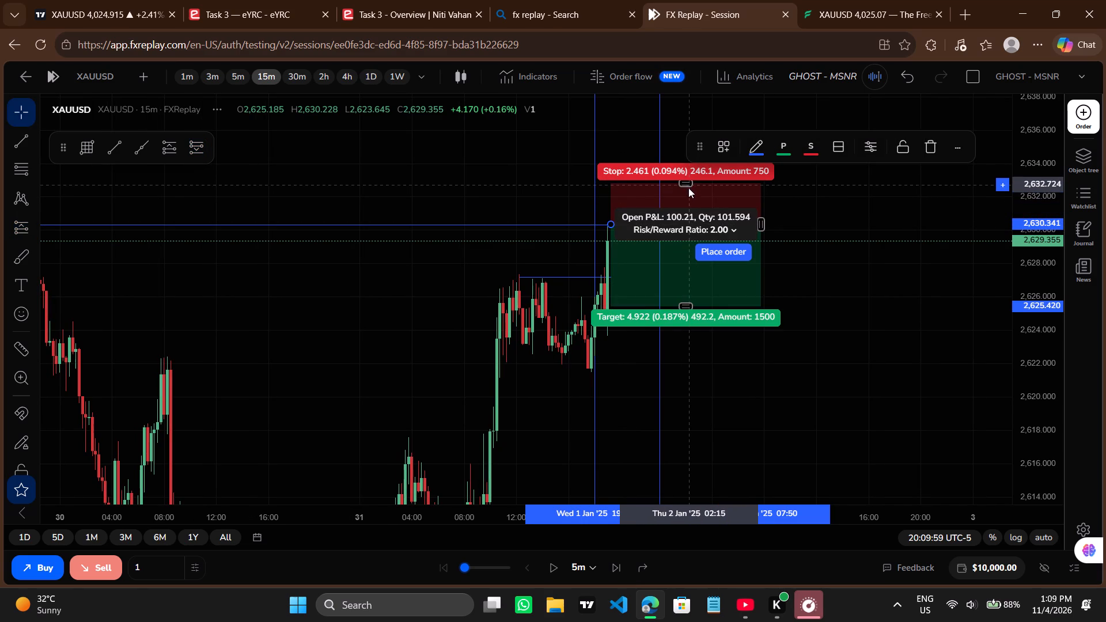
drag(688, 188, 685, 192)
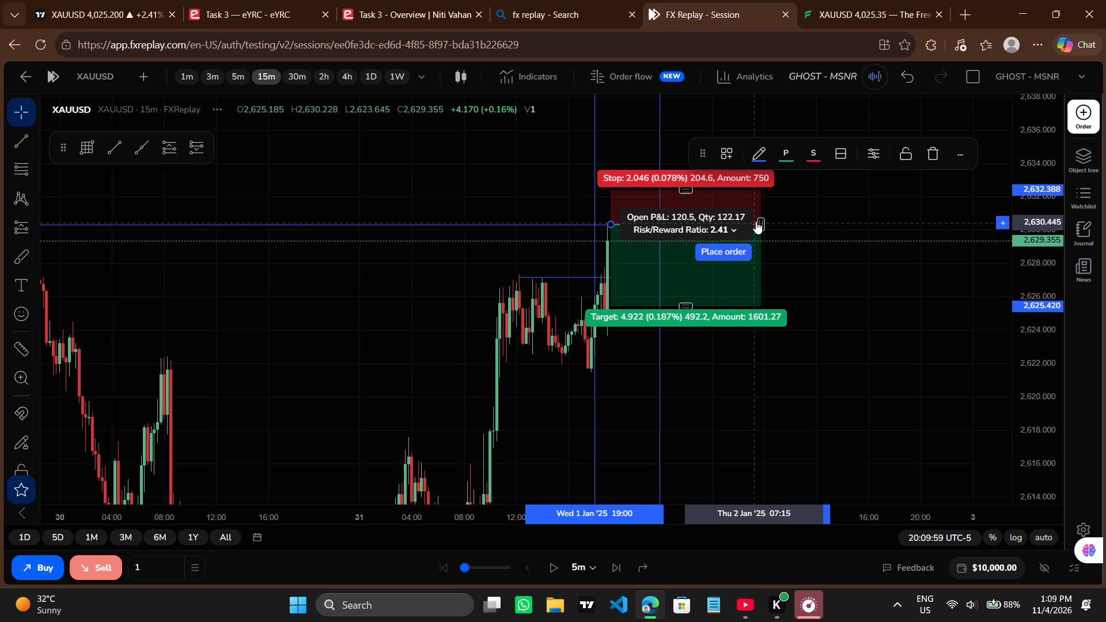
drag(760, 221, 698, 227)
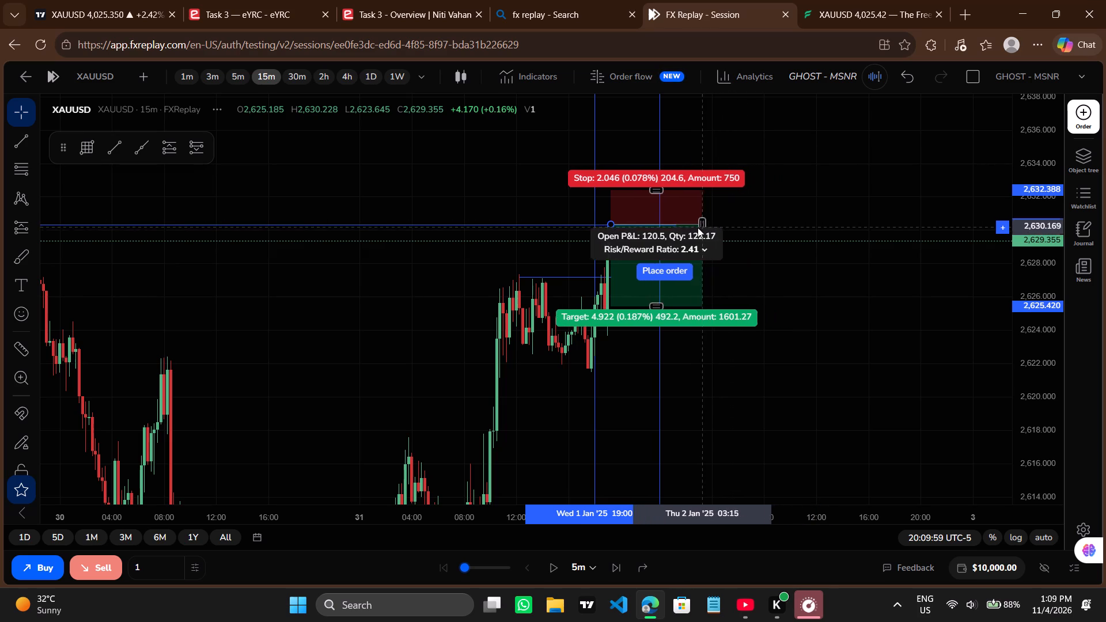
drag(698, 227, 677, 233)
Extend the short position's target down to 2,616.682.
drag(747, 312, 759, 248)
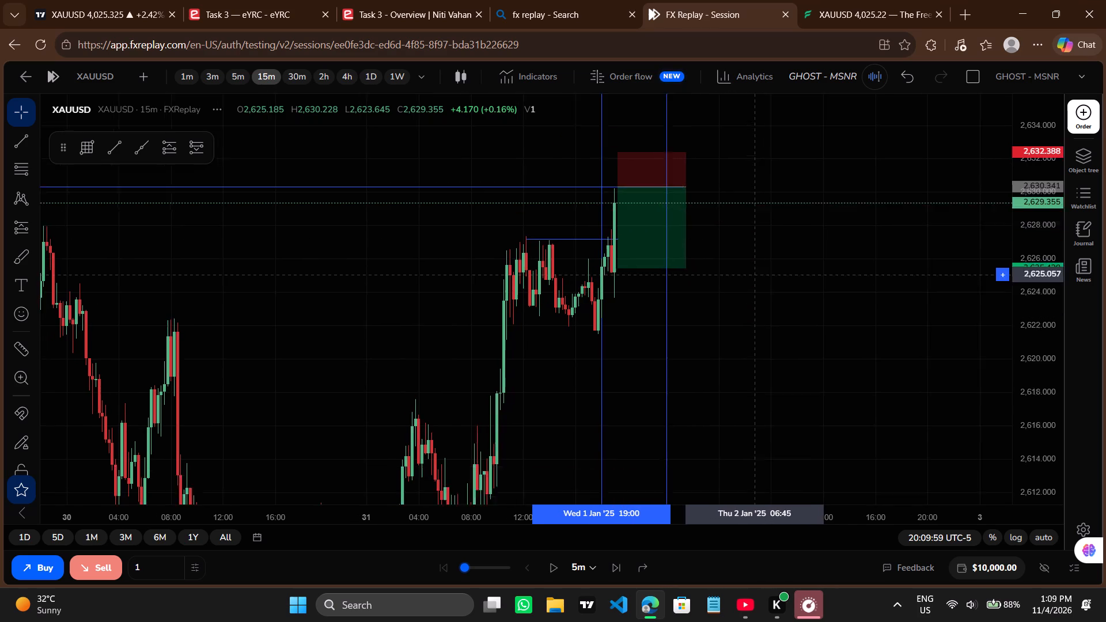
drag(759, 248, 763, 222)
drag(763, 222, 756, 242)
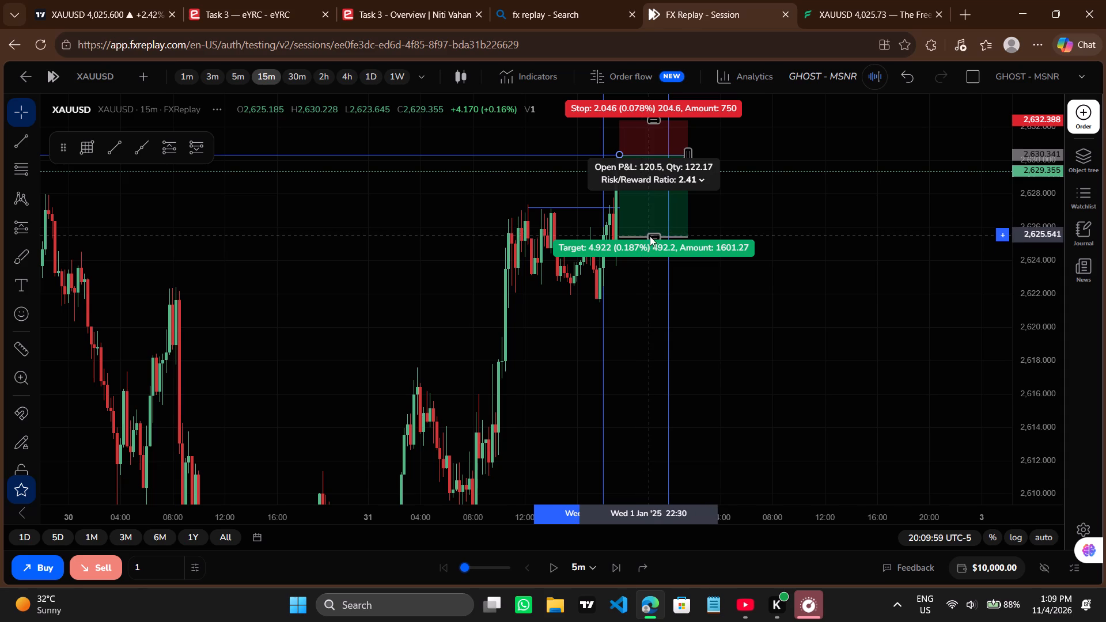
drag(652, 240, 649, 389)
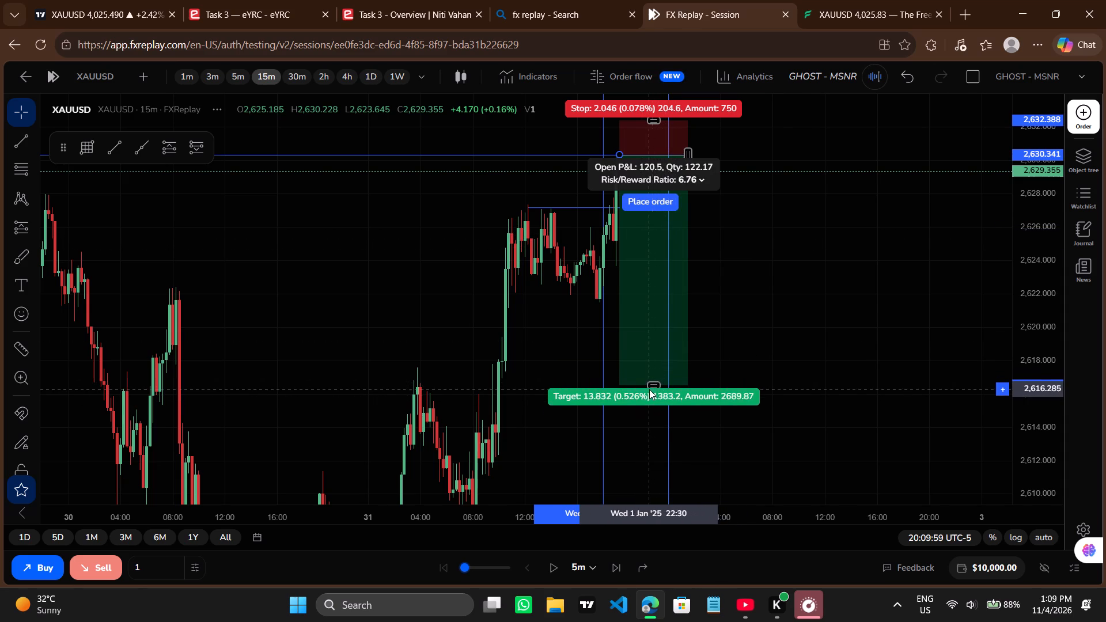
drag(649, 389, 655, 386)
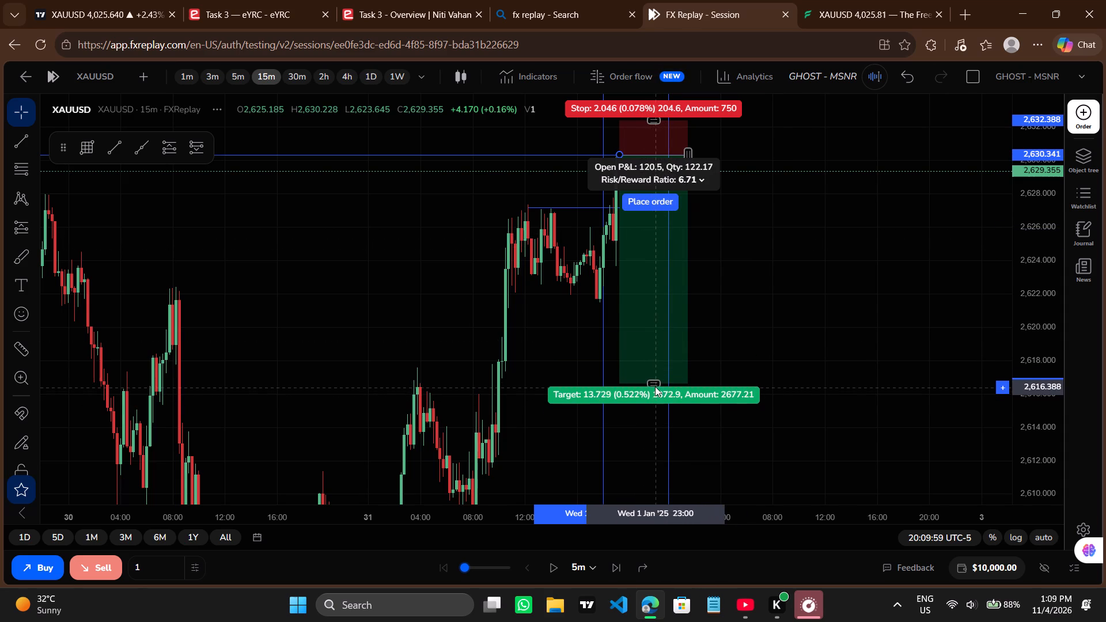
drag(655, 386, 655, 386)
Advance the replay by one 5m step to 20:14:59.
drag(725, 362, 669, 395)
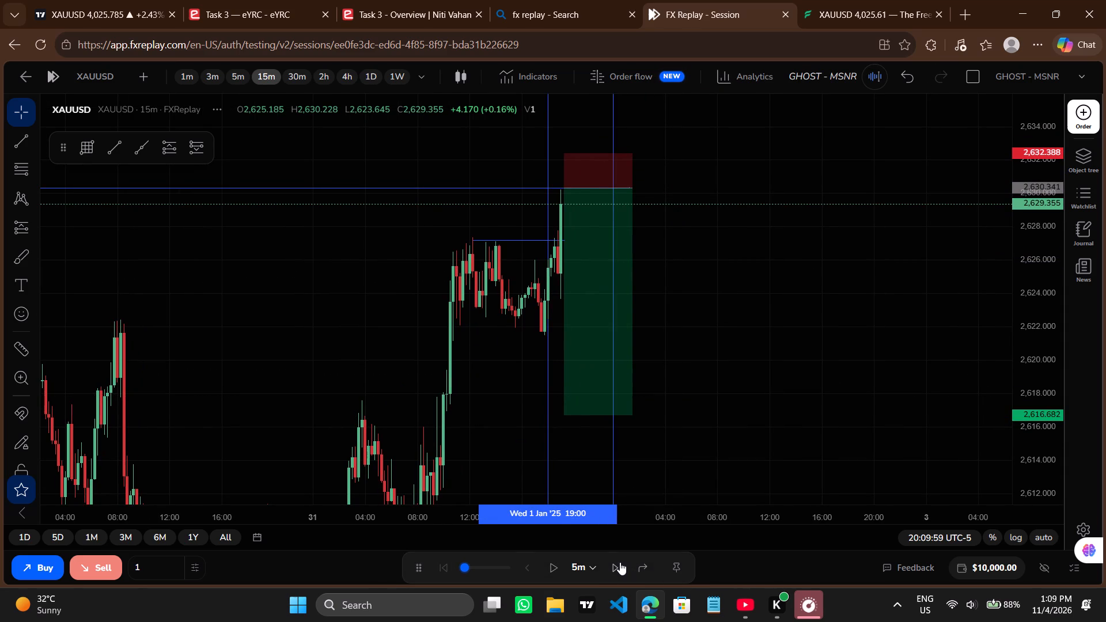
click(619, 561)
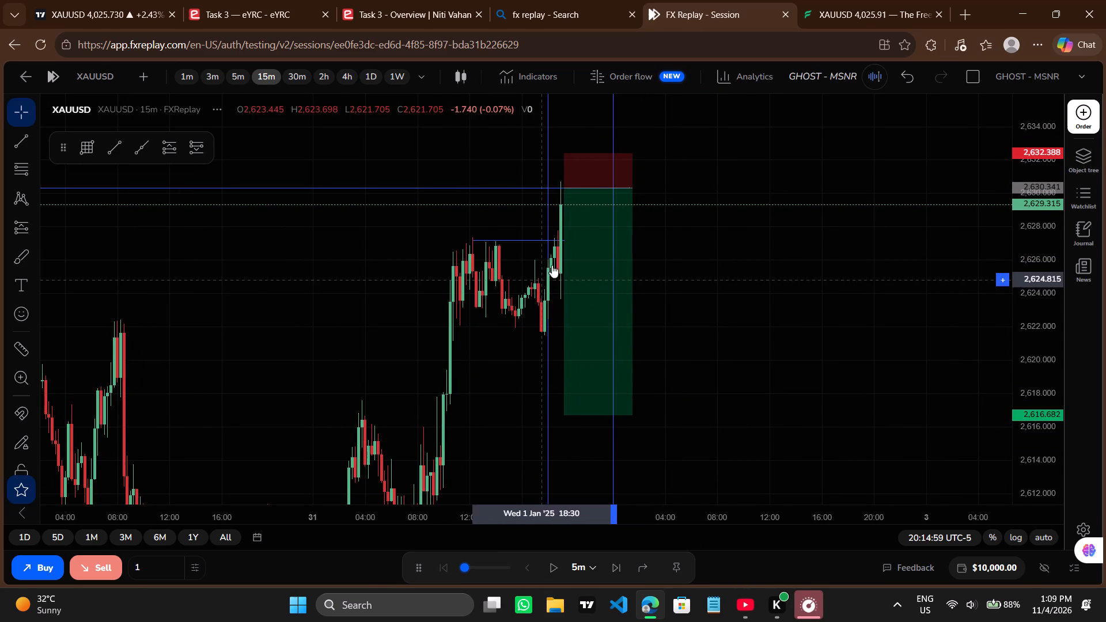
Move the short position's starting edge back to the Wed 1 Jan '25 20:00 candle, keeping the entry at 2,630.341.
click(563, 189)
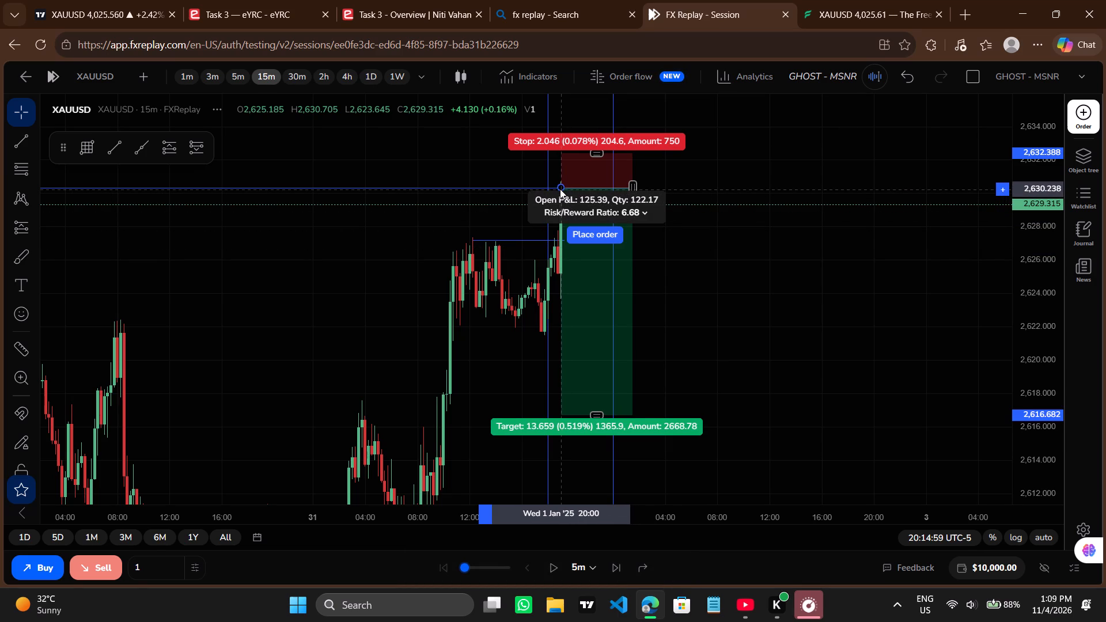
click(671, 246)
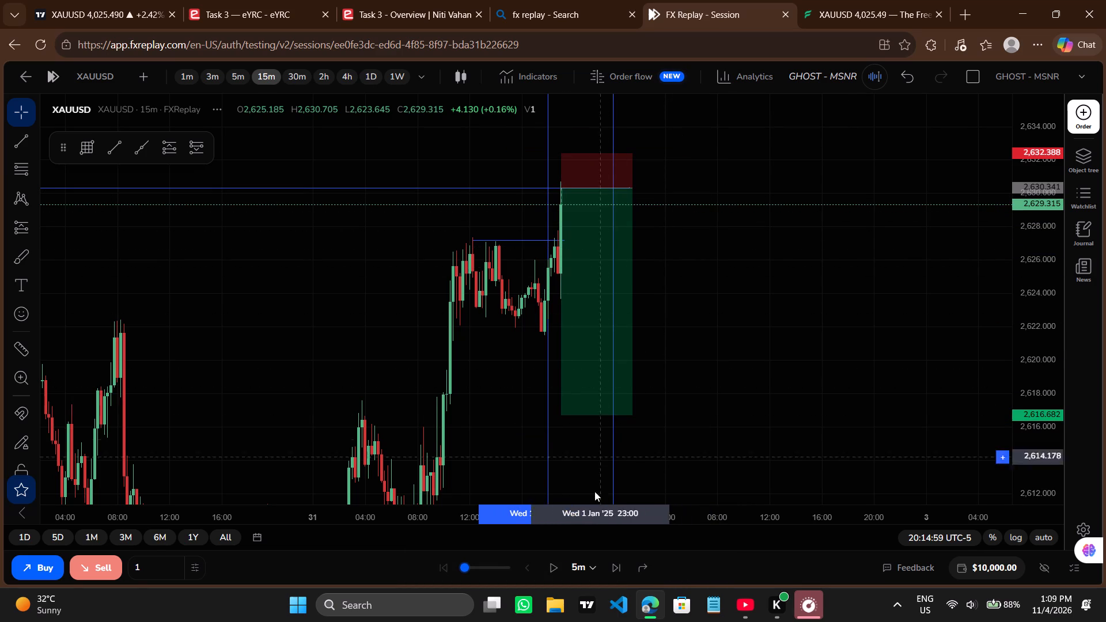
Advance the replay in 5m steps to 22:34:59, following price against the short position's stop and target zones.
click(608, 560)
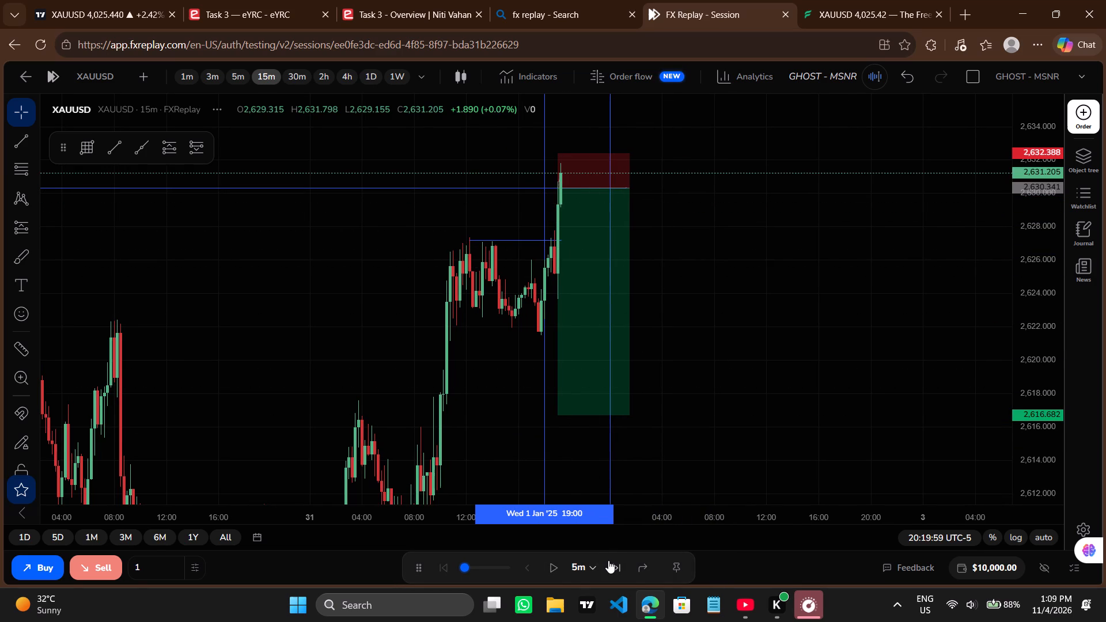
click(608, 560)
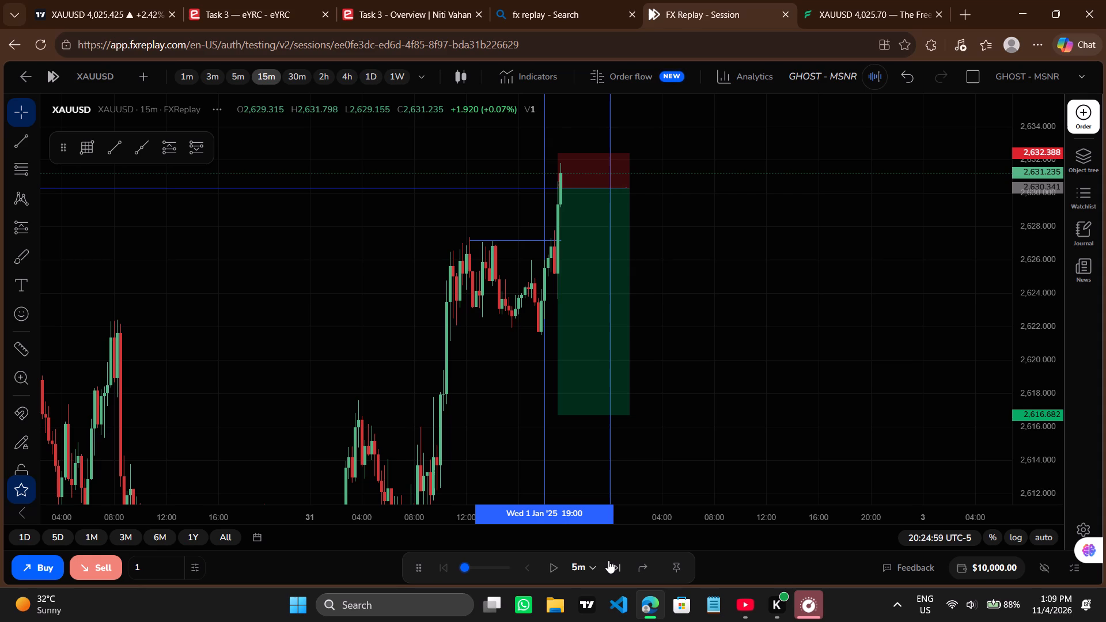
click(618, 566)
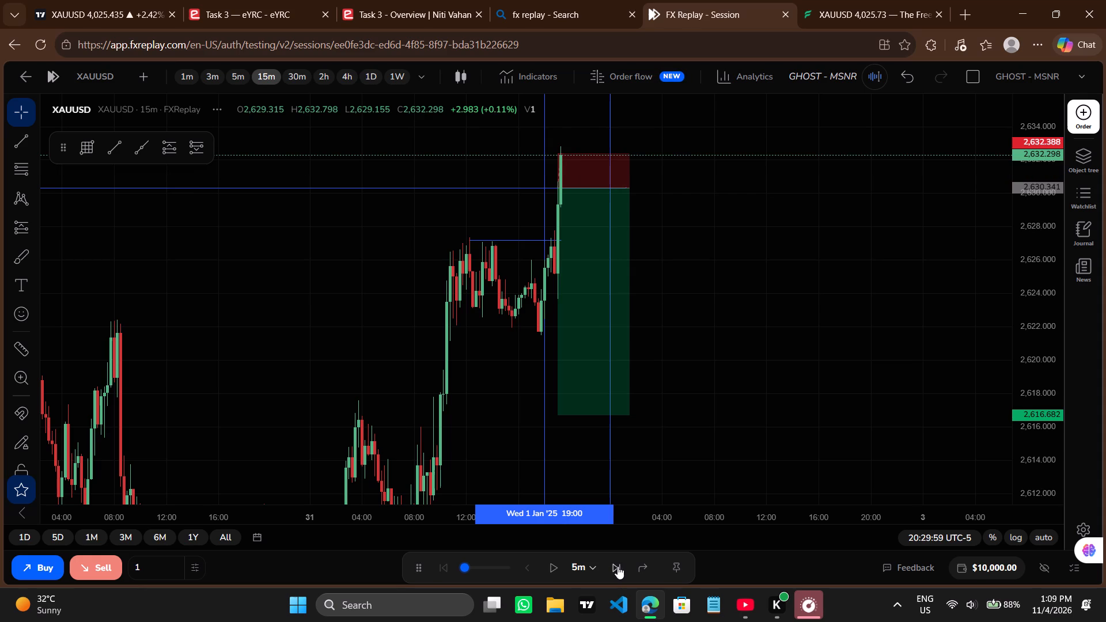
click(618, 566)
click(618, 566)
click(618, 566)
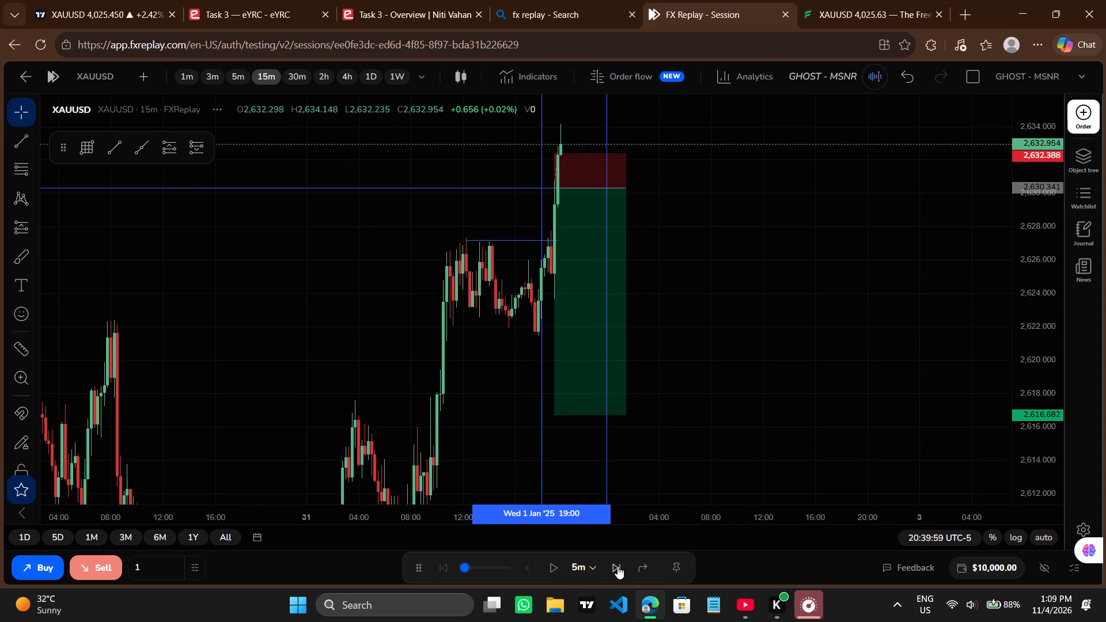
triple_click(618, 566)
triple_click(618, 566)
click(618, 566)
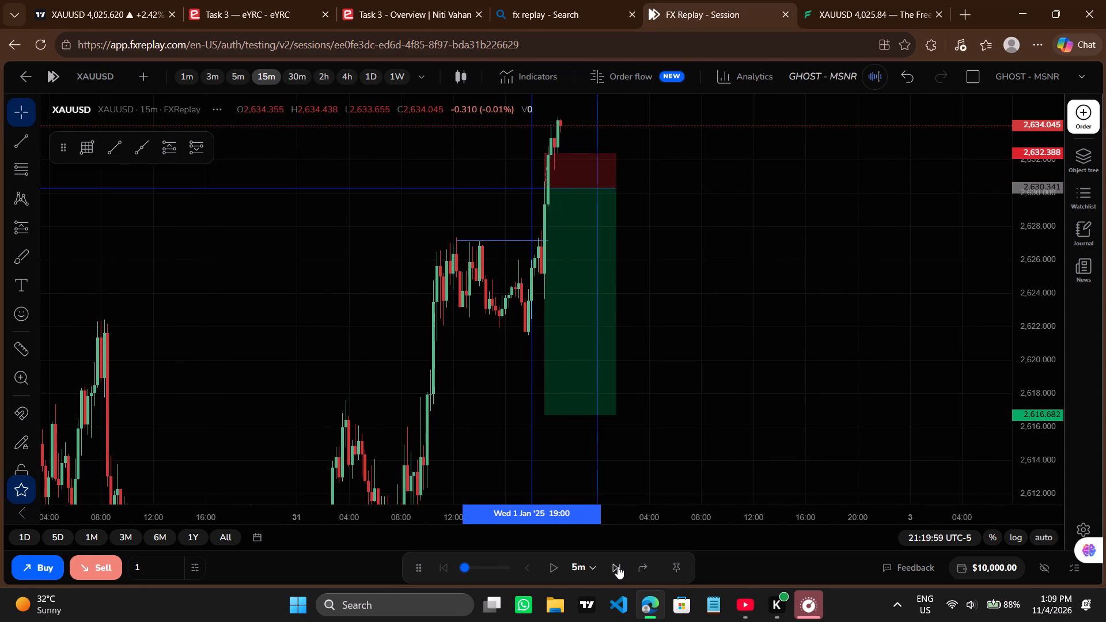
triple_click(618, 566)
triple_click(618, 566)
triple_click(618, 566)
triple_click(618, 566)
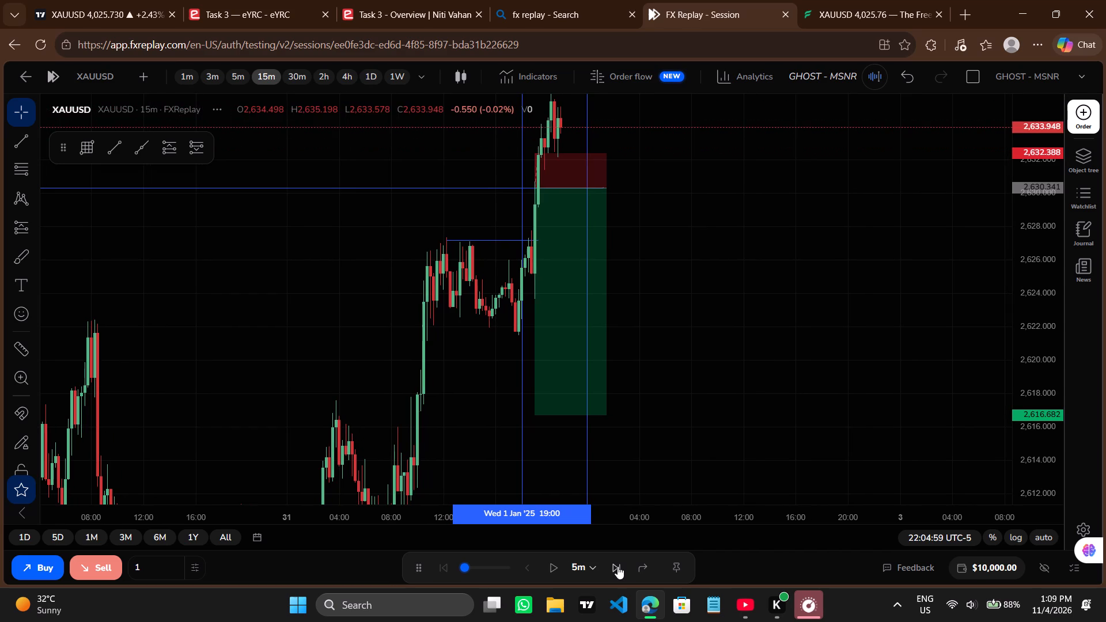
double_click(618, 566)
double_click(618, 566)
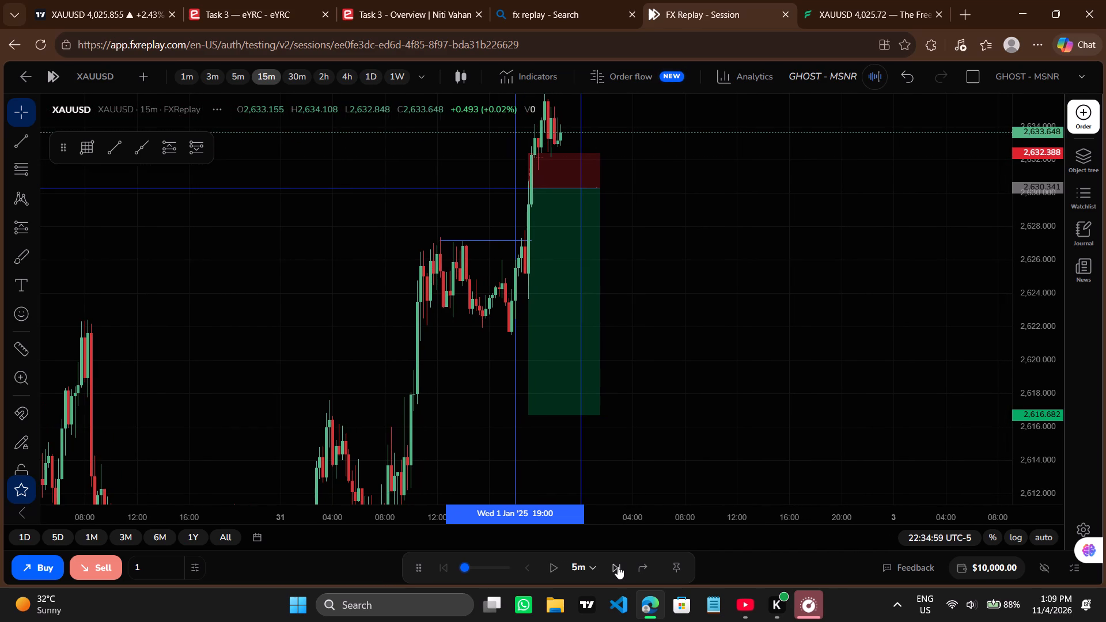
Advance the replay in 5m steps to 00:24:59, following price around the short position's stop zone.
click(618, 566)
triple_click(618, 566)
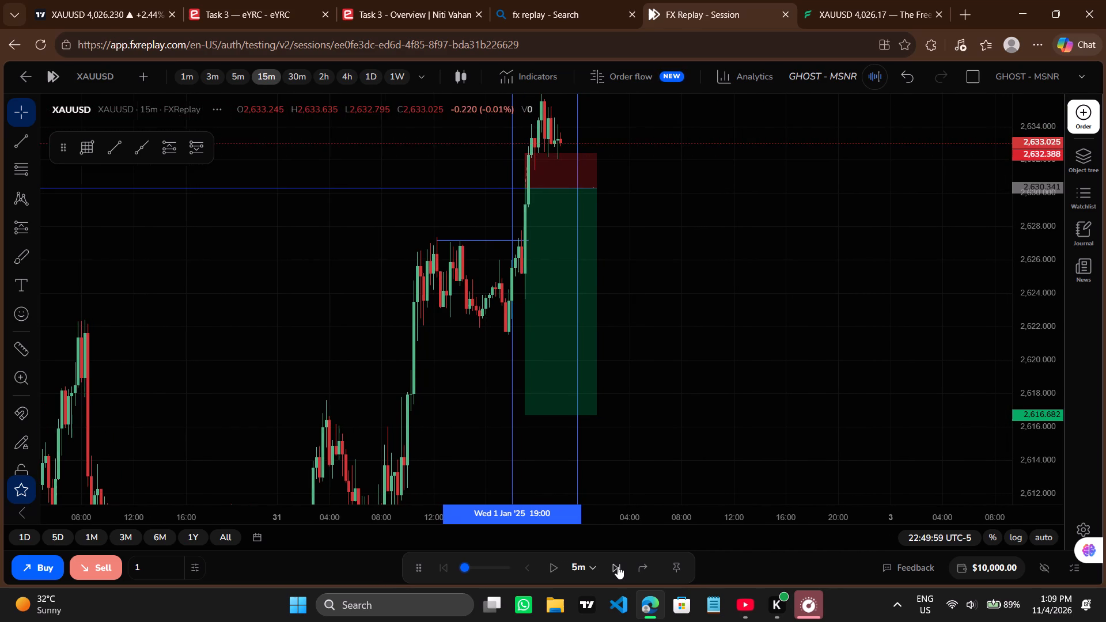
triple_click(618, 566)
triple_click(618, 566)
triple_click(618, 566)
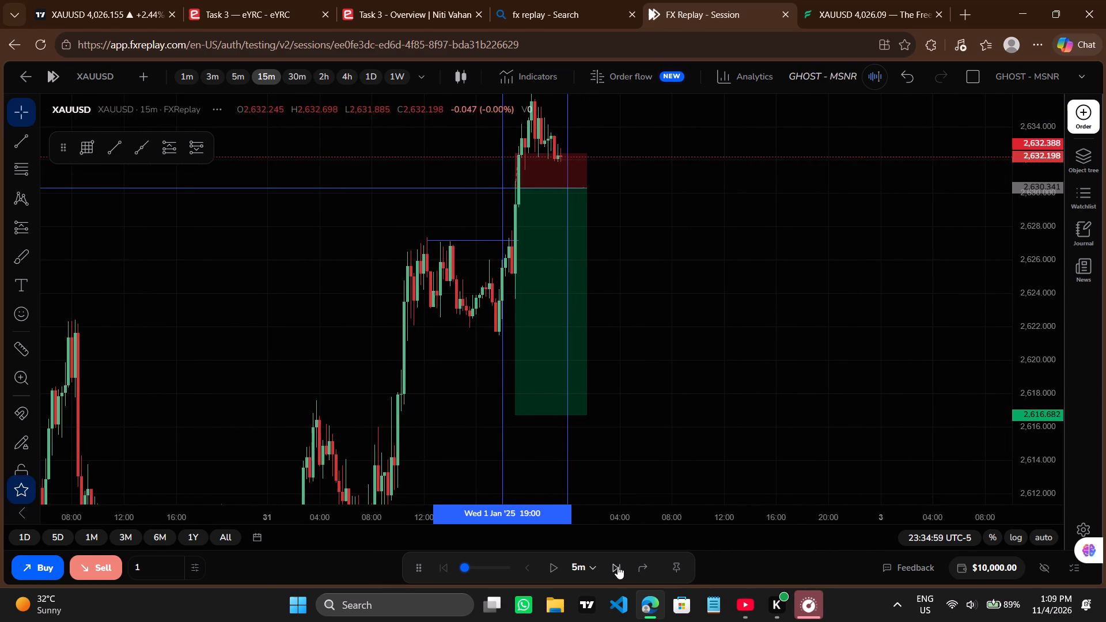
triple_click(618, 566)
click(618, 566)
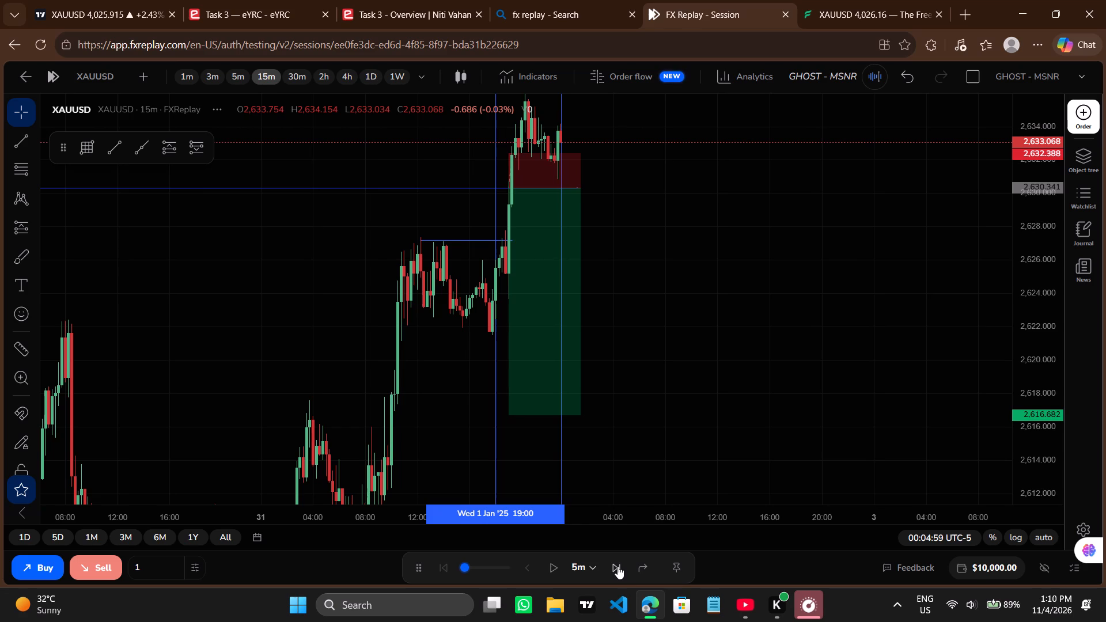
click(618, 566)
click(618, 566)
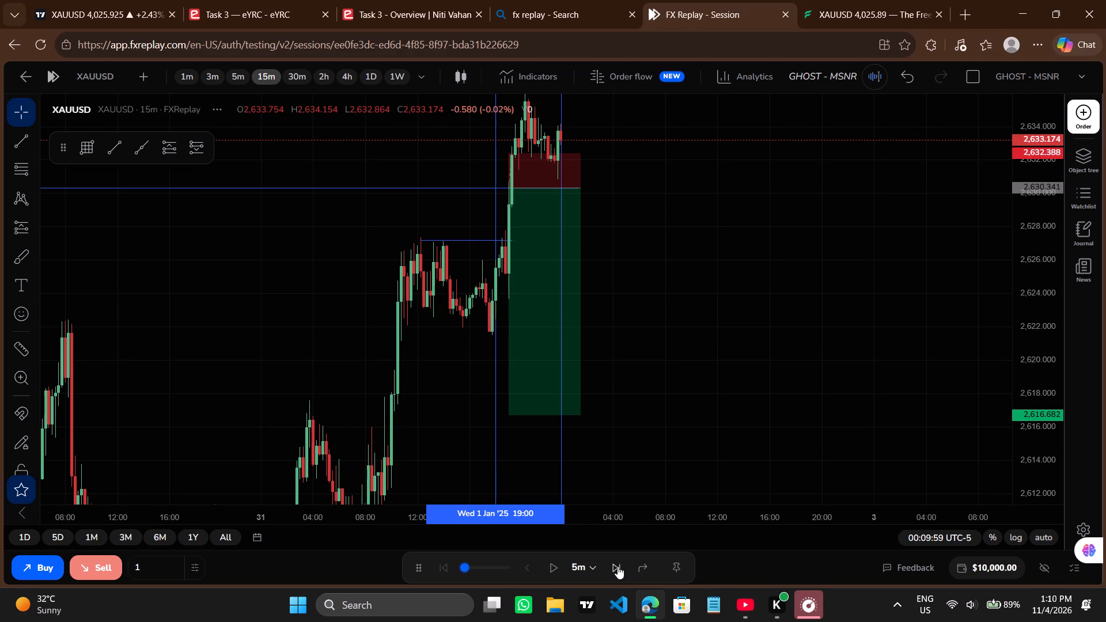
click(618, 566)
click(618, 566)
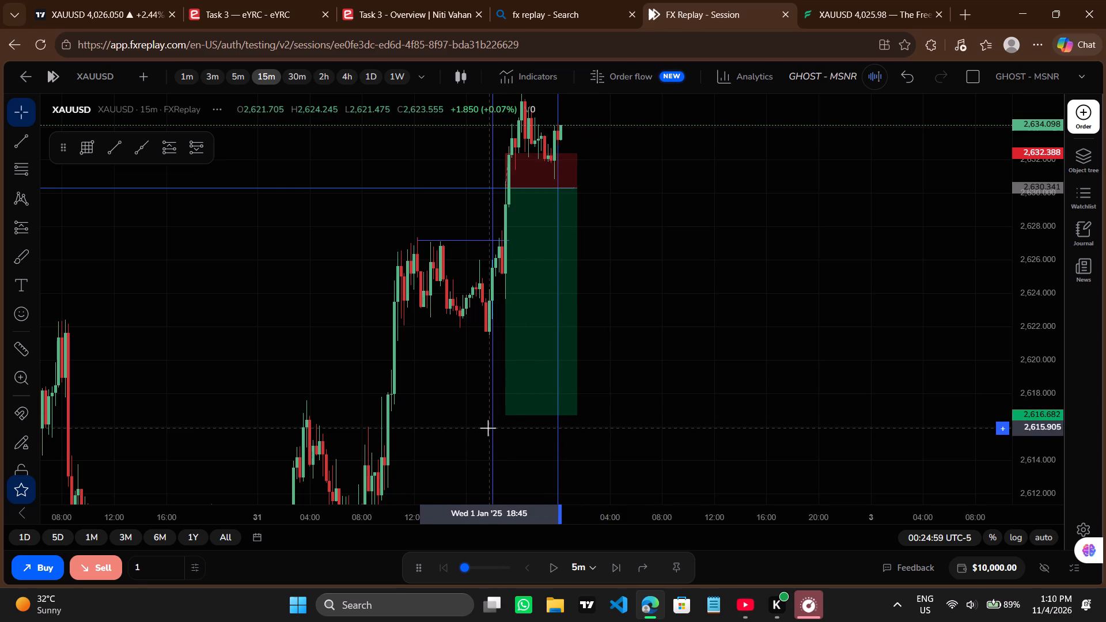
Advance the replay in 5m steps to 01:14:59, keeping the whole short position and recent highs in sight.
scroll(715, 396, up, 3)
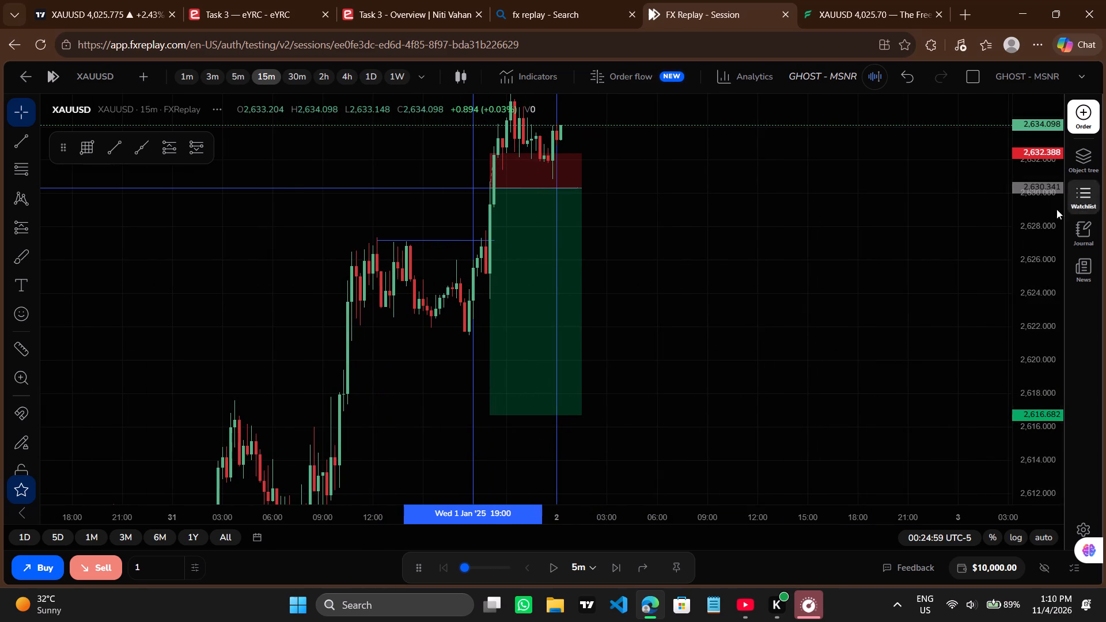
drag(1027, 221, 1002, 309)
drag(858, 263, 831, 290)
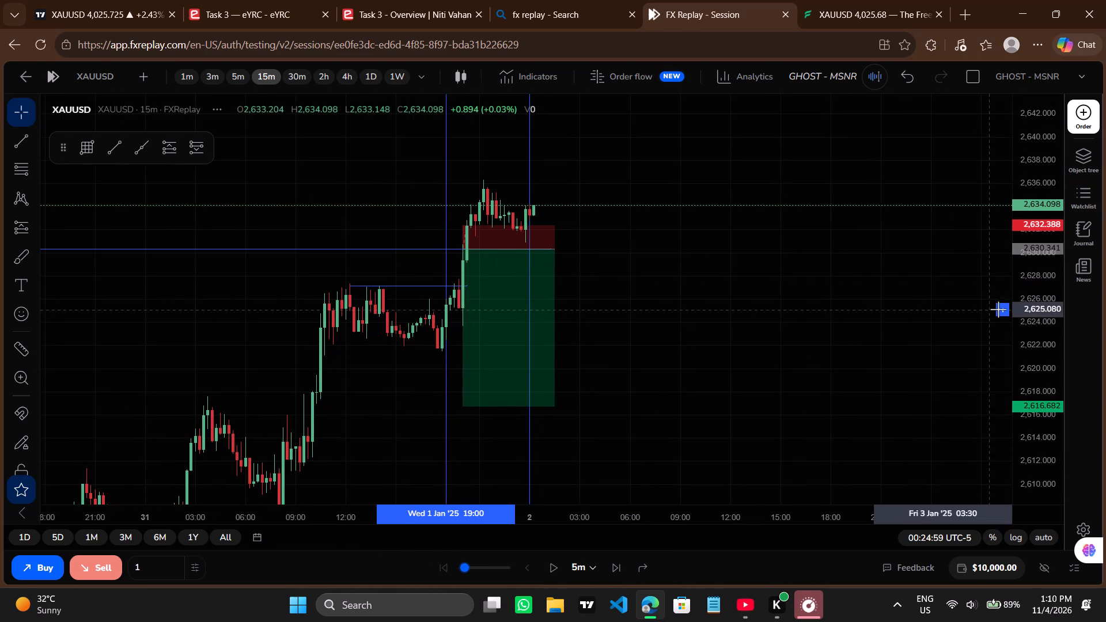
drag(1023, 369, 1007, 281)
drag(680, 401, 771, 384)
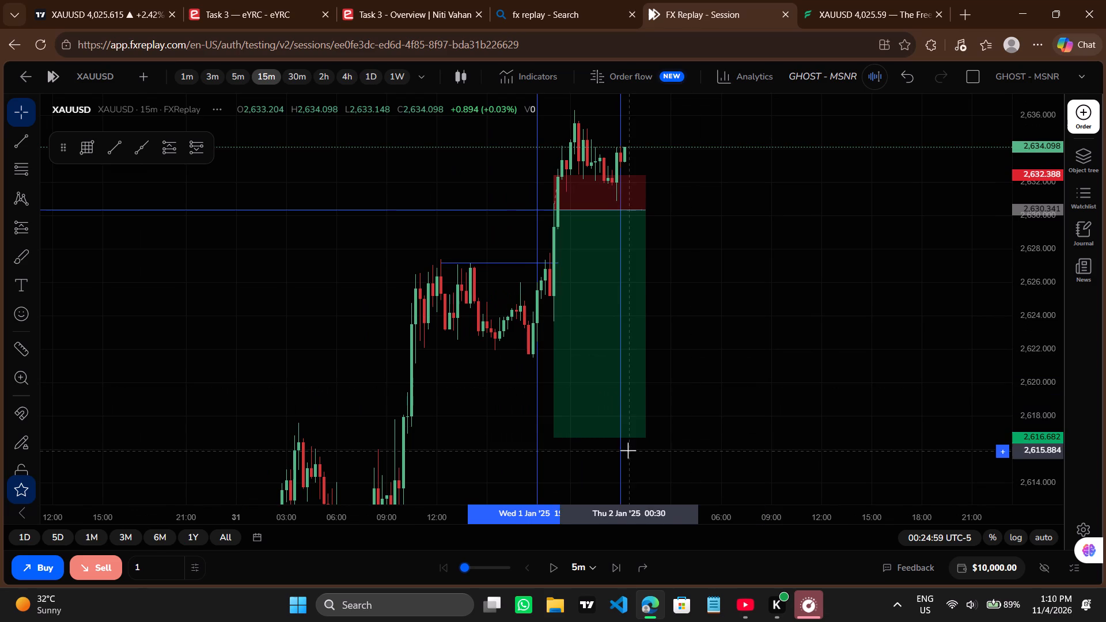
click(613, 569)
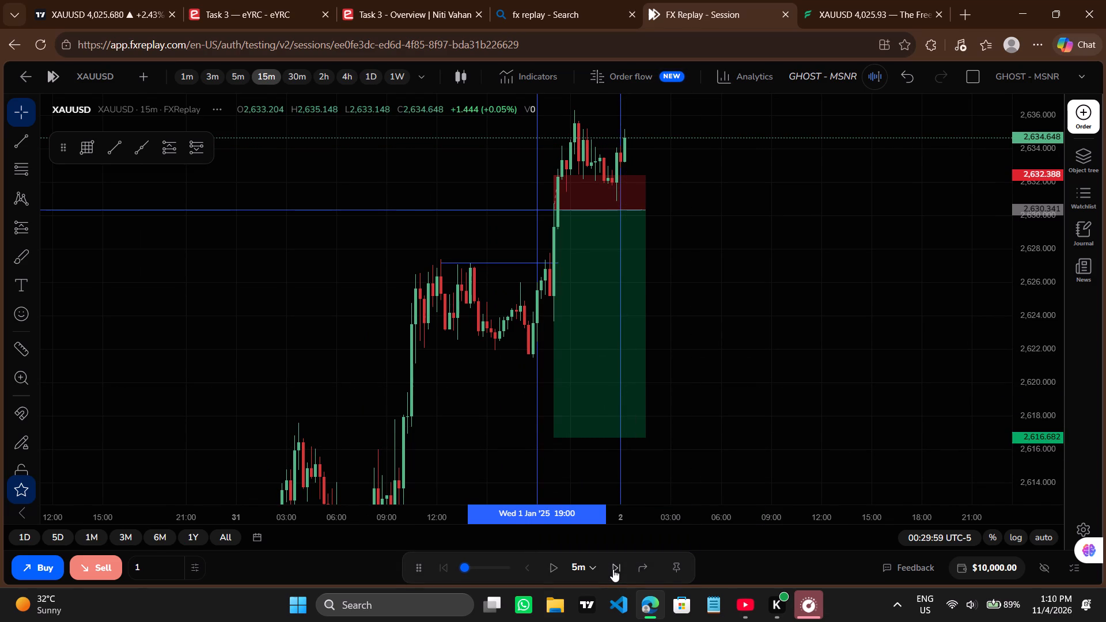
click(613, 569)
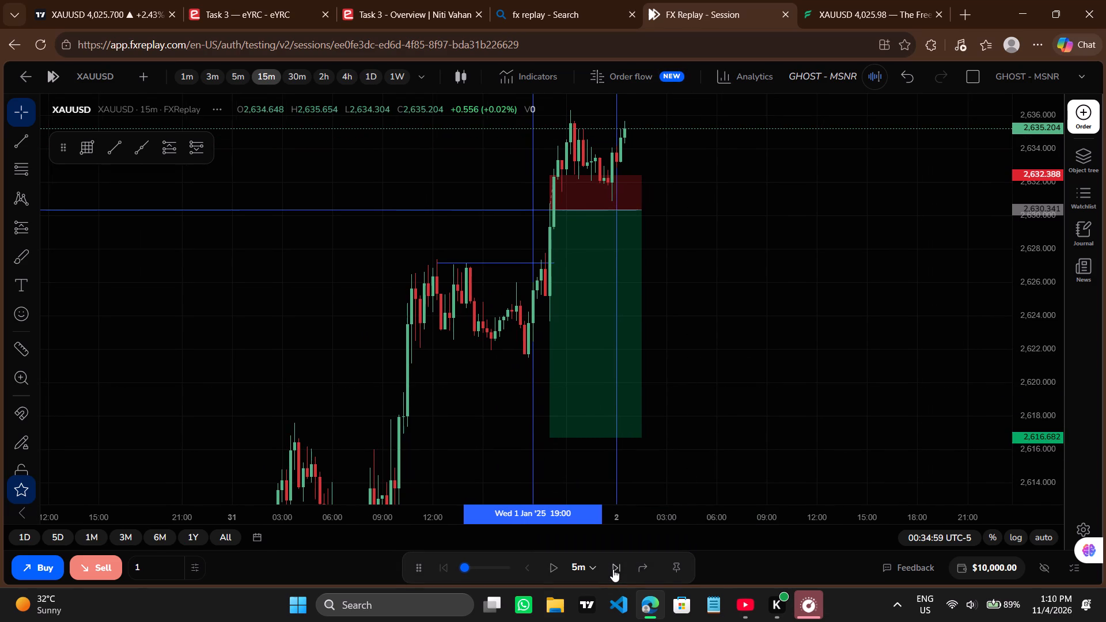
click(613, 569)
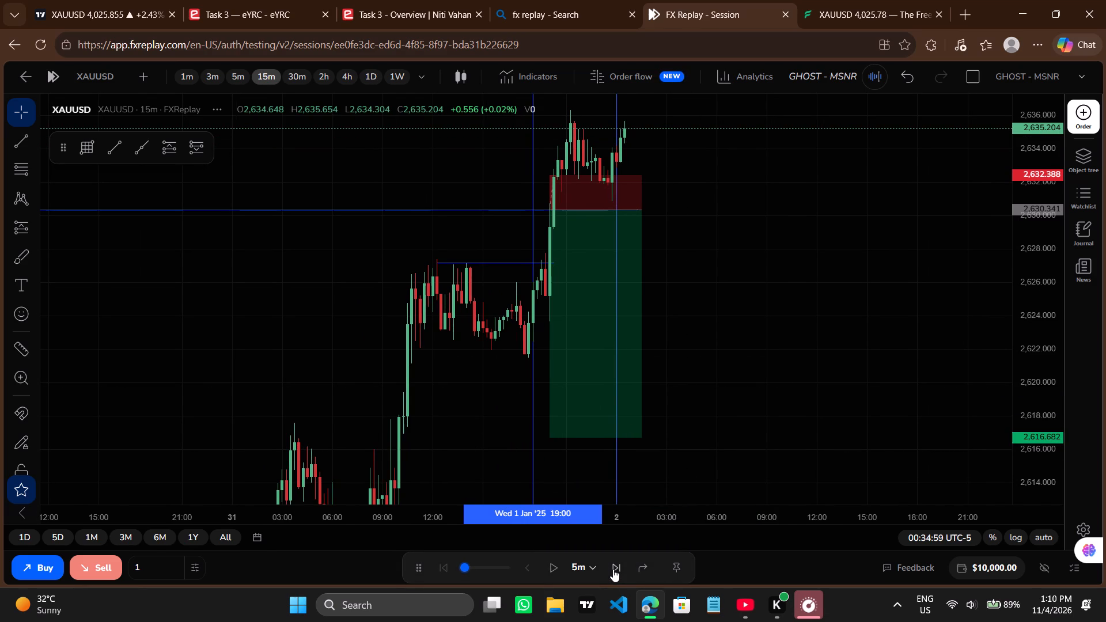
click(613, 569)
click(613, 569)
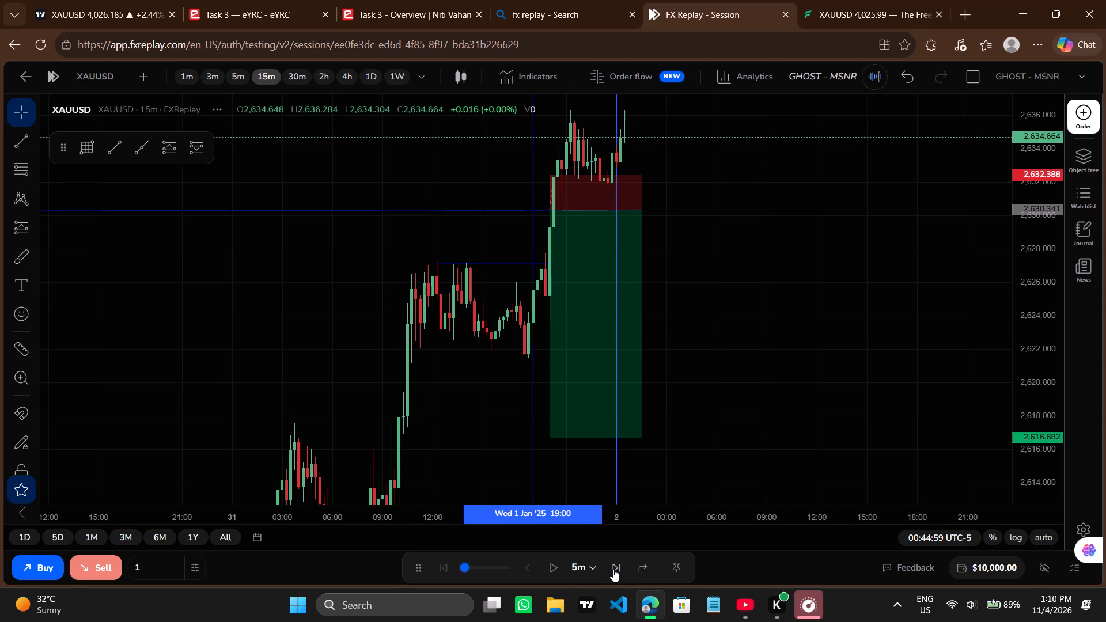
click(613, 569)
triple_click(613, 569)
double_click(613, 569)
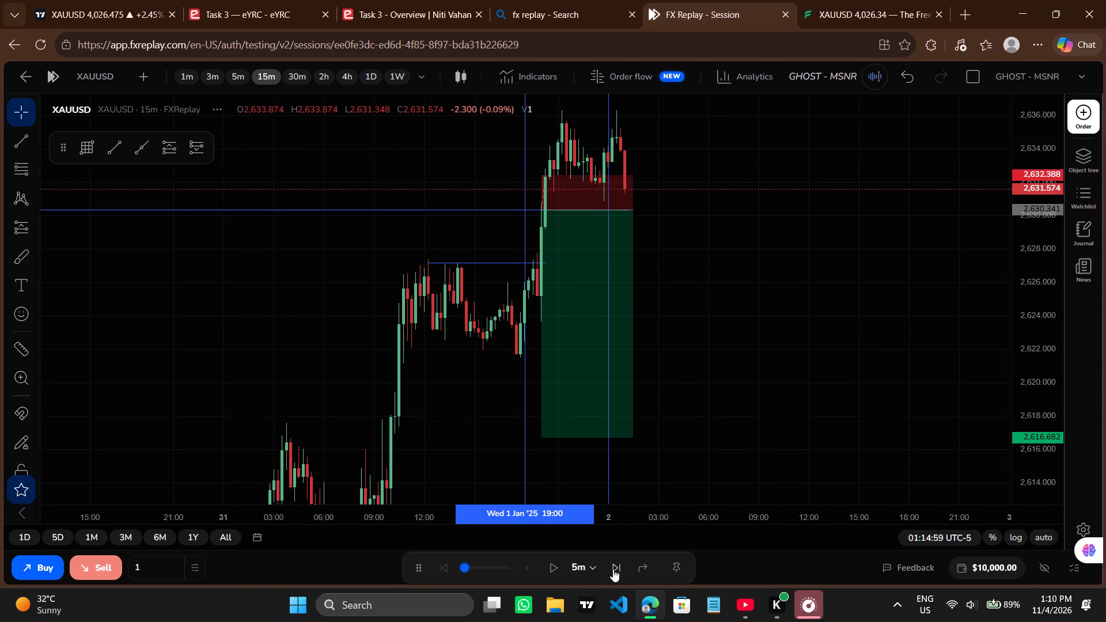
Advance the replay in 5m steps to 03:14:59, following price against the short position's stop level.
triple_click(613, 569)
triple_click(613, 569)
triple_click(613, 569)
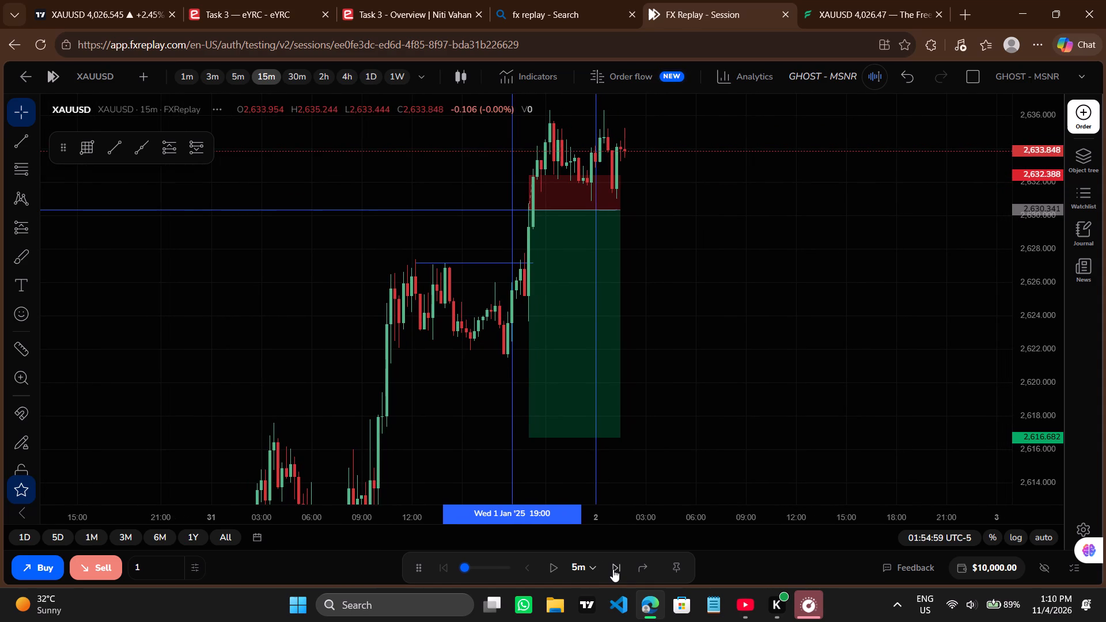
triple_click(613, 569)
triple_click(613, 569)
triple_click(613, 569)
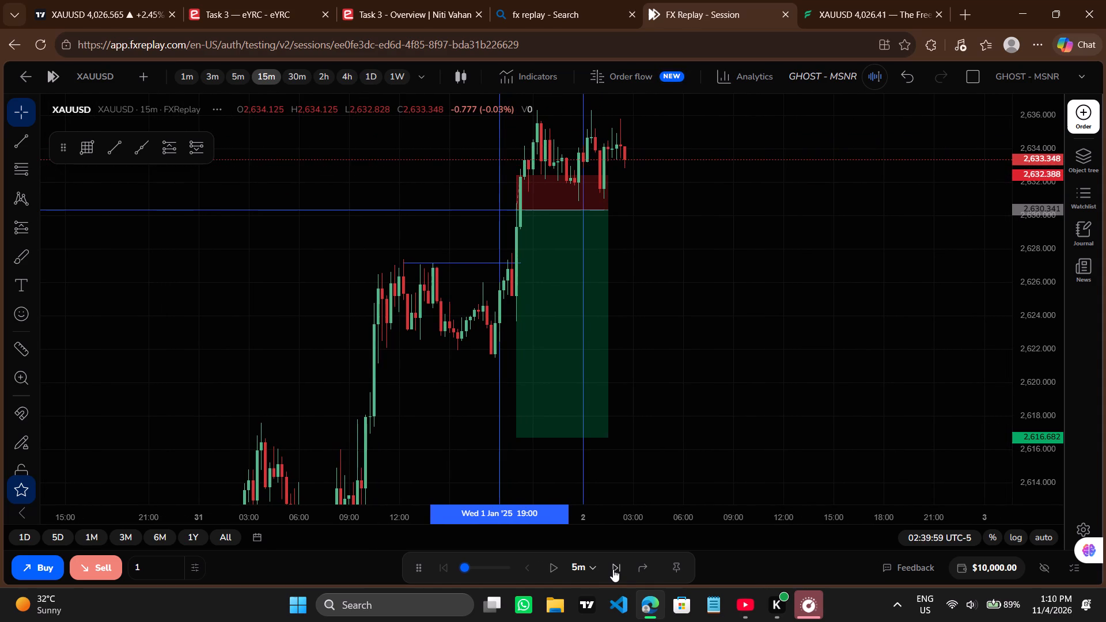
triple_click(613, 569)
double_click(613, 569)
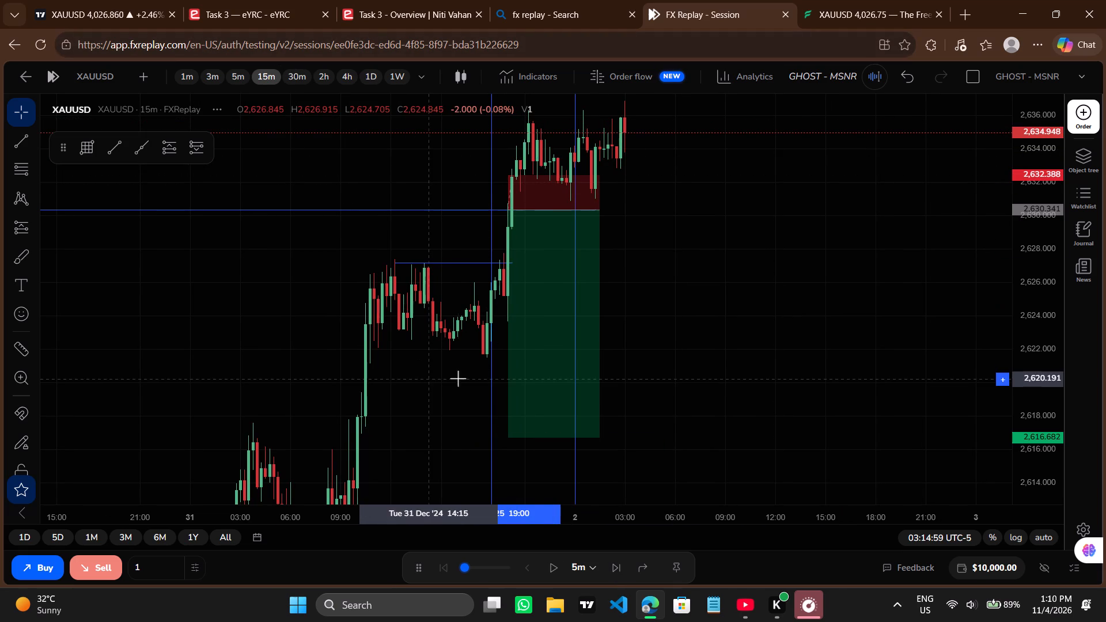
Delete the short position with its 2,630.341 entry from the chart.
click(537, 373)
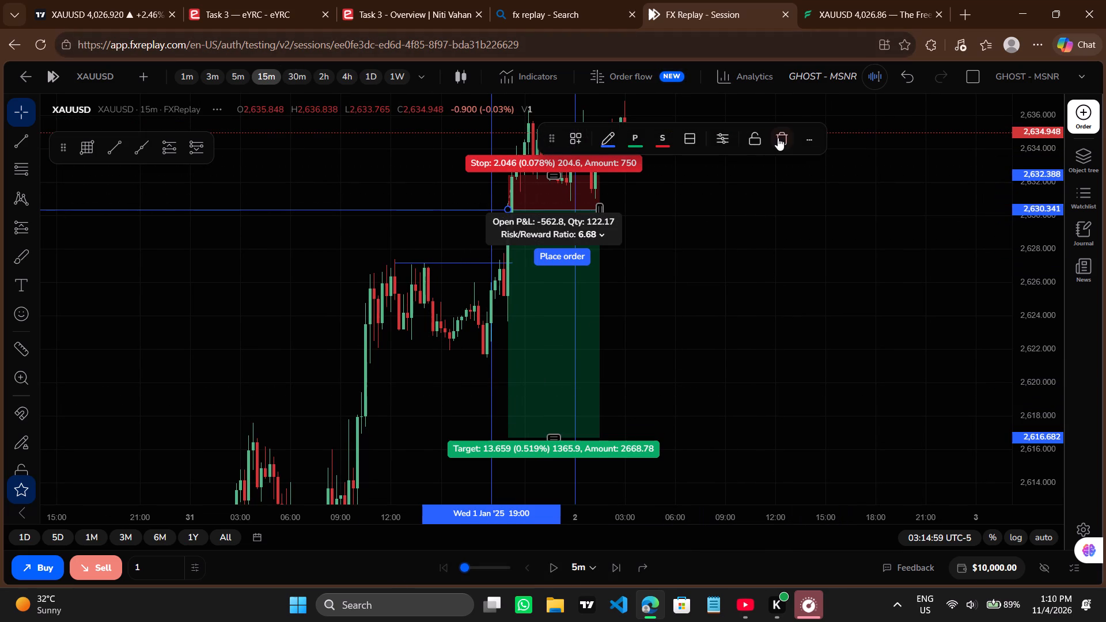
click(777, 136)
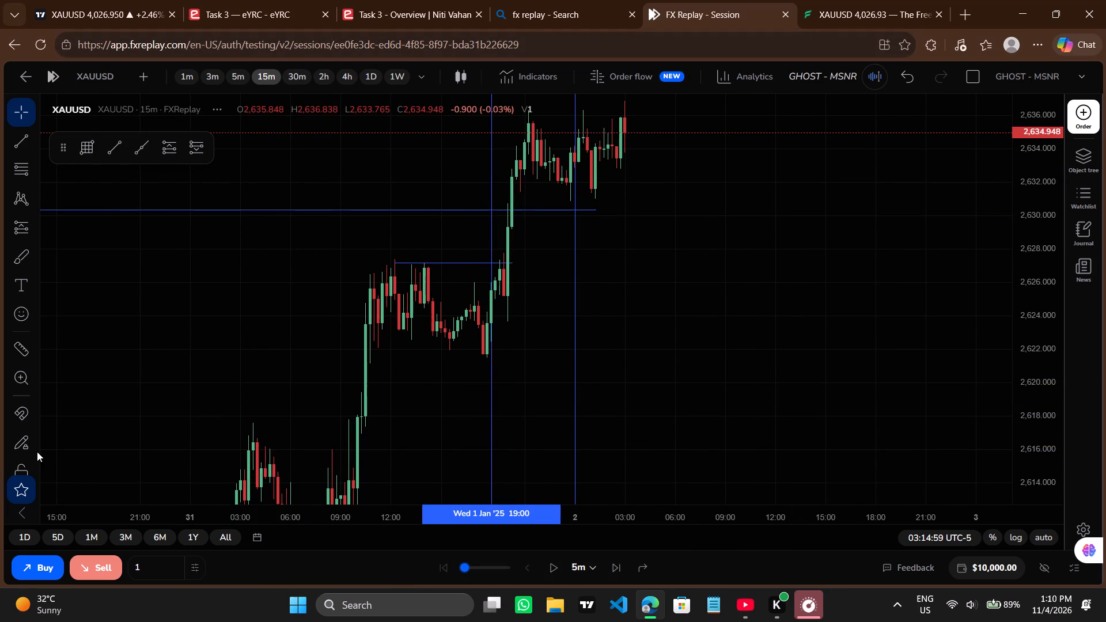
Remove all remaining drawings from the chart, including the session-time verticals and the key-level lines.
scroll(26, 445, down, 4)
click(21, 457)
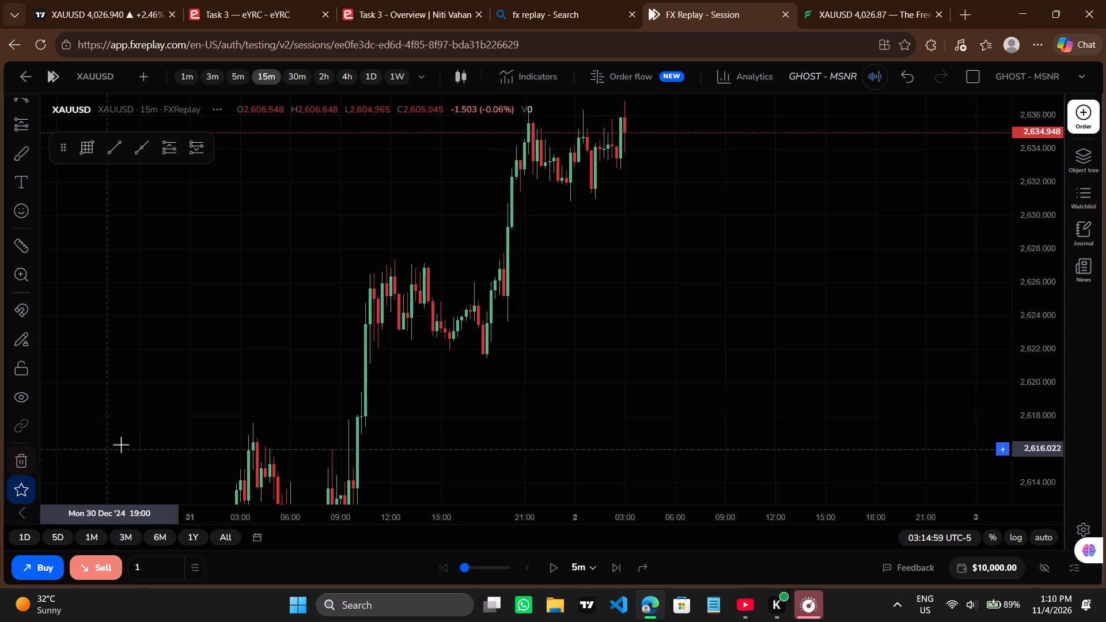
Reposition the floating favourite drawing tools slightly further in from the chart's edge.
drag(62, 145, 105, 142)
Examine the cleared 15m chart's price structure from 27 December to 2 January.
scroll(18, 250, up, 4)
scroll(353, 239, right, 1)
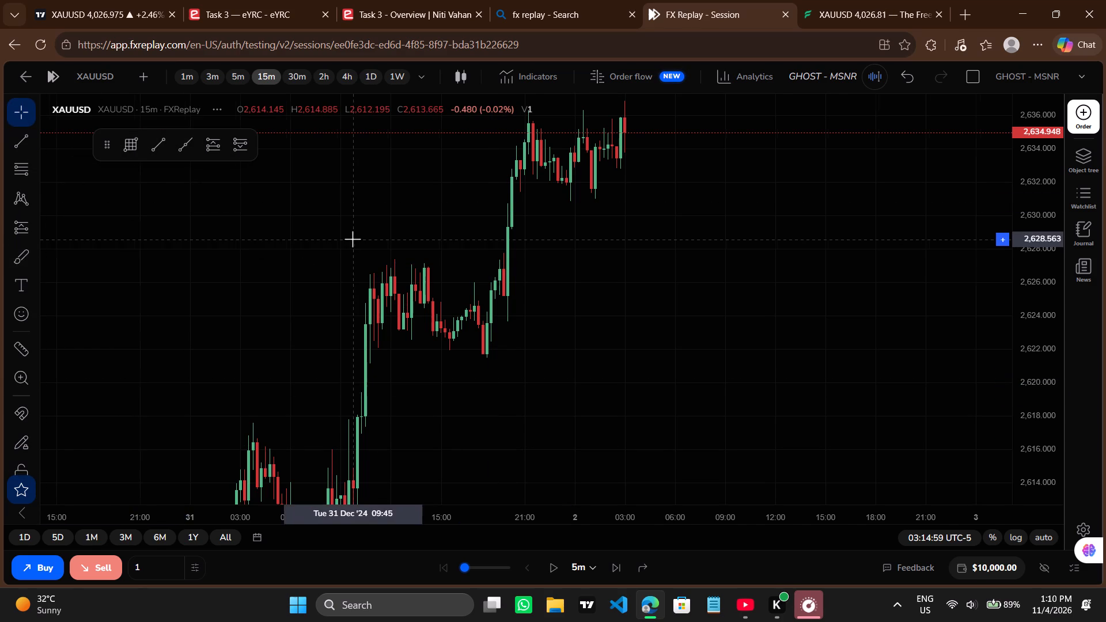
scroll(353, 239, right, 1)
drag(573, 204, 601, 309)
scroll(601, 309, down, 2)
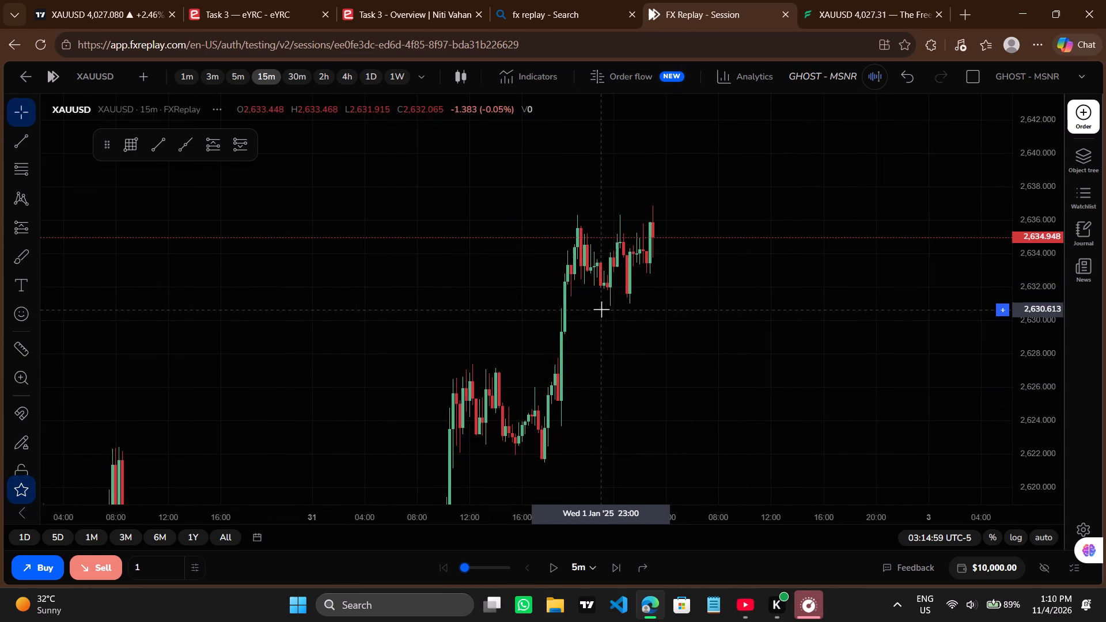
drag(1040, 194, 1025, 335)
scroll(620, 313, down, 3)
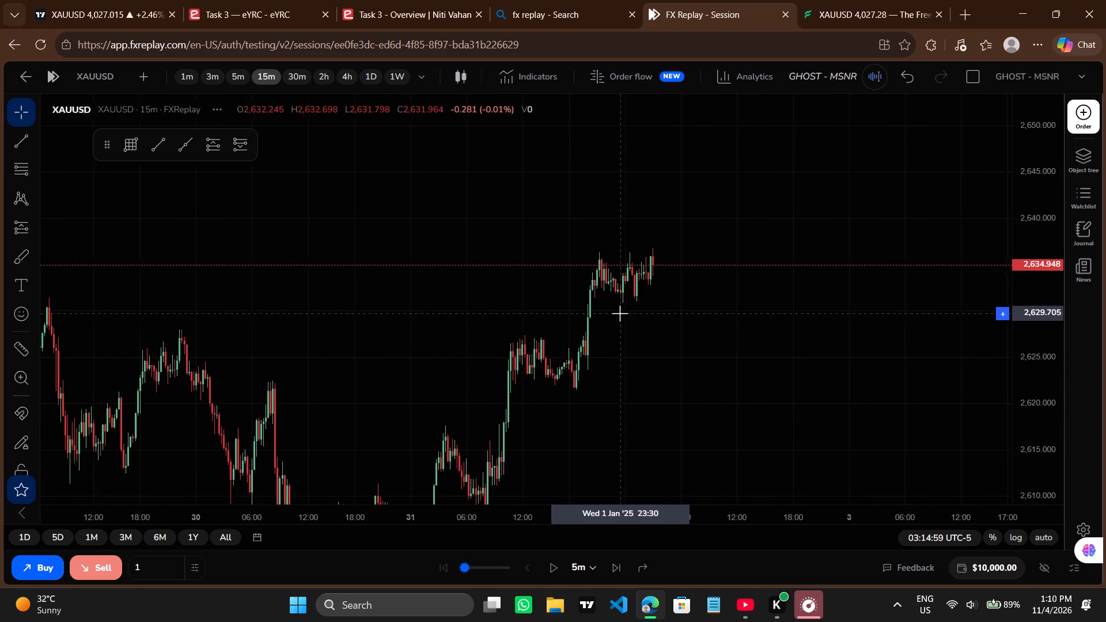
drag(616, 354, 729, 315)
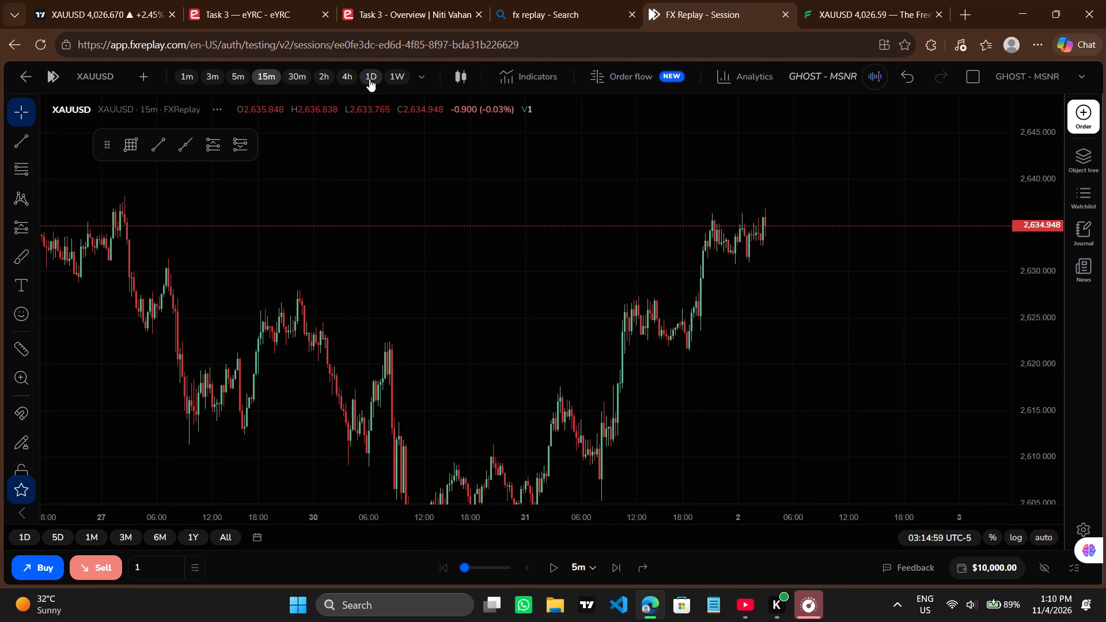
drag(436, 180, 447, 141)
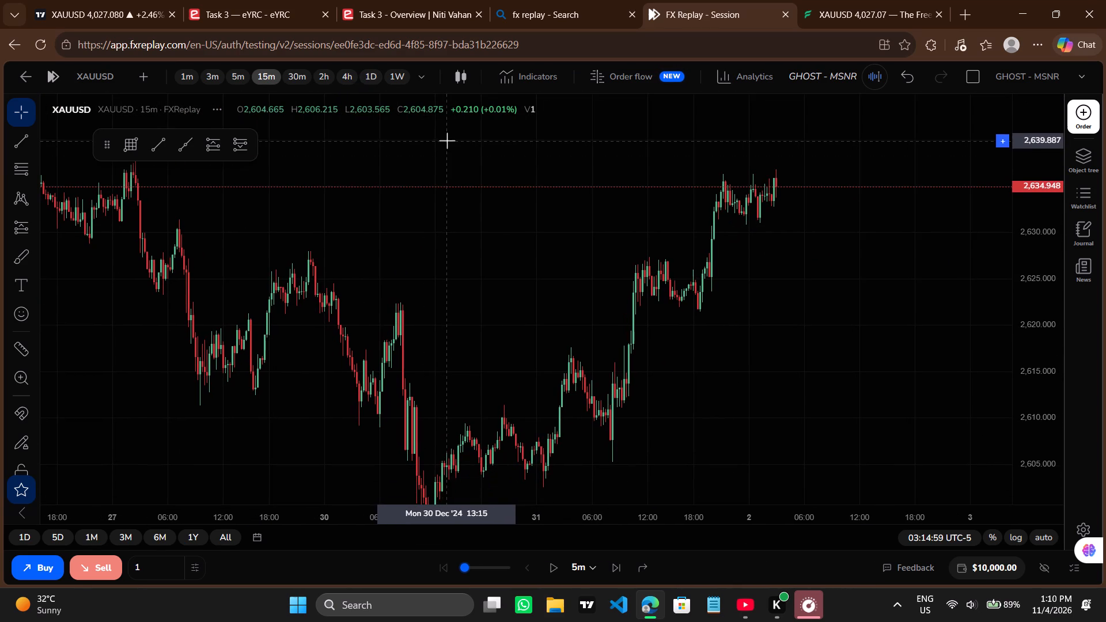
drag(484, 246, 468, 251)
scroll(468, 251, up, 2)
scroll(468, 251, down, 1)
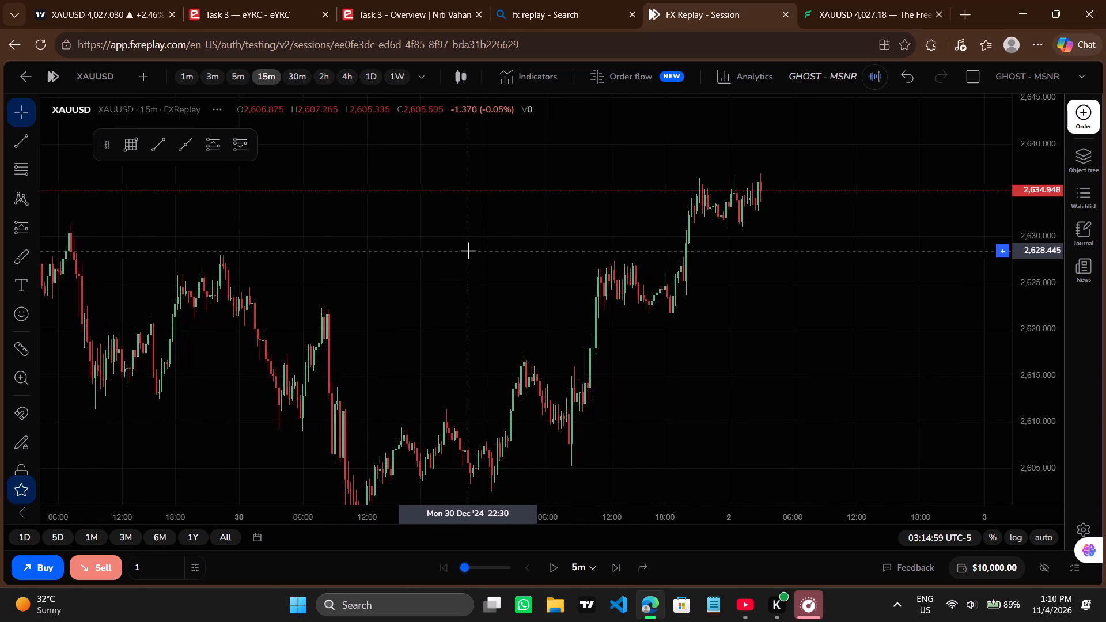
scroll(468, 251, down, 1)
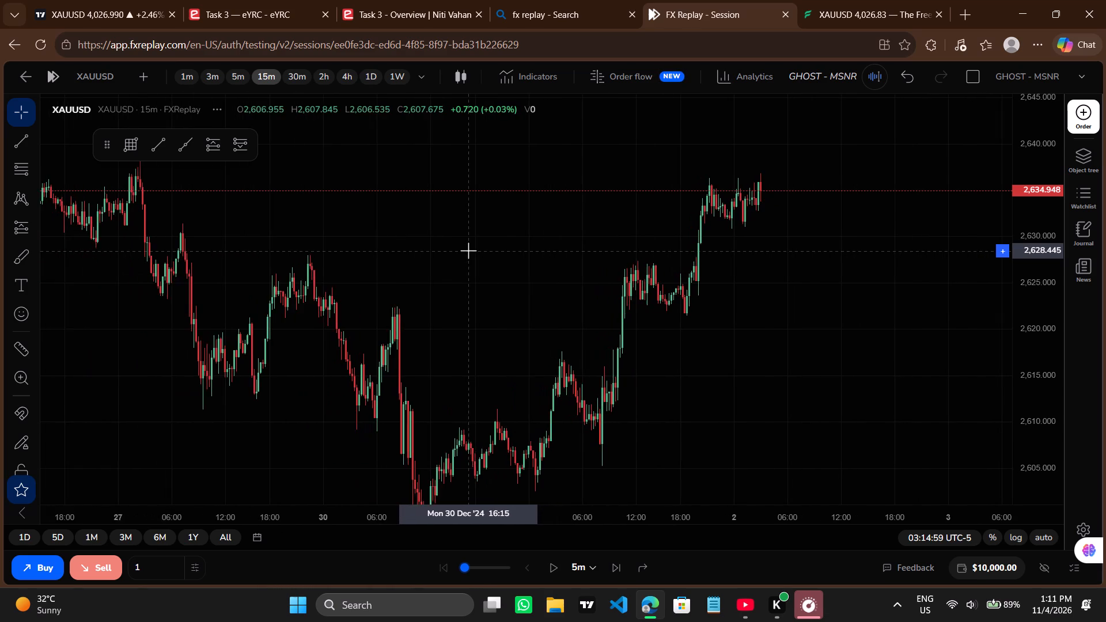
scroll(468, 251, down, 4)
scroll(468, 251, up, 2)
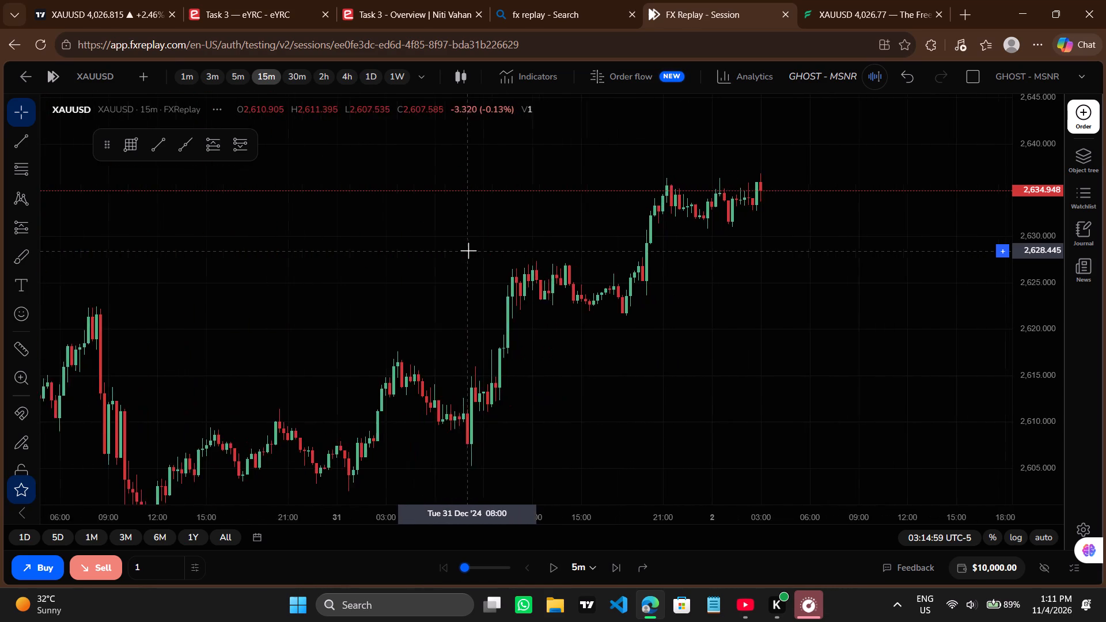
drag(690, 271, 533, 261)
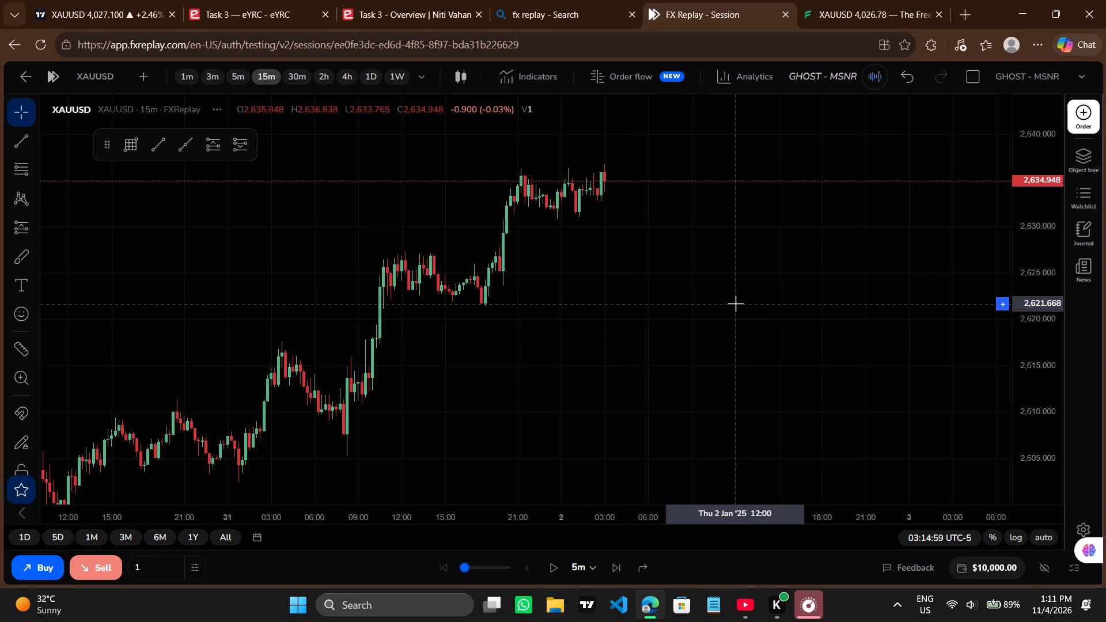
Advance the replay in 5m steps to 04:39:59 on 2 January.
triple_click(616, 566)
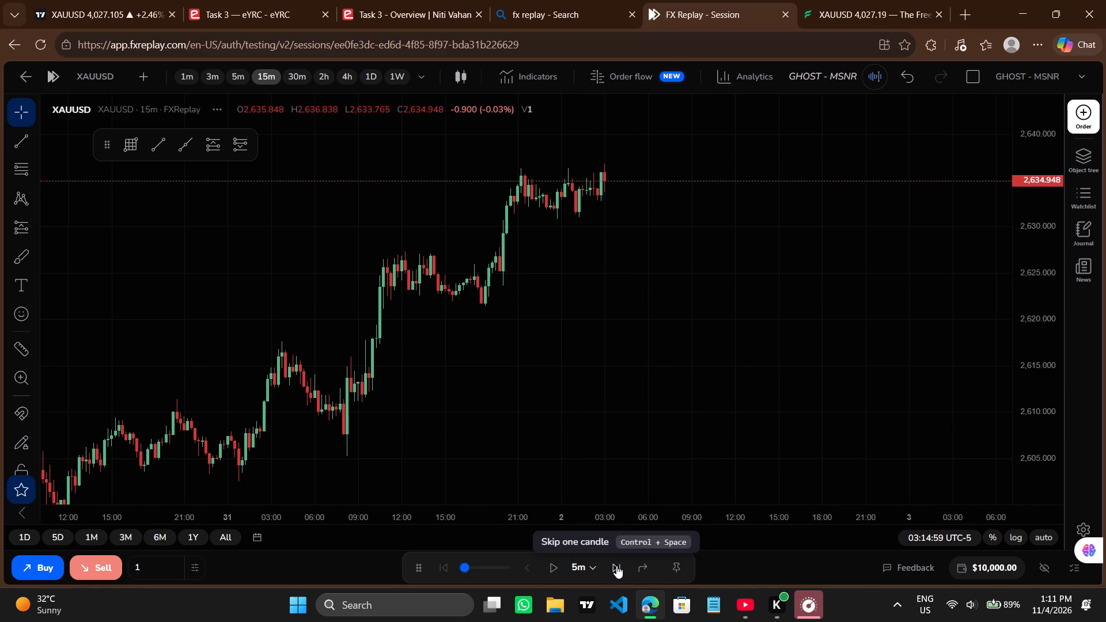
triple_click(616, 566)
triple_click(616, 566)
triple_click(616, 566)
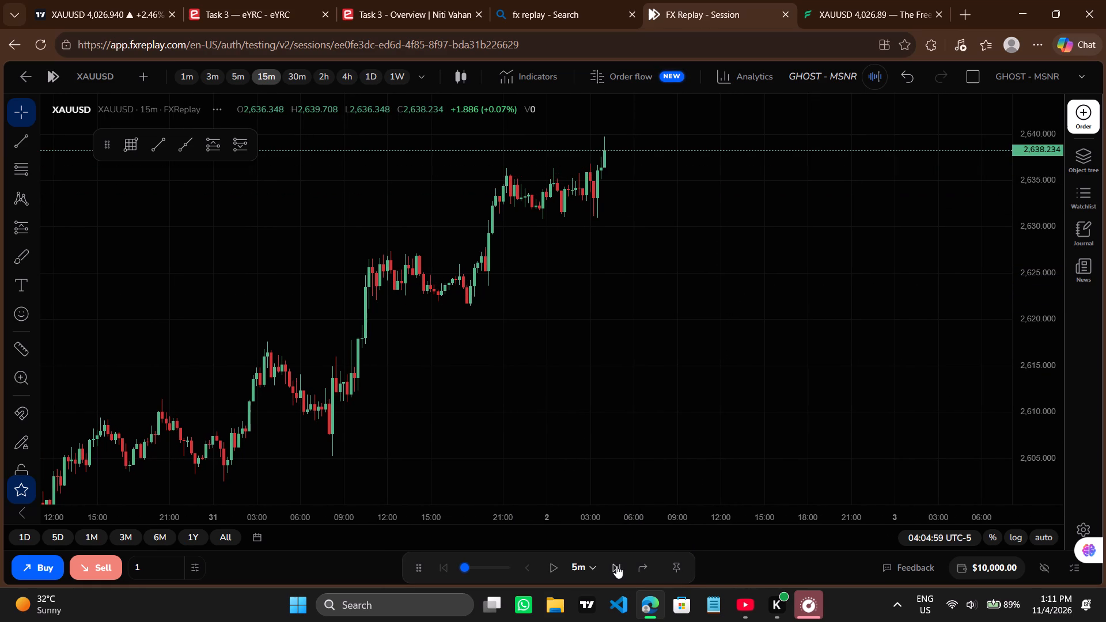
triple_click(616, 566)
double_click(616, 566)
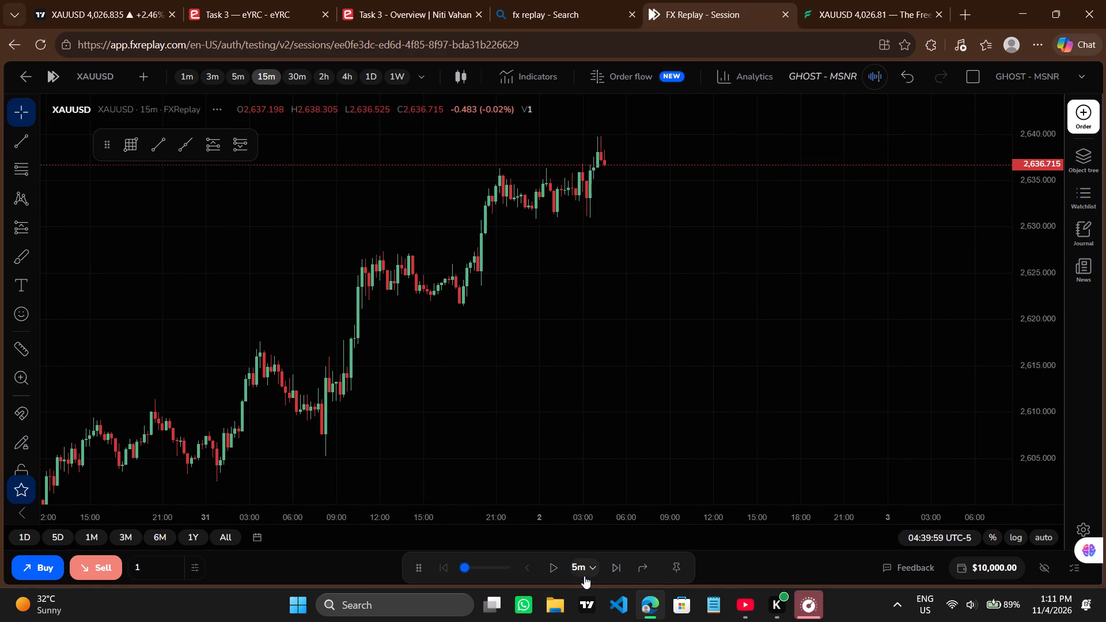
Set the replay step to 1h and advance to 11:59:59 on 2 January, keeping the newest candles in sight.
click(586, 568)
scroll(568, 511, down, 3)
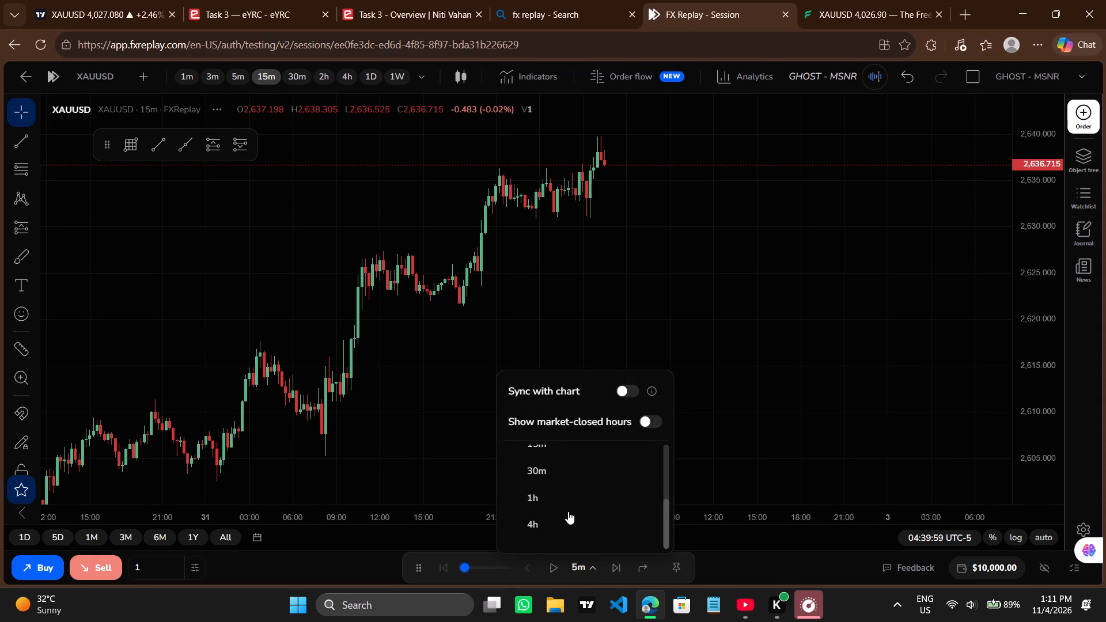
click(570, 505)
triple_click(614, 572)
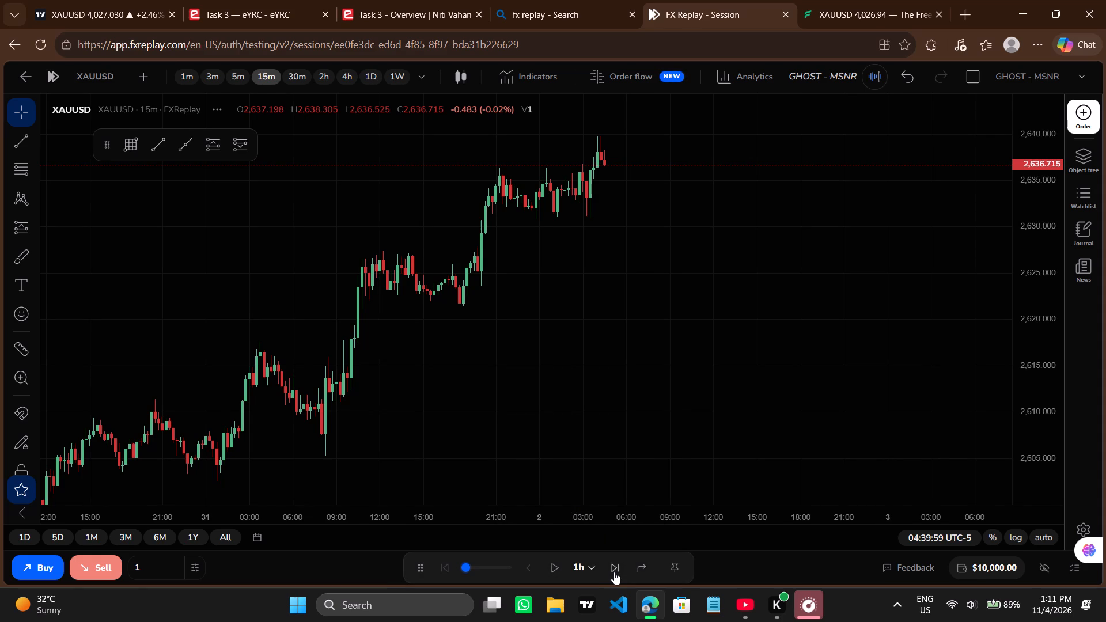
triple_click(614, 572)
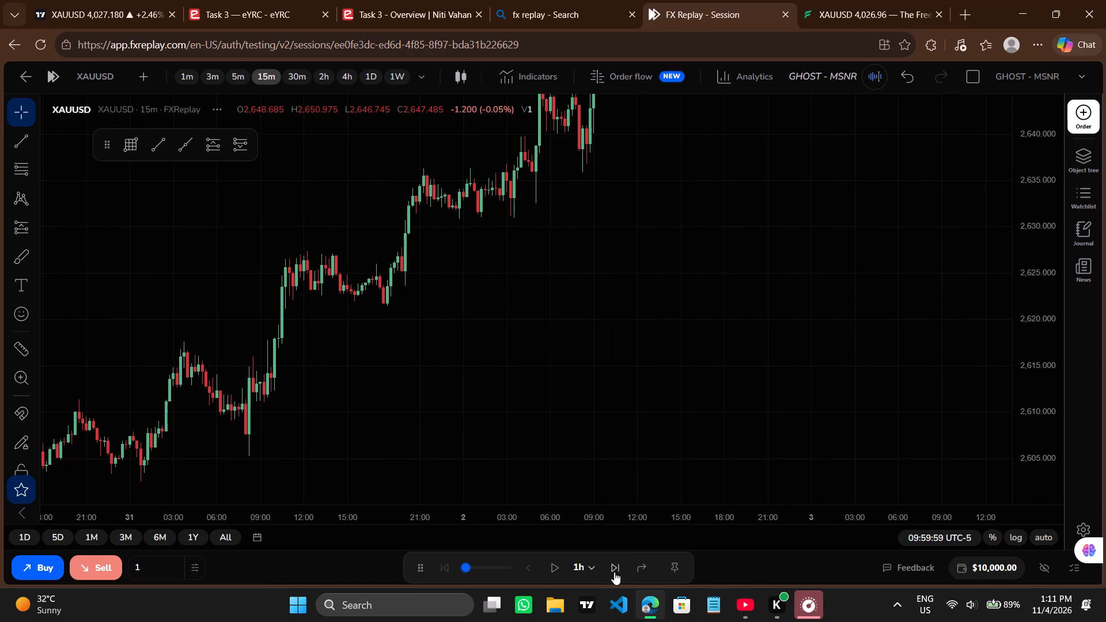
drag(660, 158, 630, 367)
double_click(613, 563)
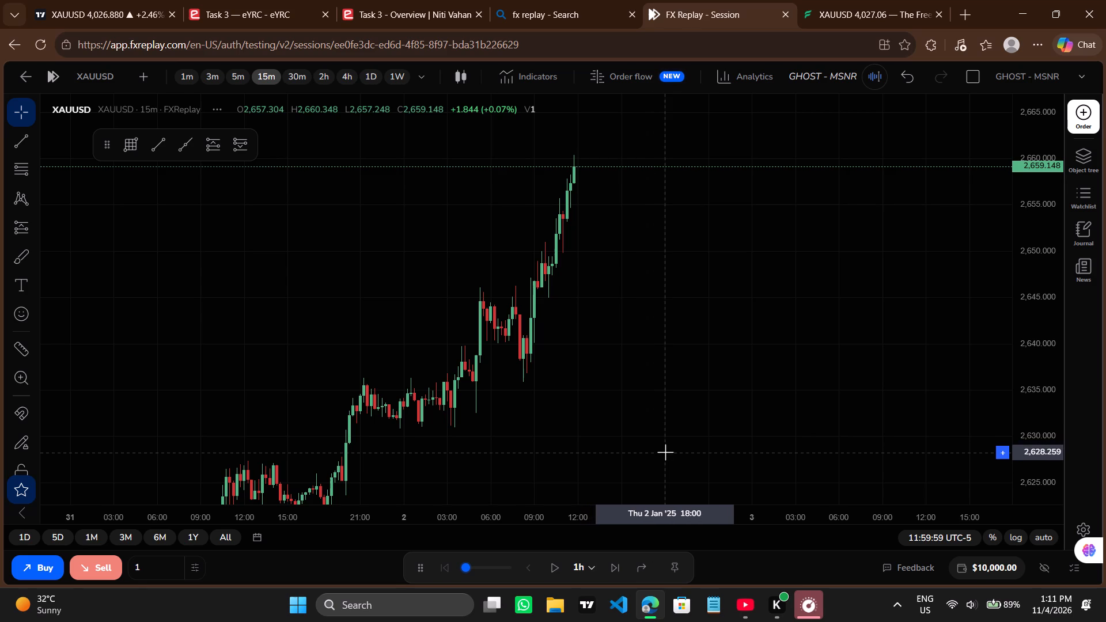
Place a vertical line on the 15m chart at 18:00 on Thu 2 Jan '25.
key(ctrl+v)
key(alt+v)
click(709, 397)
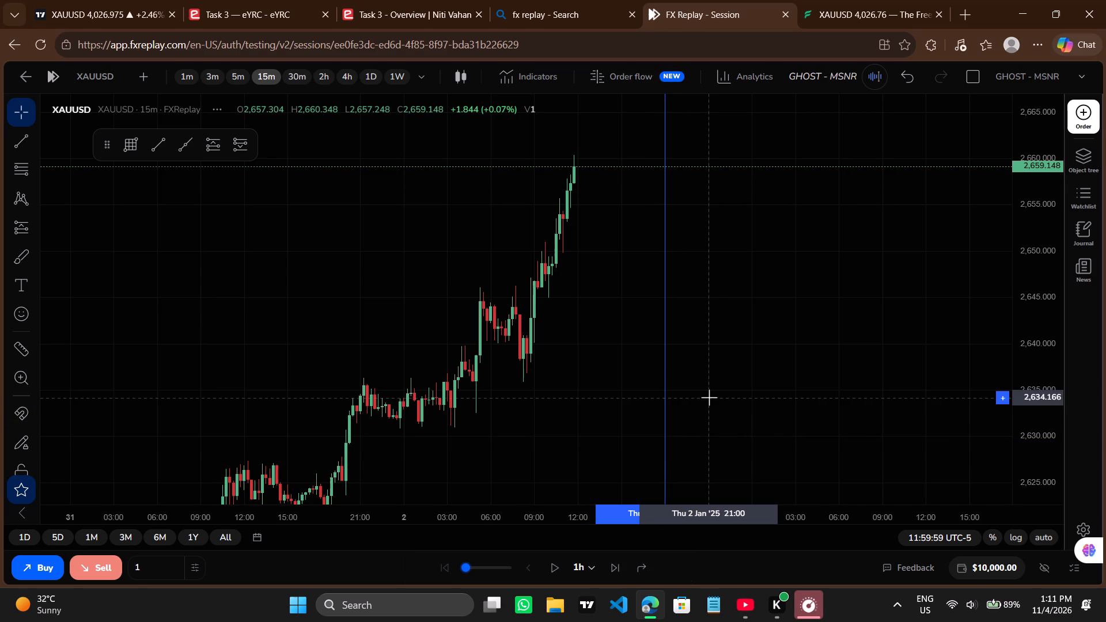
Advance the replay in 1h steps to 18:59:59 on 2 January.
triple_click(614, 563)
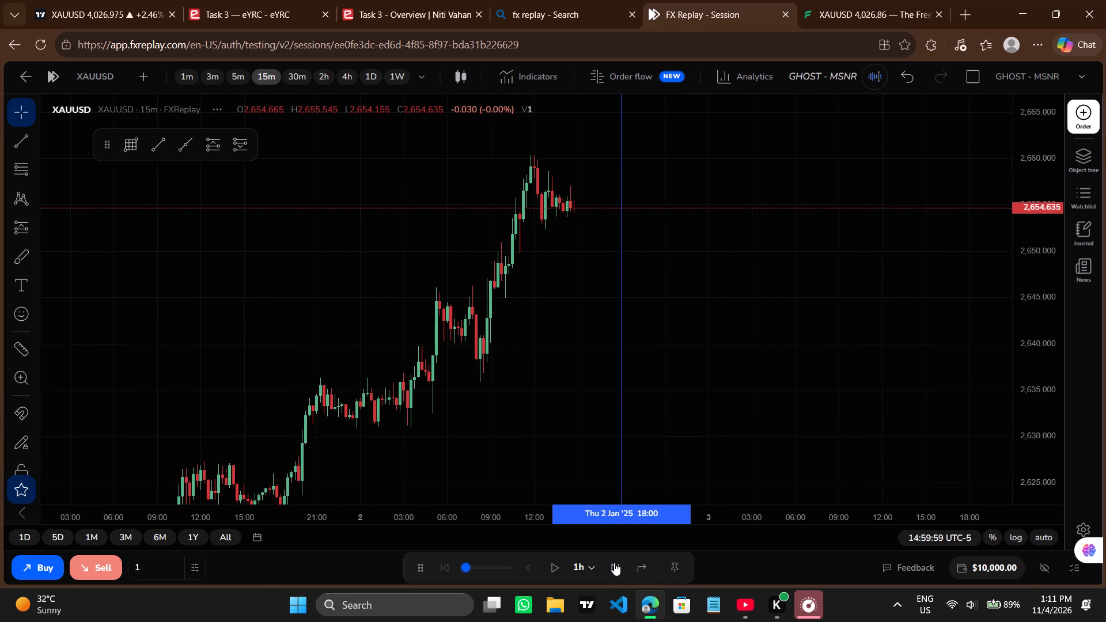
click(614, 563)
double_click(614, 563)
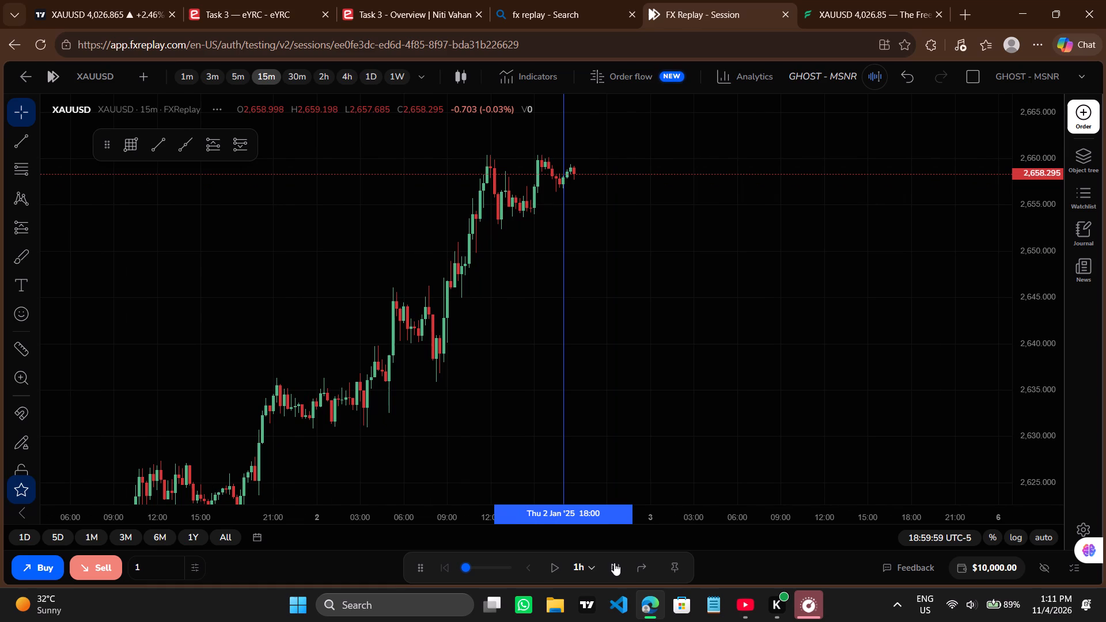
drag(638, 360, 624, 374)
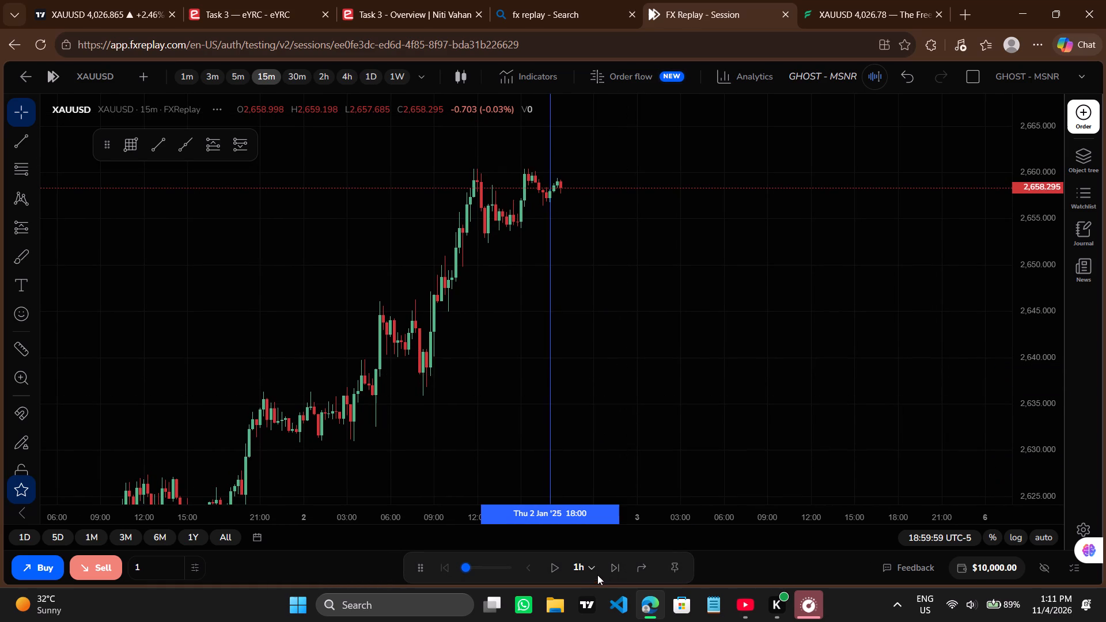
Set the replay step to 5m.
click(595, 568)
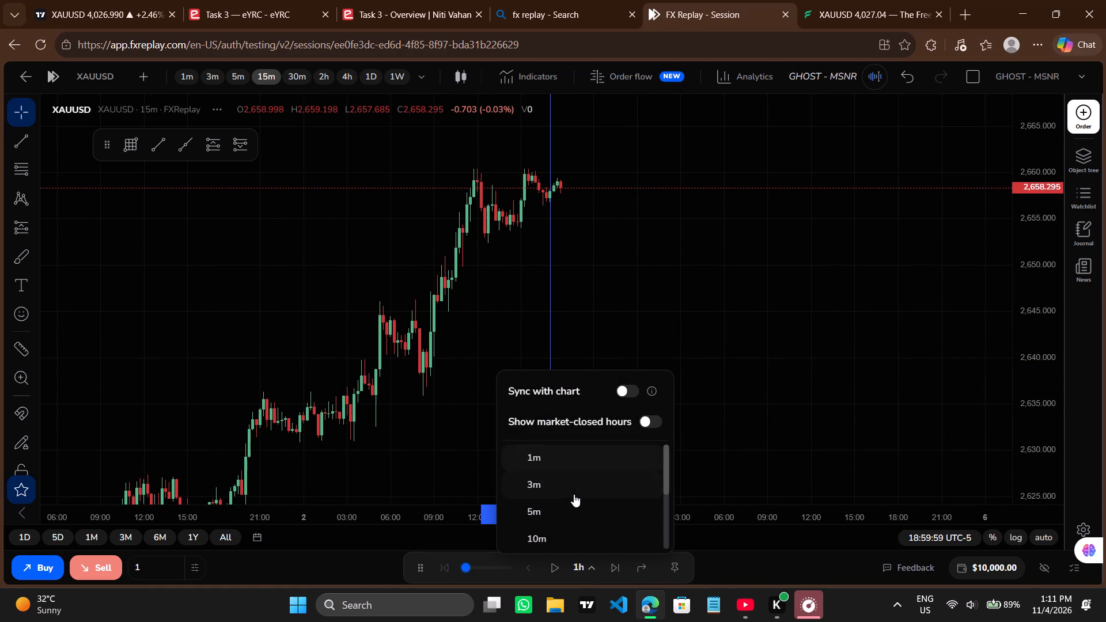
click(567, 513)
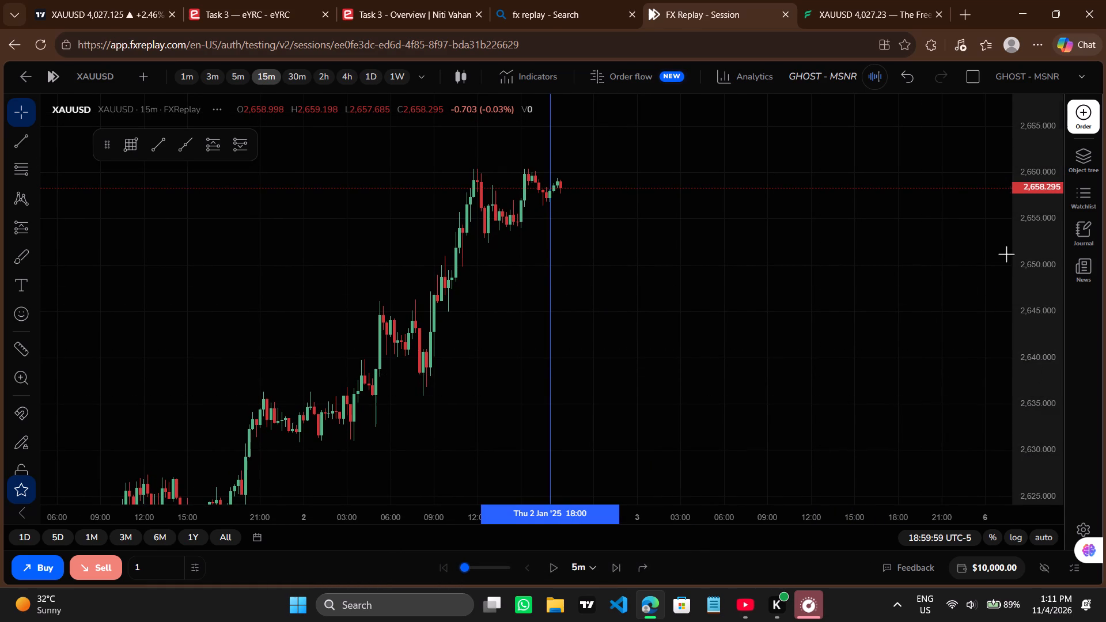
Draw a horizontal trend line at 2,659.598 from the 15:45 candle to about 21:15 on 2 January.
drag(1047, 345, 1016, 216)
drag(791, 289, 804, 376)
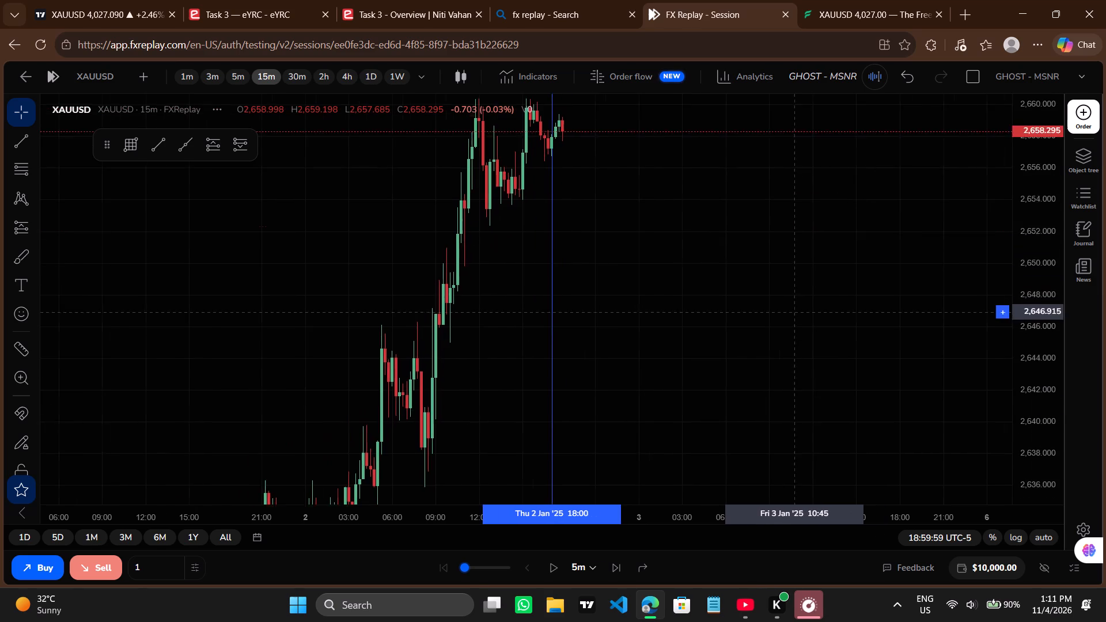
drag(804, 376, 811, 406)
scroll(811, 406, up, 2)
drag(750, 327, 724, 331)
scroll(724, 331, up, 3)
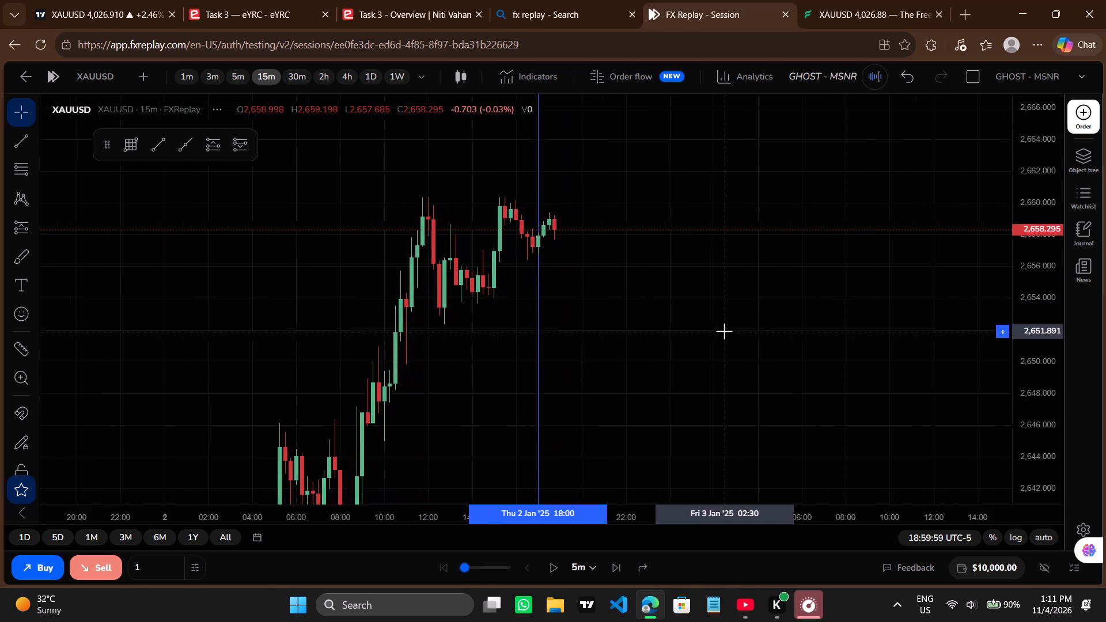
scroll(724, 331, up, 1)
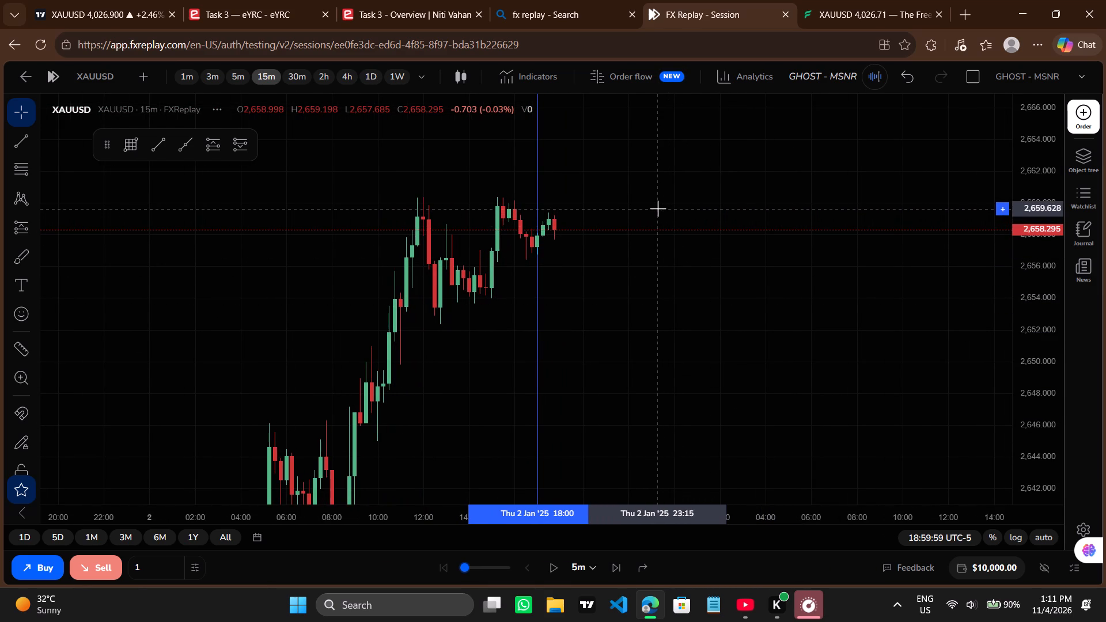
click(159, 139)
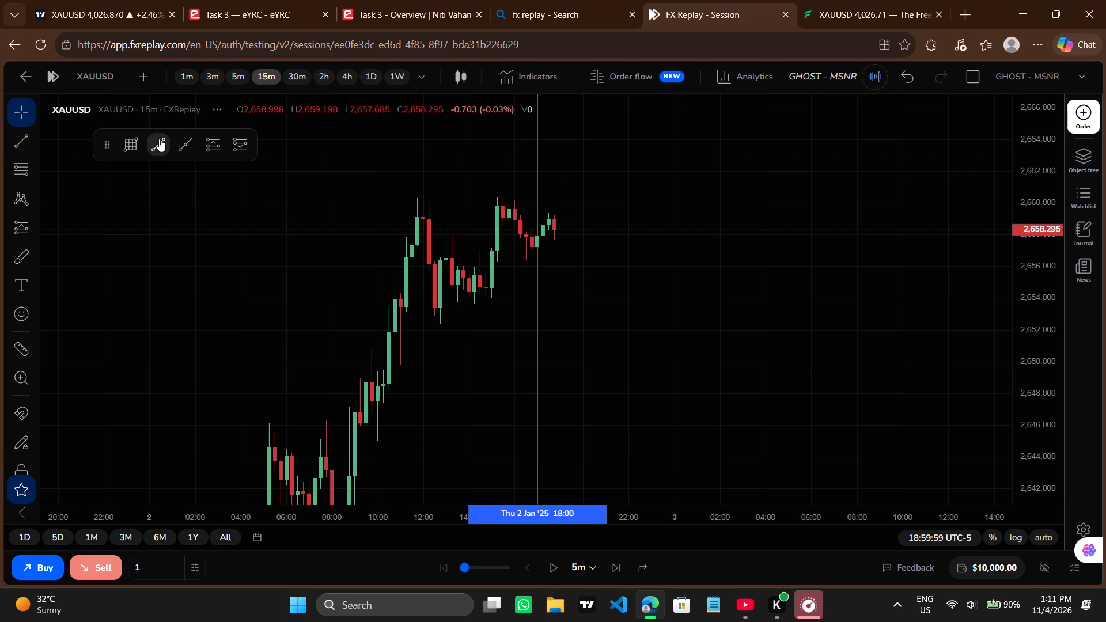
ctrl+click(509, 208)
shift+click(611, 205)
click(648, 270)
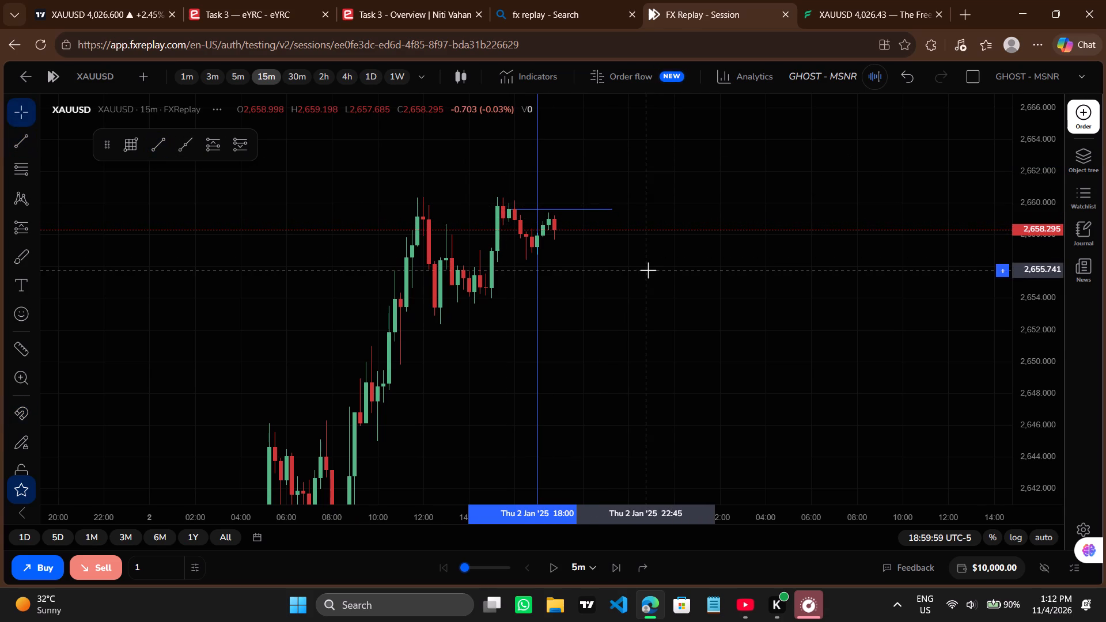
Advance the replay in 5m steps to 20:04:59 on 2 January, watching price around the drawn level.
drag(1041, 367, 1036, 214)
drag(738, 330, 729, 418)
scroll(729, 418, up, 4)
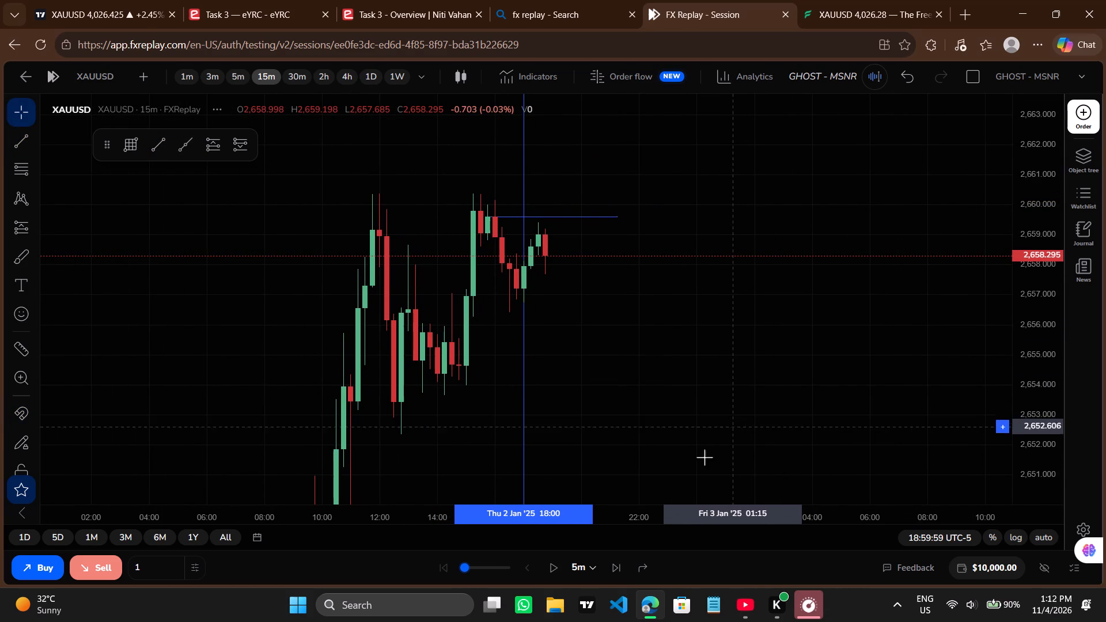
click(613, 578)
click(613, 572)
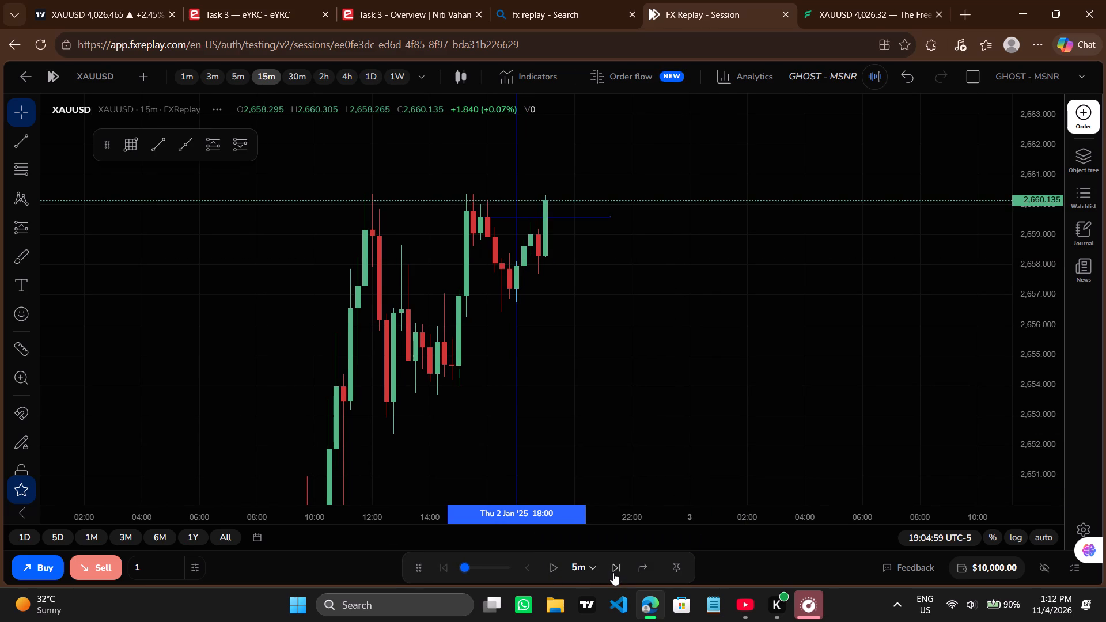
click(613, 572)
click(613, 572)
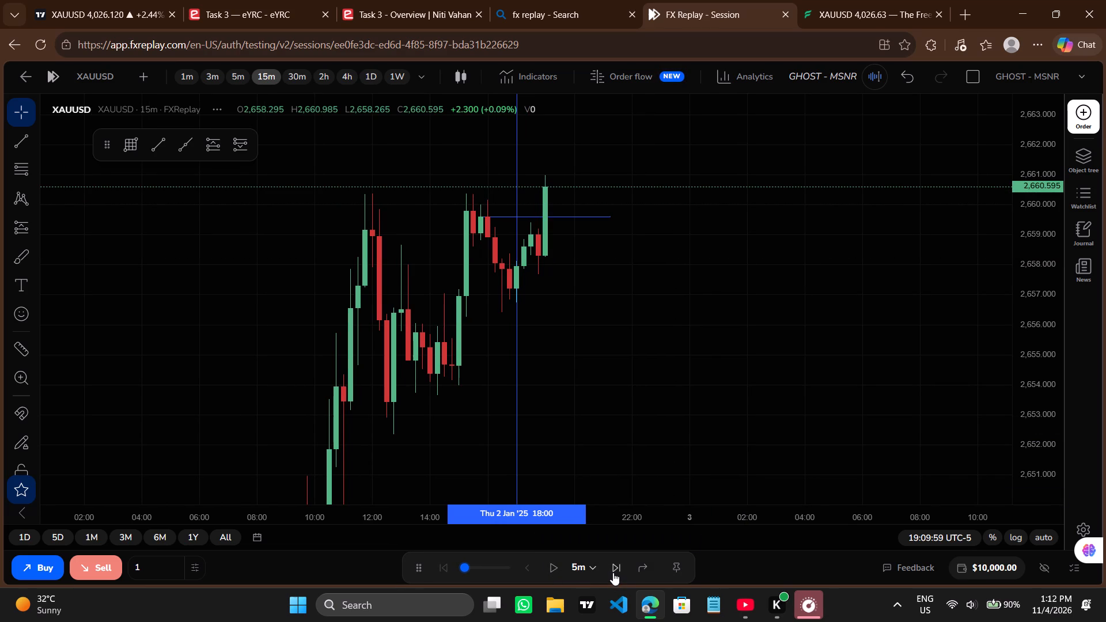
click(613, 572)
click(613, 572)
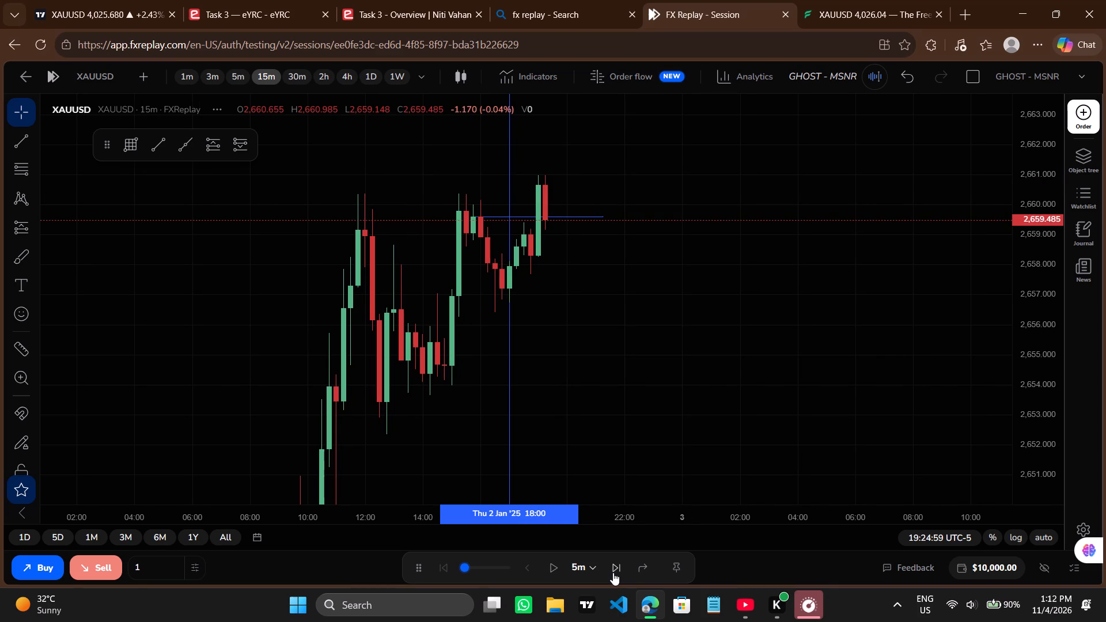
click(613, 572)
click(613, 572)
click(613, 572)
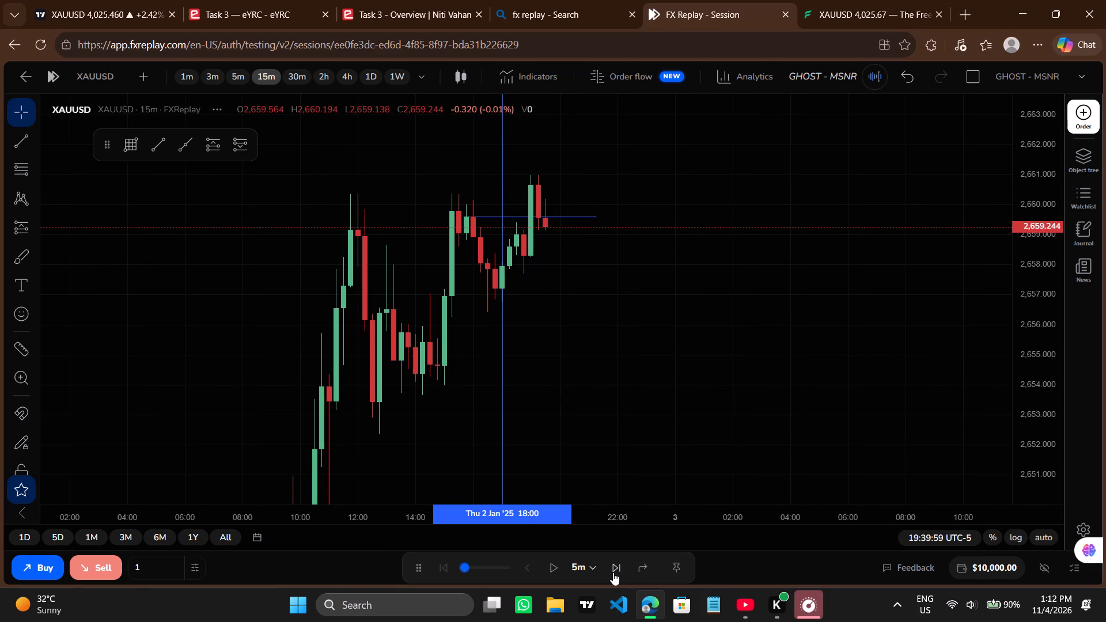
click(613, 572)
click(613, 572)
click(613, 572)
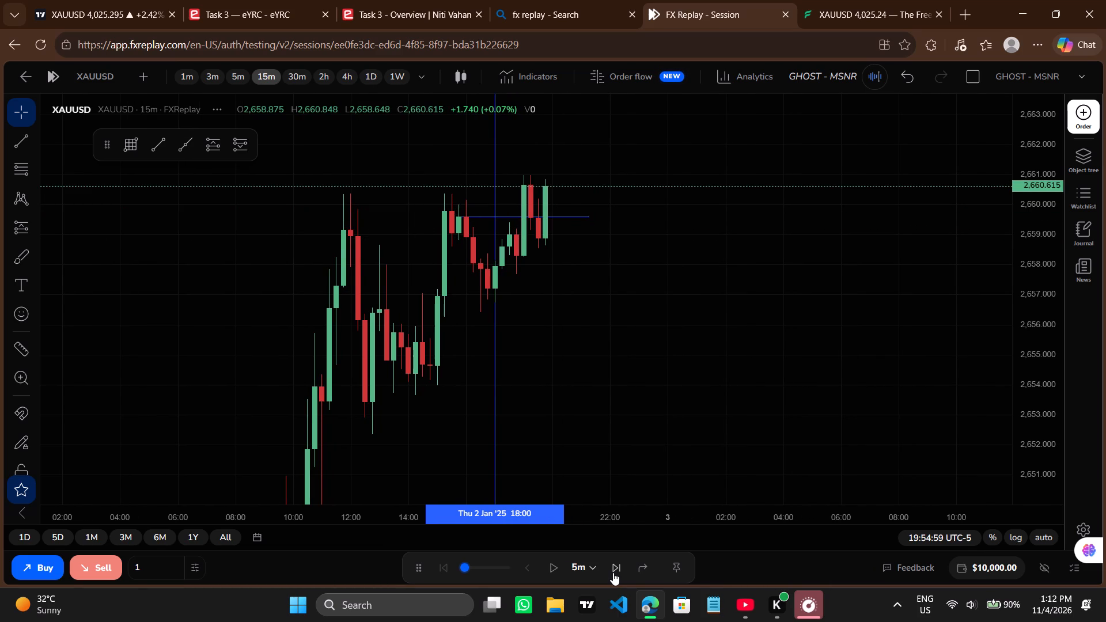
click(613, 572)
click(613, 572)
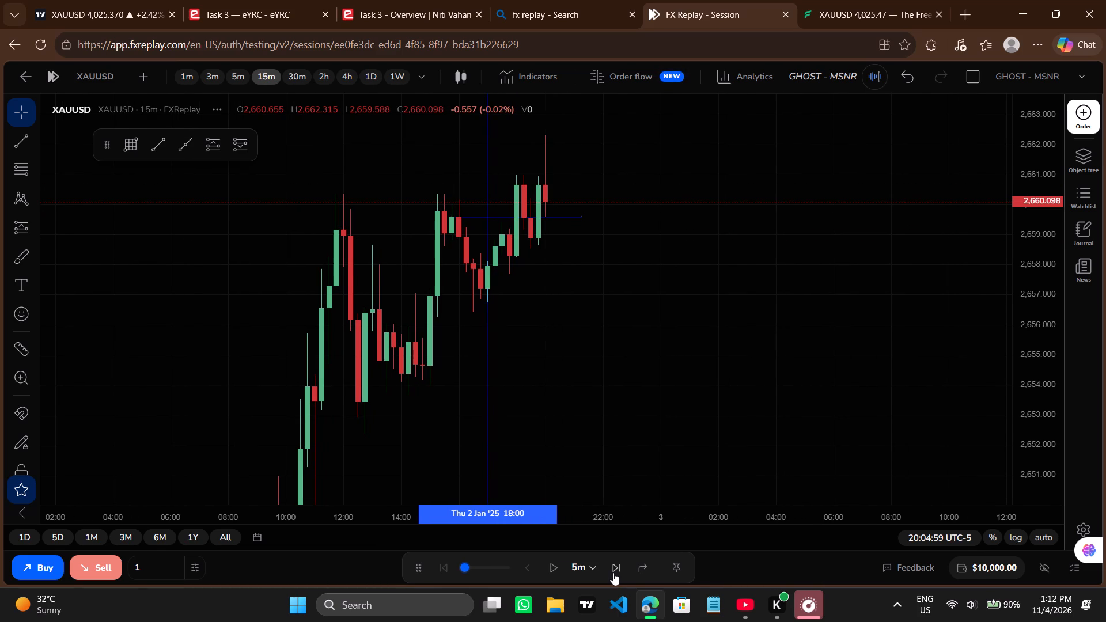
Continue the replay in 5m steps to 21:49:59 on 2 January.
drag(603, 396, 686, 344)
scroll(686, 344, down, 1)
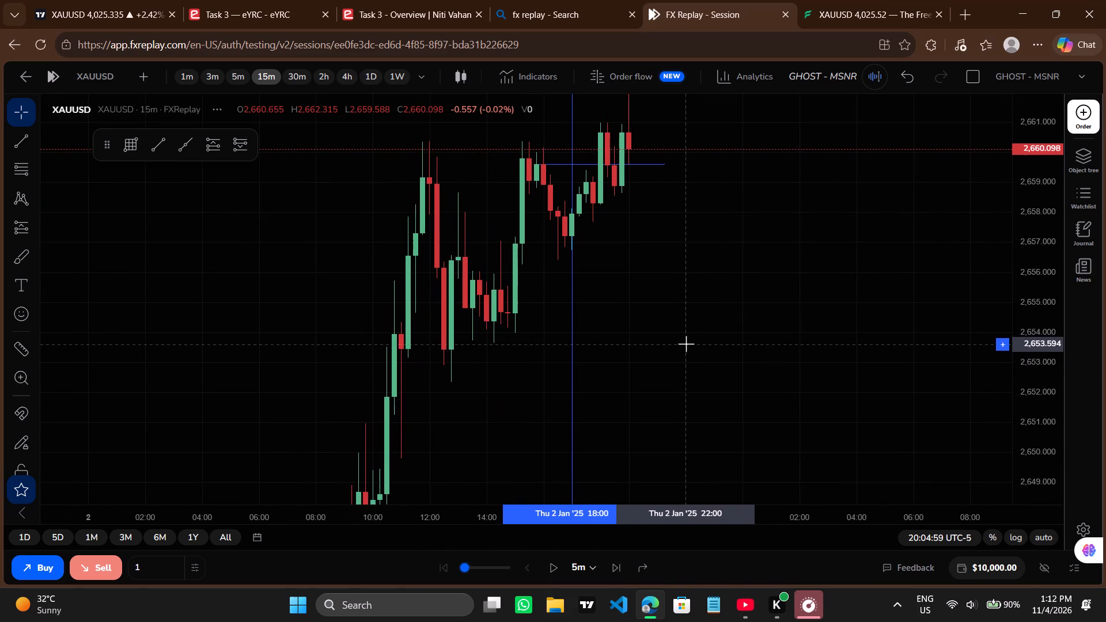
drag(686, 344, 662, 370)
drag(662, 370, 675, 367)
scroll(675, 367, up, 1)
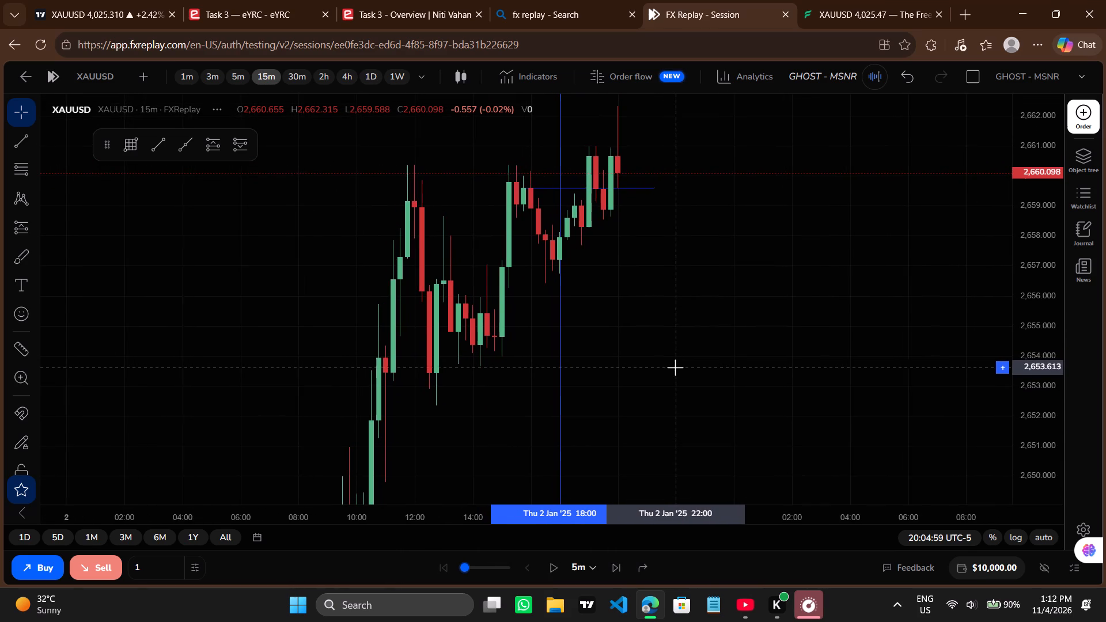
scroll(675, 367, up, 2)
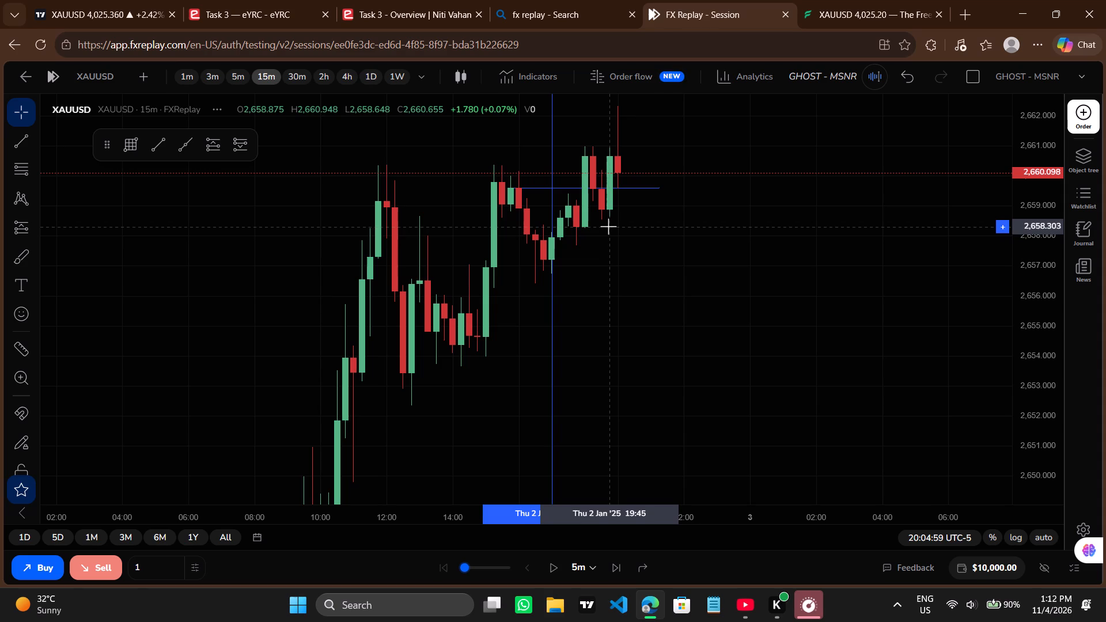
drag(608, 226, 563, 266)
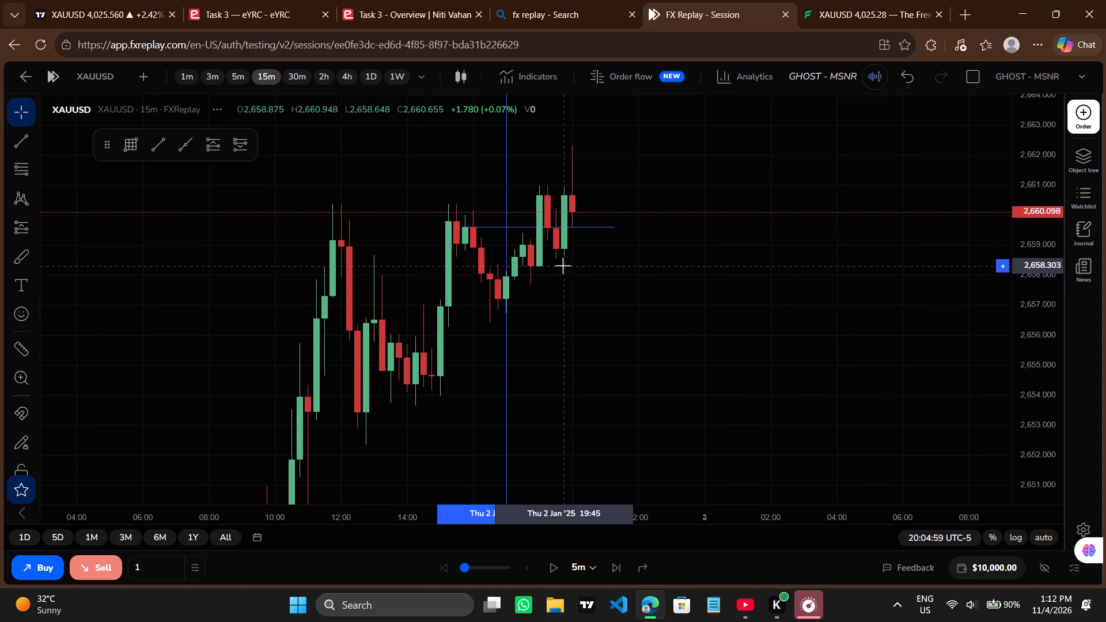
click(613, 574)
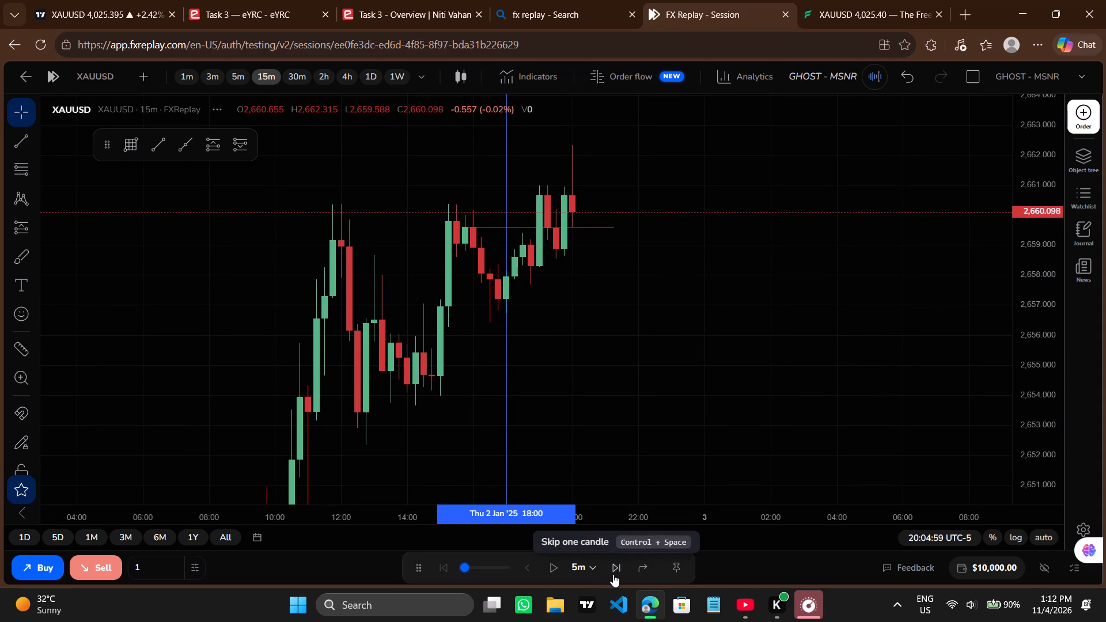
click(613, 574)
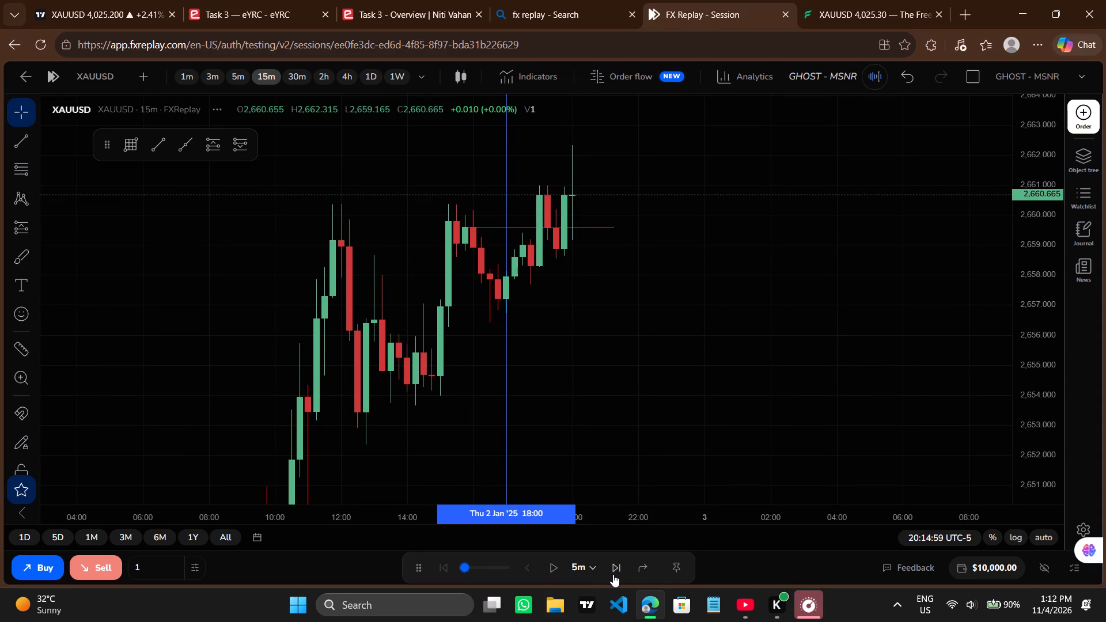
click(613, 574)
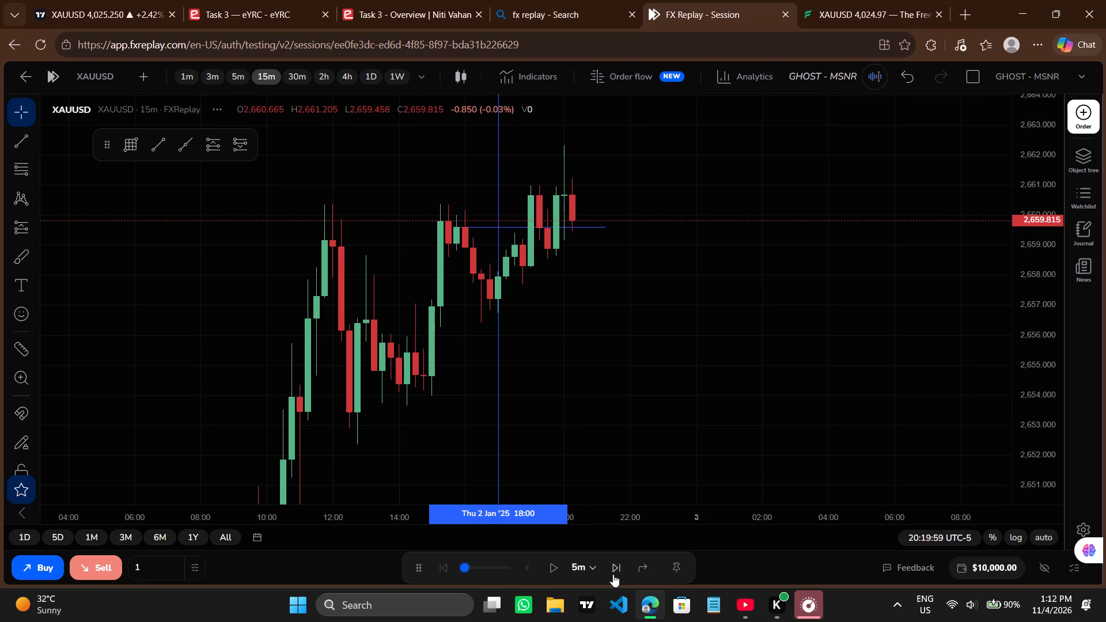
click(613, 574)
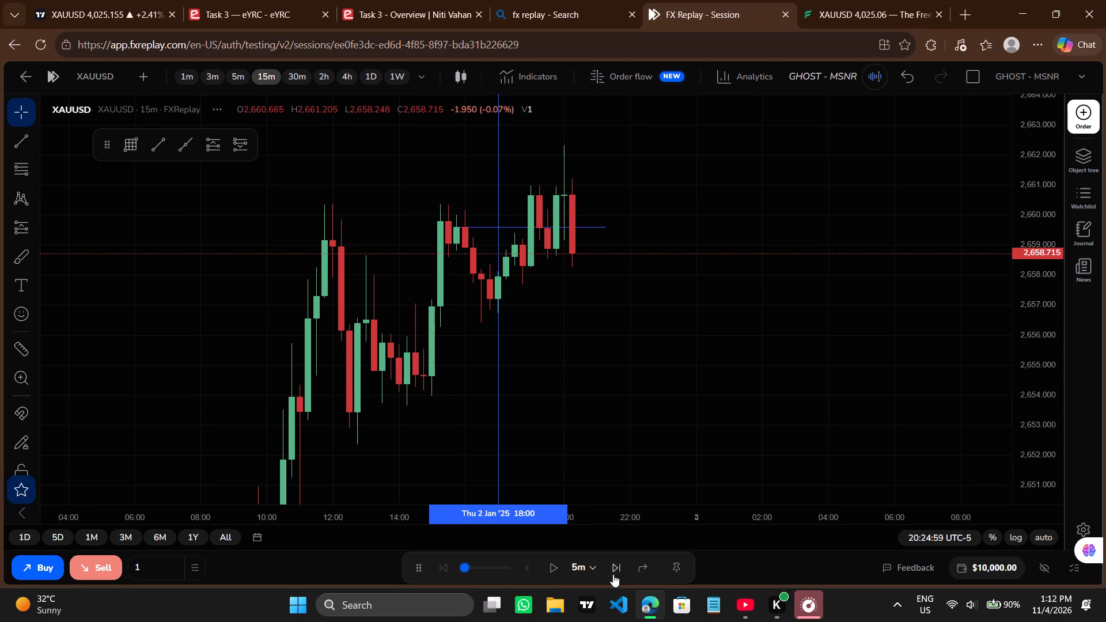
click(613, 574)
click(613, 574)
click(613, 574)
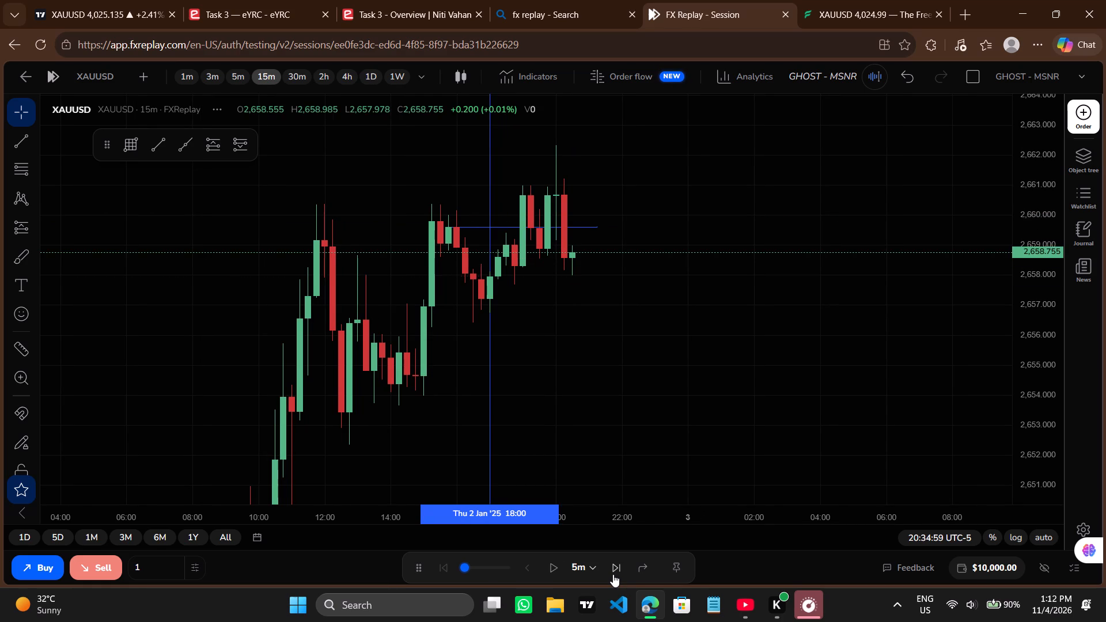
click(613, 574)
click(613, 574)
triple_click(613, 574)
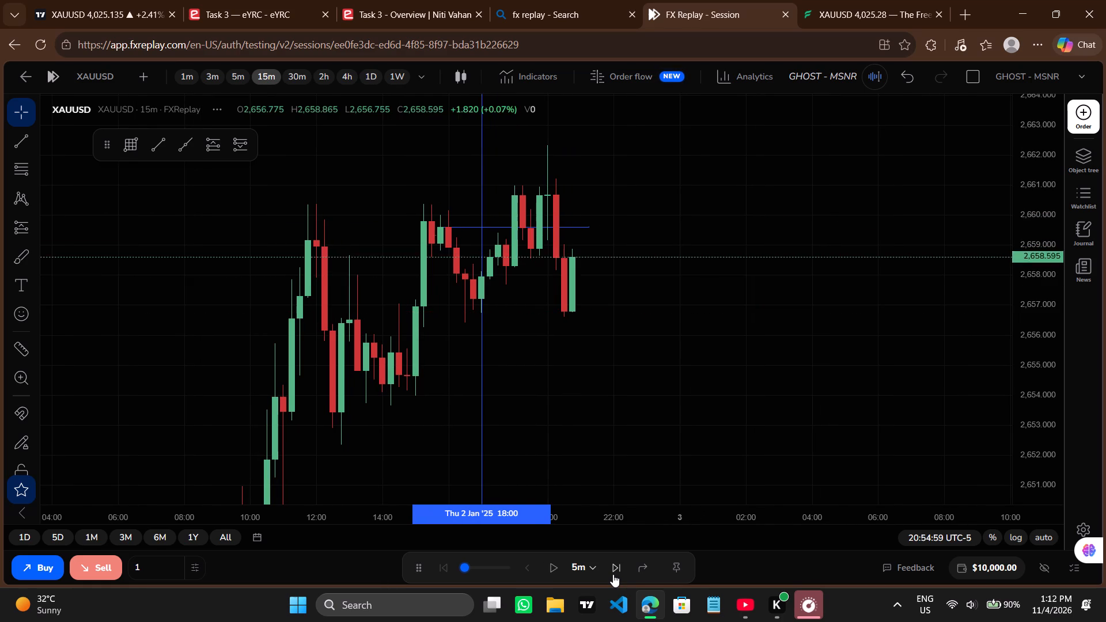
click(613, 574)
triple_click(613, 574)
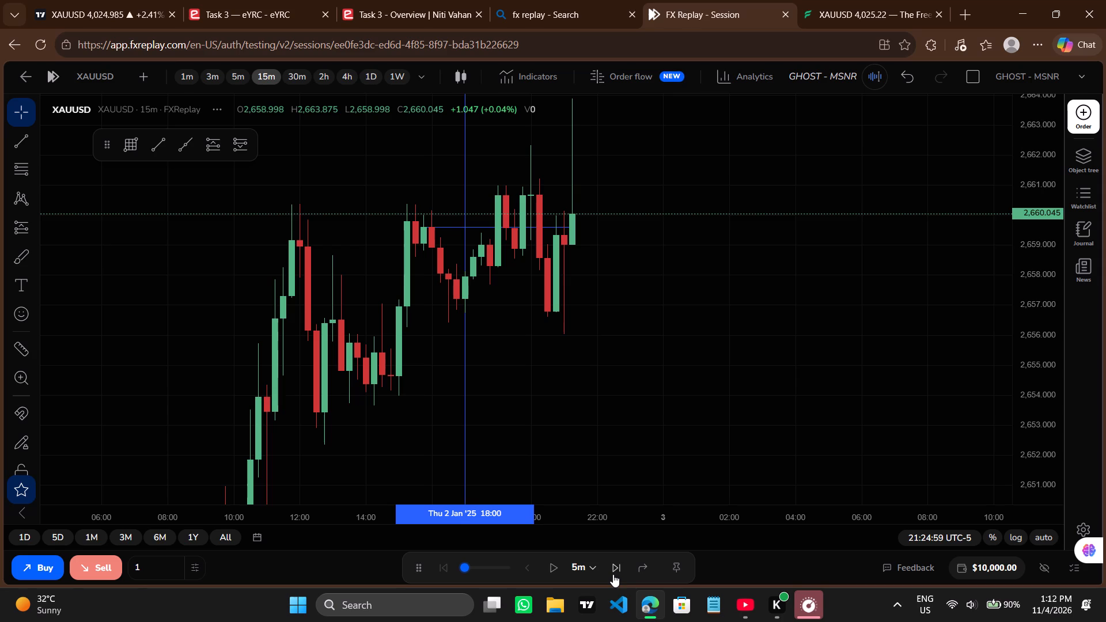
triple_click(613, 574)
double_click(613, 574)
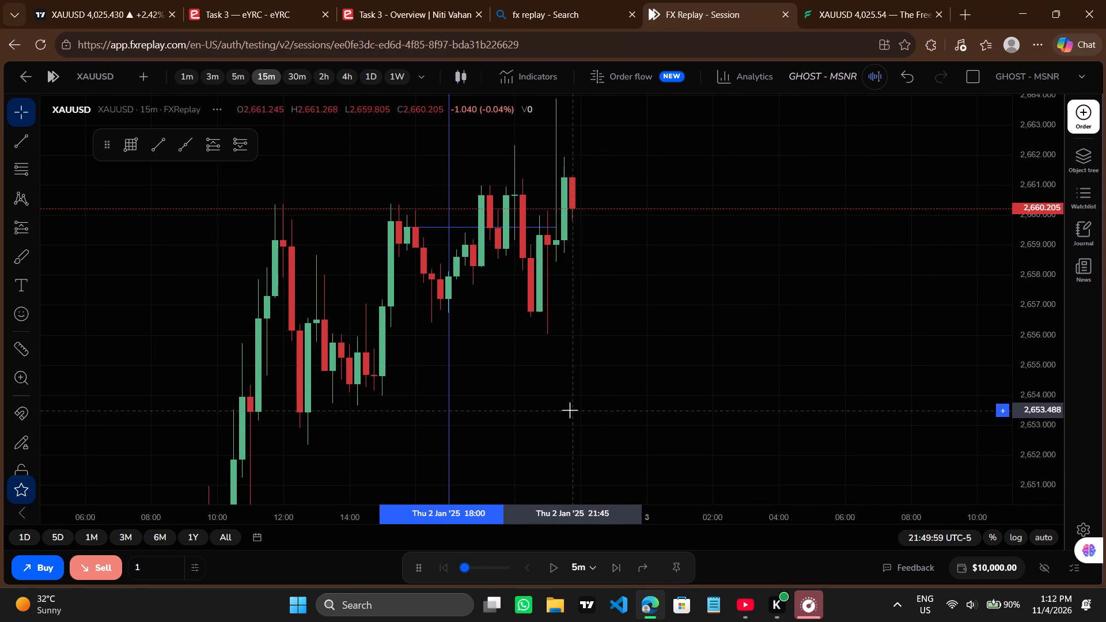
Switch the chart to the 5m timeframe, keeping the 2 January candles in sight.
click(236, 67)
scroll(401, 282, down, 4)
drag(634, 346, 599, 408)
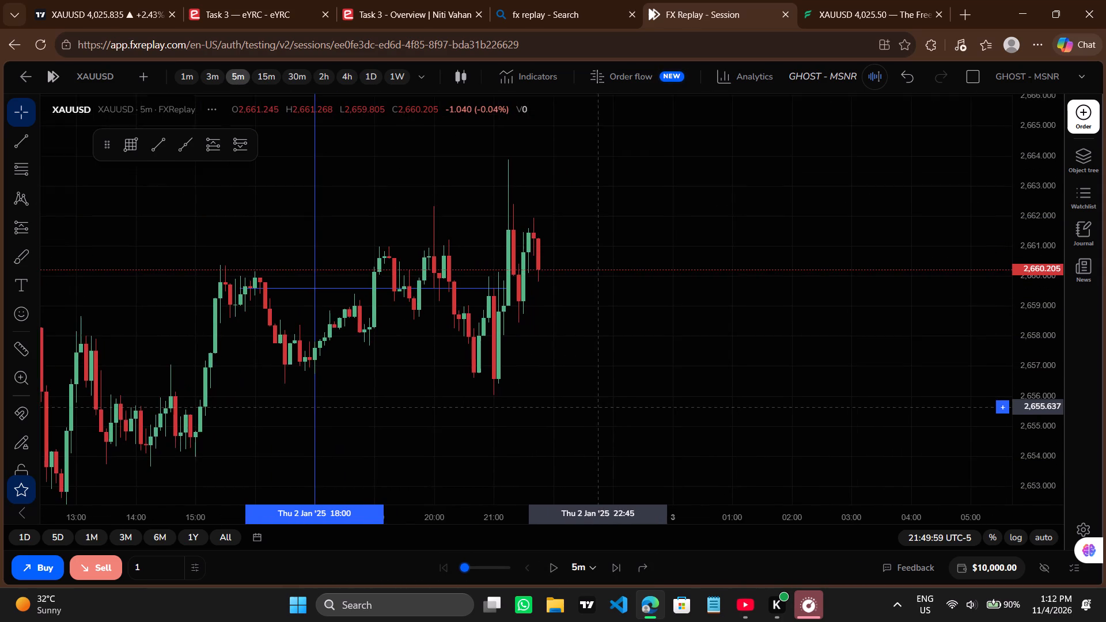
drag(599, 408, 599, 409)
scroll(599, 409, down, 3)
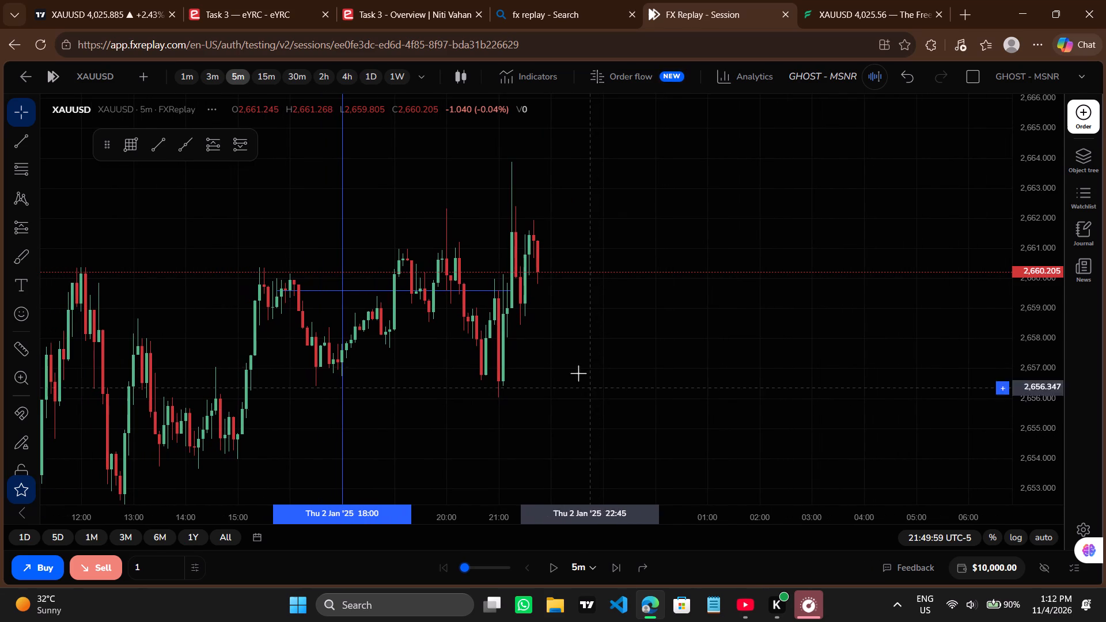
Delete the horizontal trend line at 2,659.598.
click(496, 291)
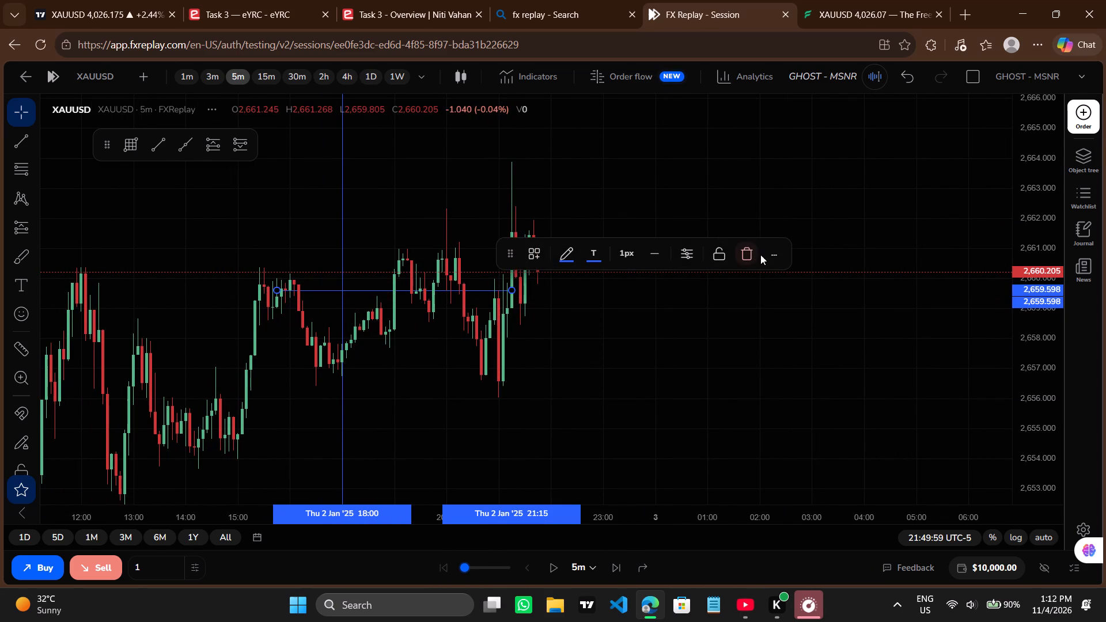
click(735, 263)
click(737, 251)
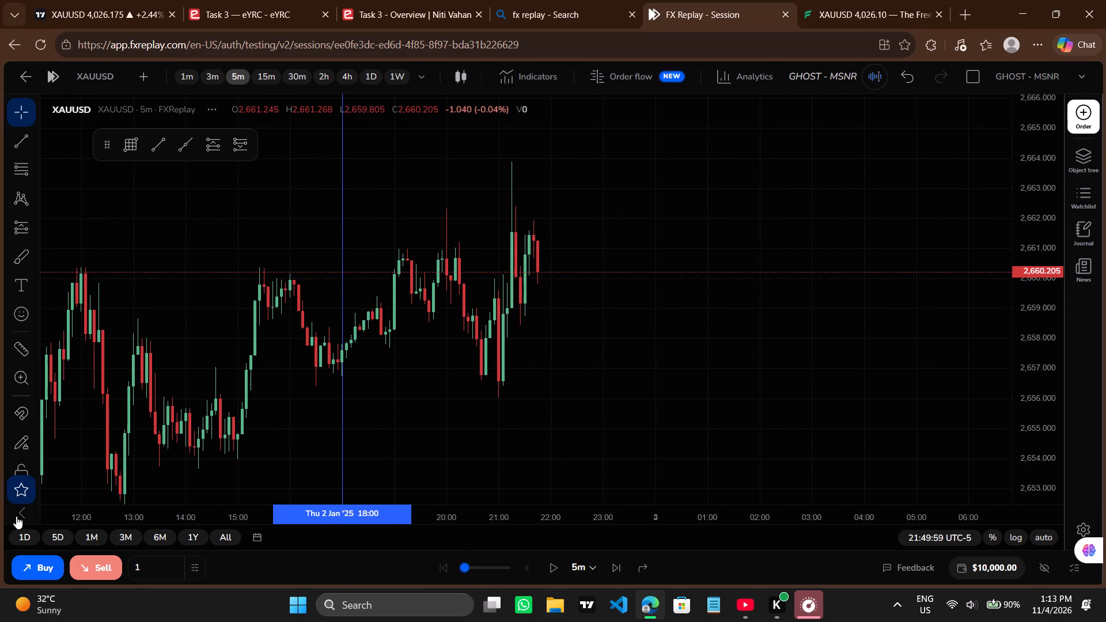
Remove the drawings from the chart, including the vertical line at 2 January 18:00.
scroll(15, 449, down, 3)
click(22, 456)
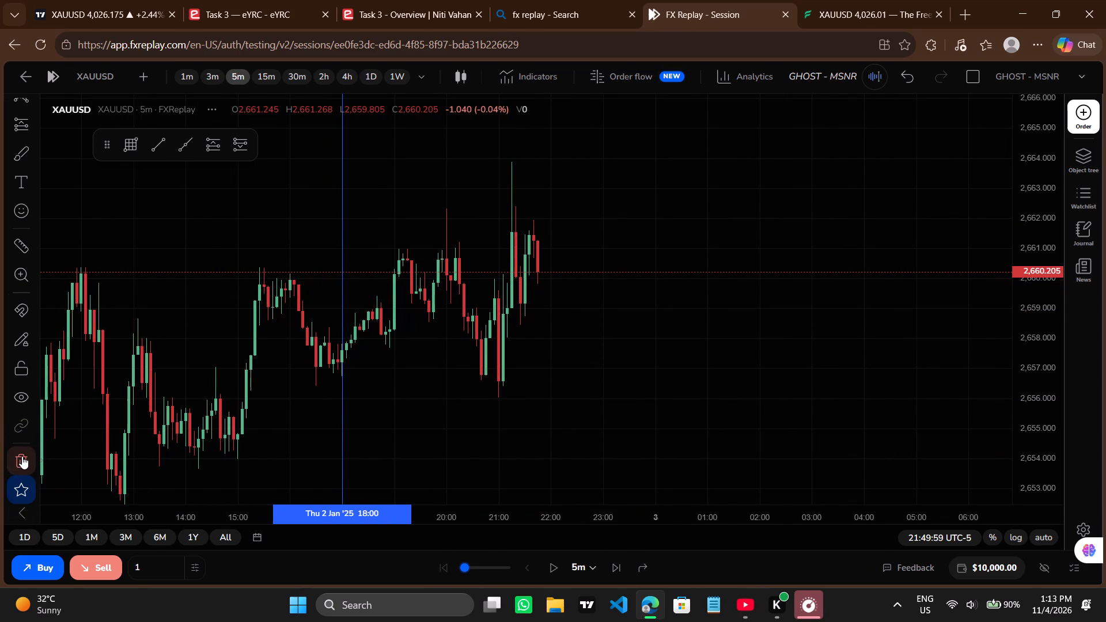
Switch the chart to the 1D timeframe and compress its price scale around the latest candles.
click(366, 85)
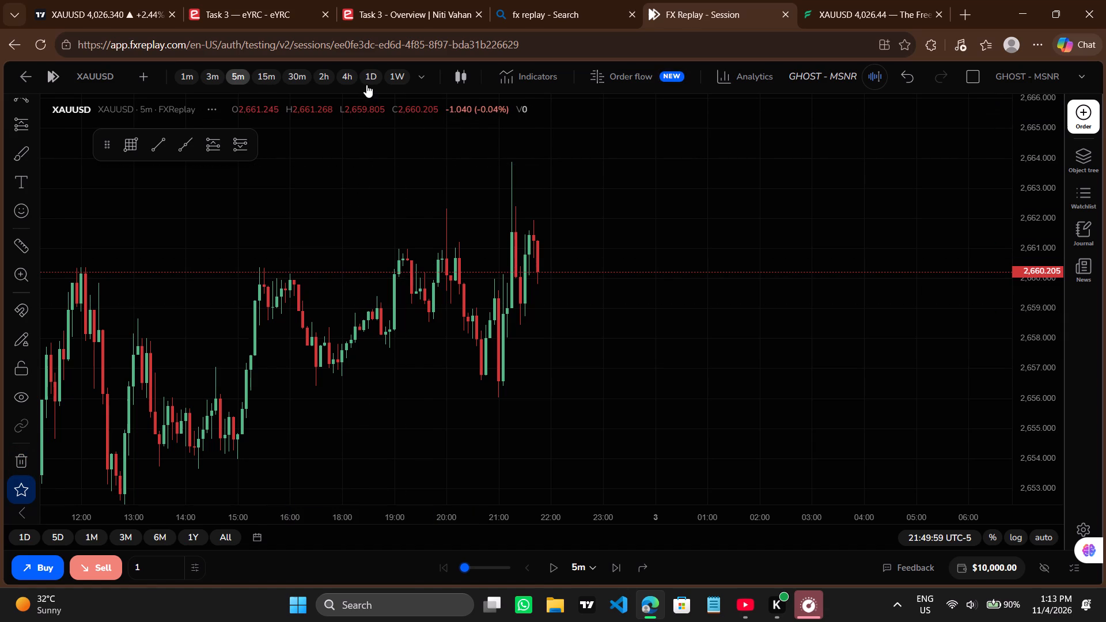
drag(1037, 145, 1034, 423)
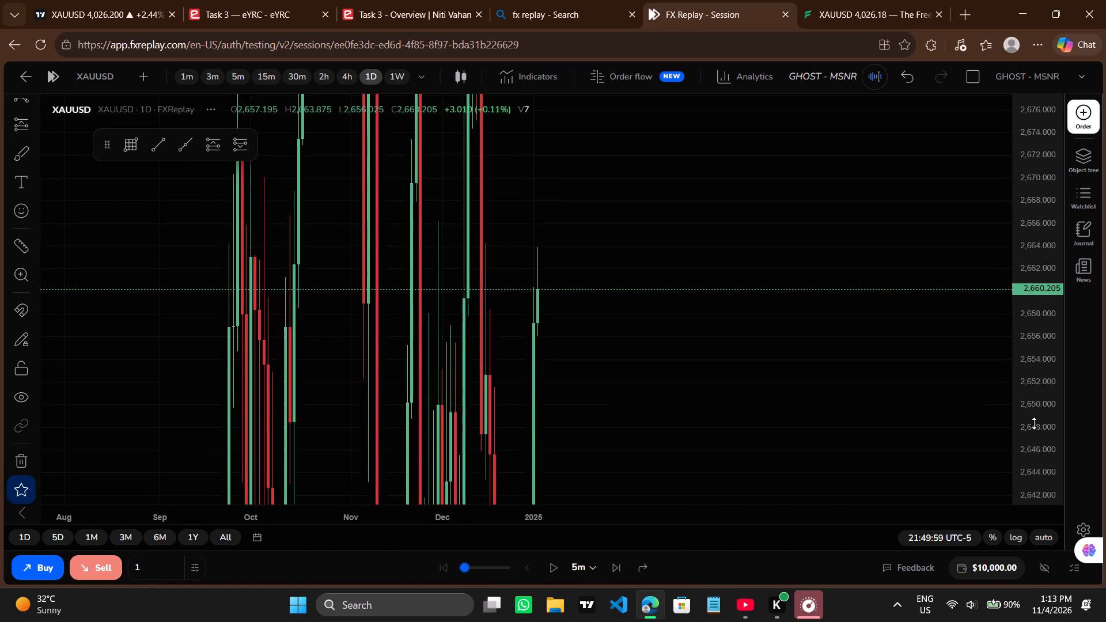
drag(1034, 423, 1032, 426)
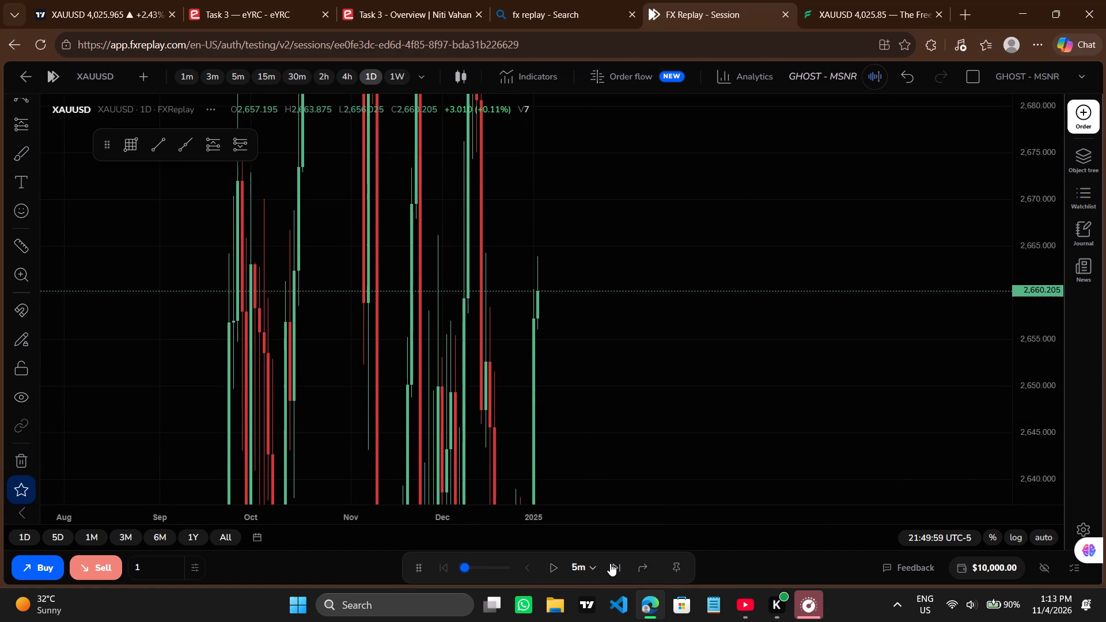
Advance the replay in 5m steps to 22:54:59 on 2 January.
click(610, 563)
click(610, 563)
triple_click(610, 563)
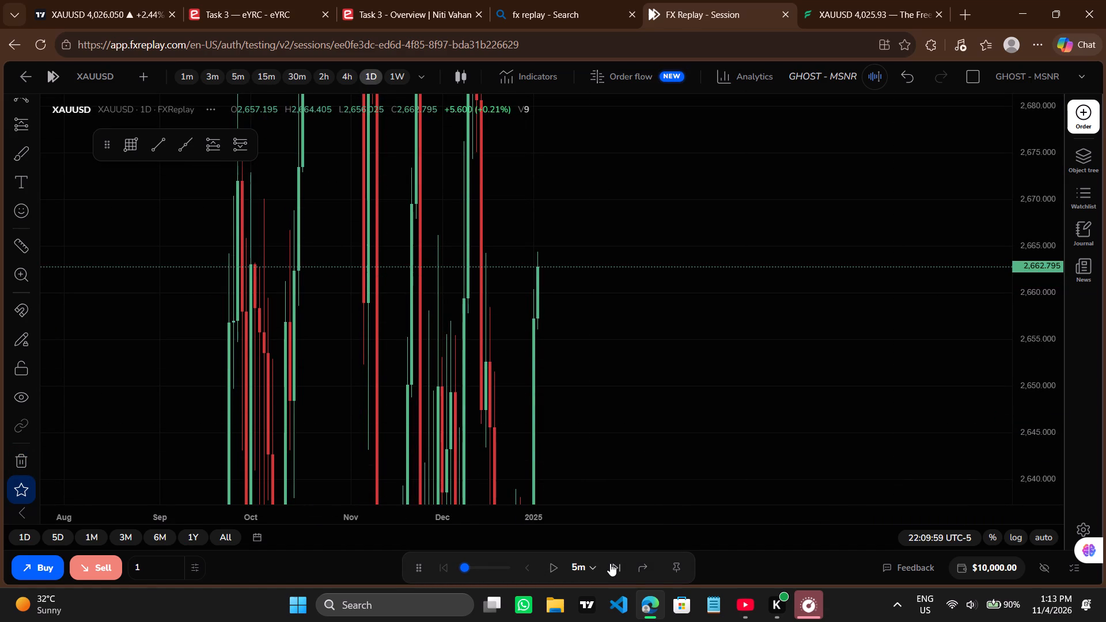
triple_click(610, 563)
triple_click(610, 563)
double_click(610, 563)
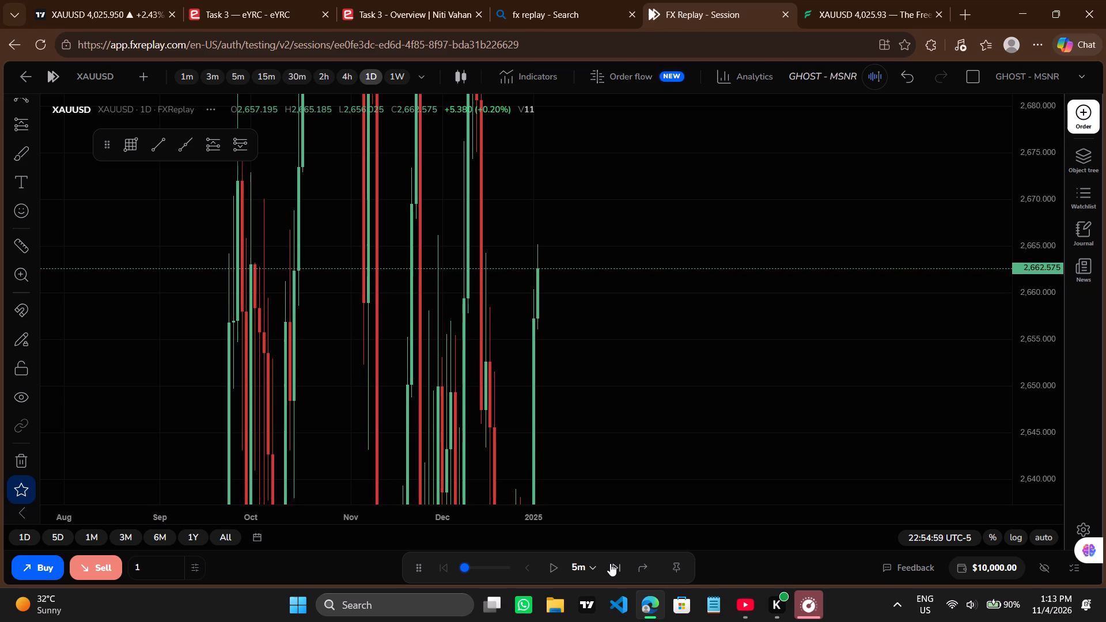
Set the replay step interval to 1h and advance the replay to 07:59:59 on 3 January.
click(589, 572)
scroll(537, 486, down, 4)
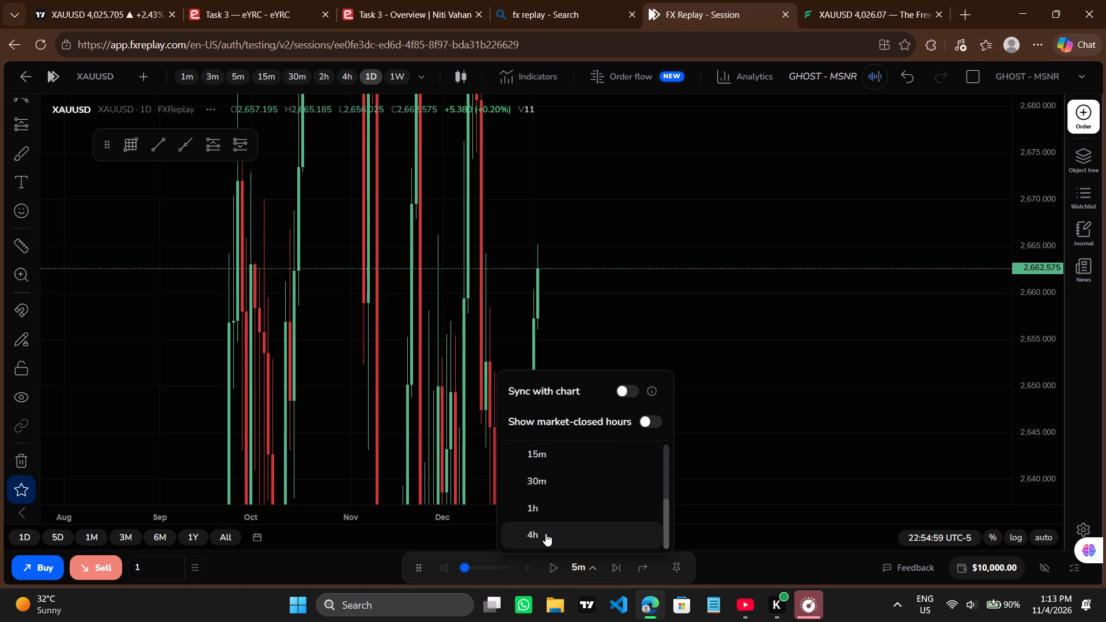
click(546, 502)
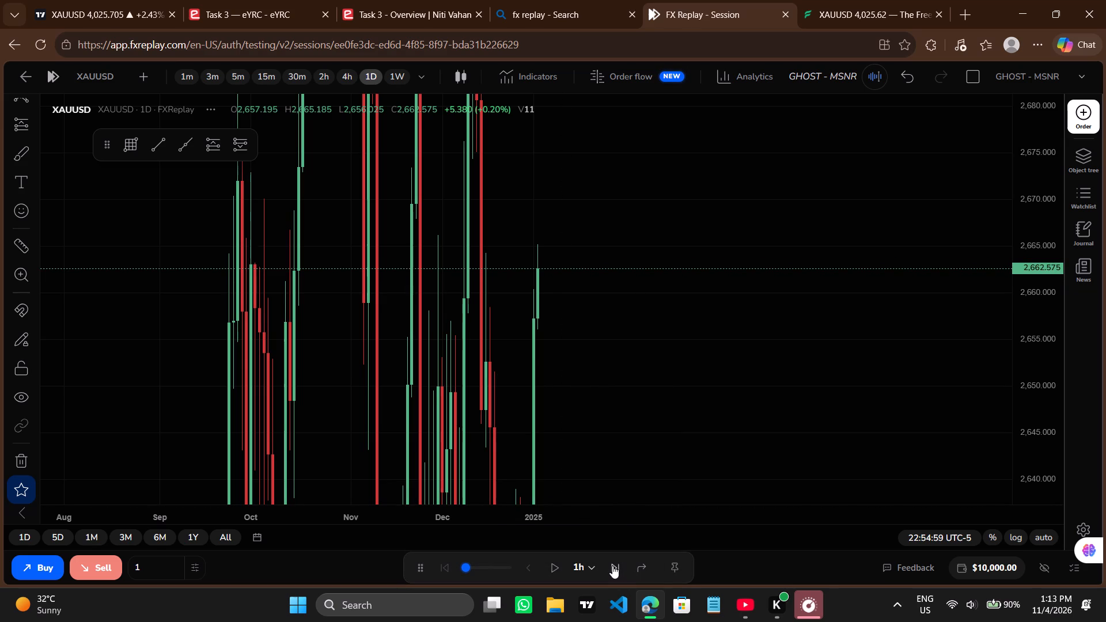
triple_click(612, 566)
triple_click(612, 566)
double_click(612, 566)
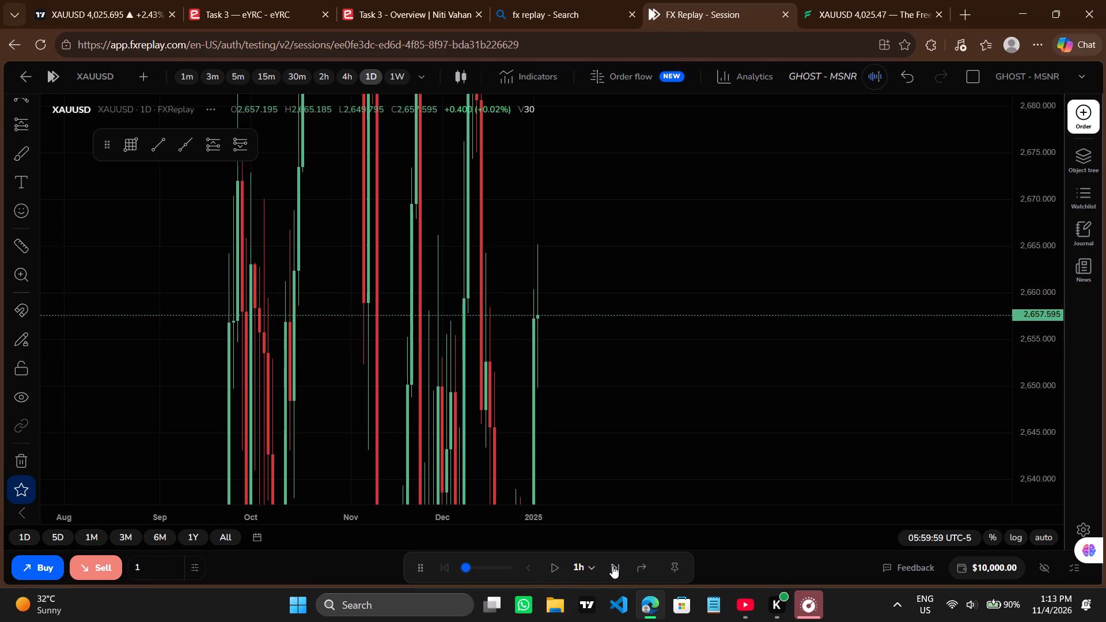
click(612, 566)
click(612, 566)
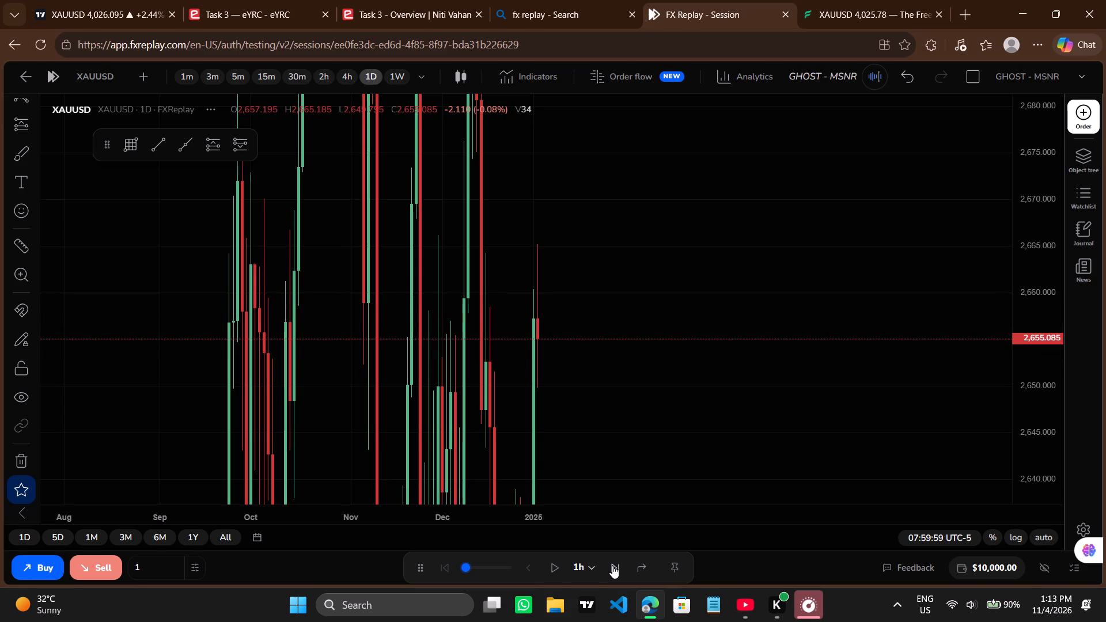
Continue the replay in 1h steps to 18:59:59 on 5 January.
click(612, 566)
click(612, 566)
click(612, 566)
click(612, 566)
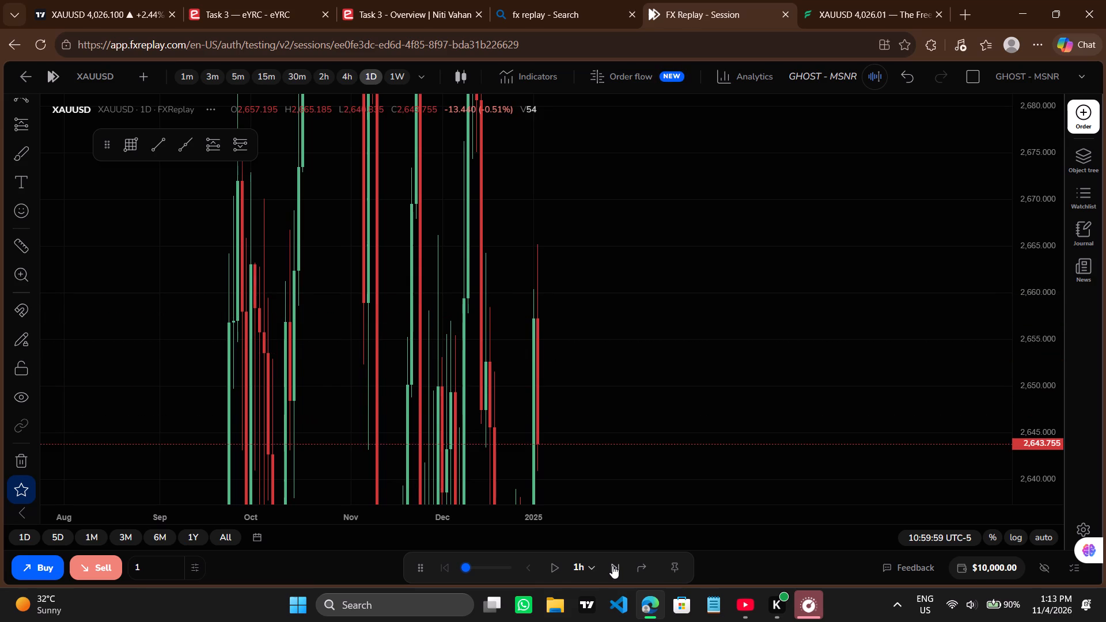
click(612, 566)
click(612, 566)
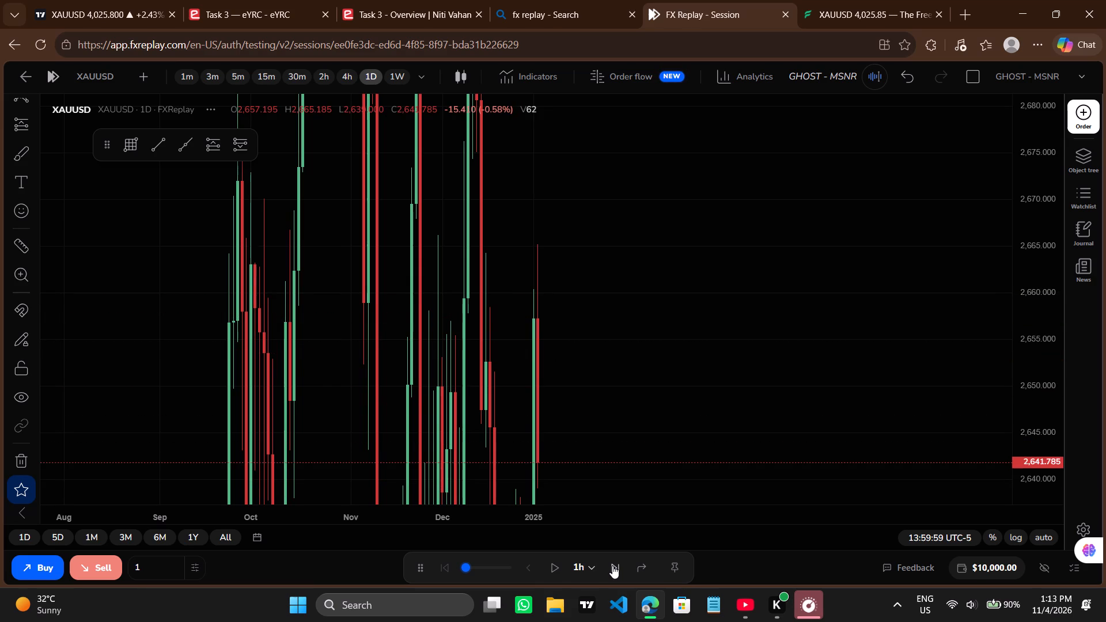
click(612, 566)
click(612, 566)
click(612, 566)
click(612, 566)
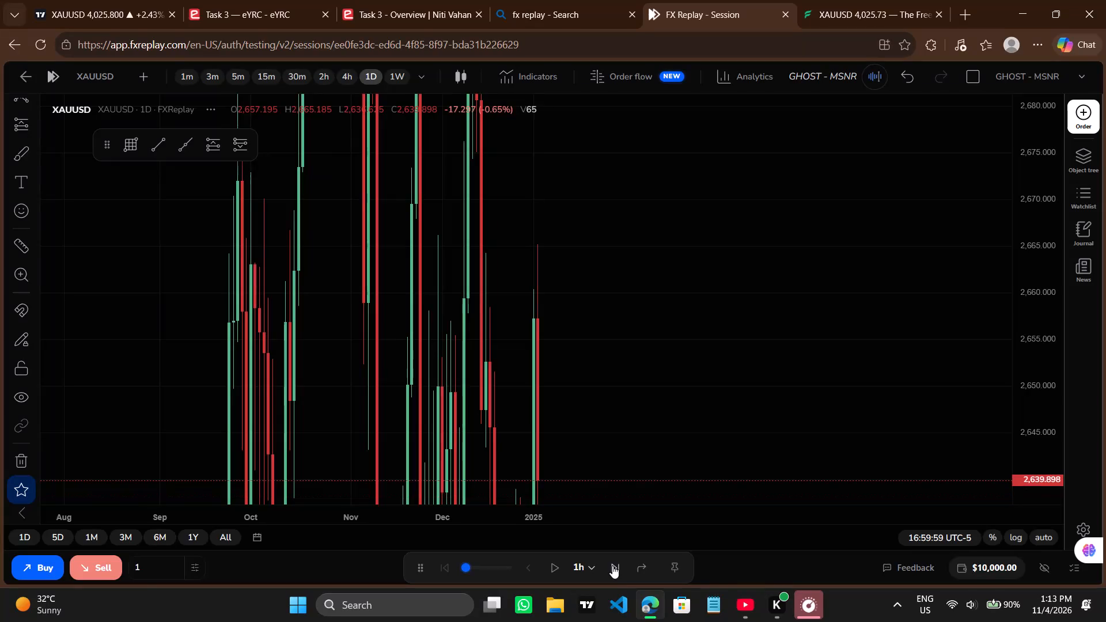
Switch the chart to the 15m timeframe.
drag(1036, 207, 1035, 230)
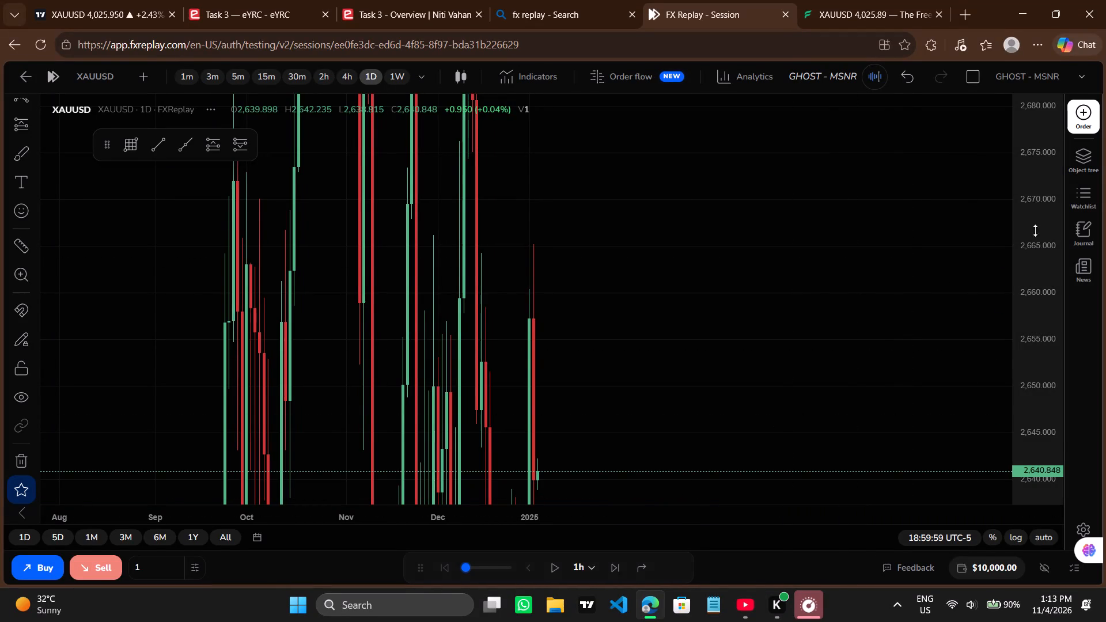
drag(1035, 230, 1020, 412)
click(277, 73)
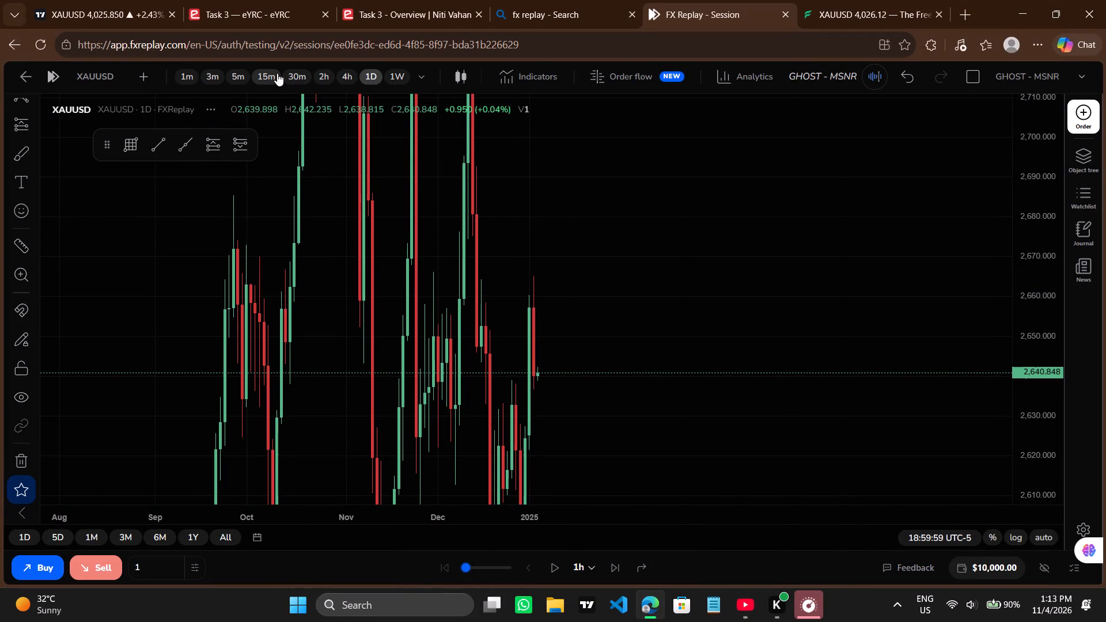
Mark the session open with a vertical line at Sun 5 January 18:00.
scroll(402, 211, down, 6)
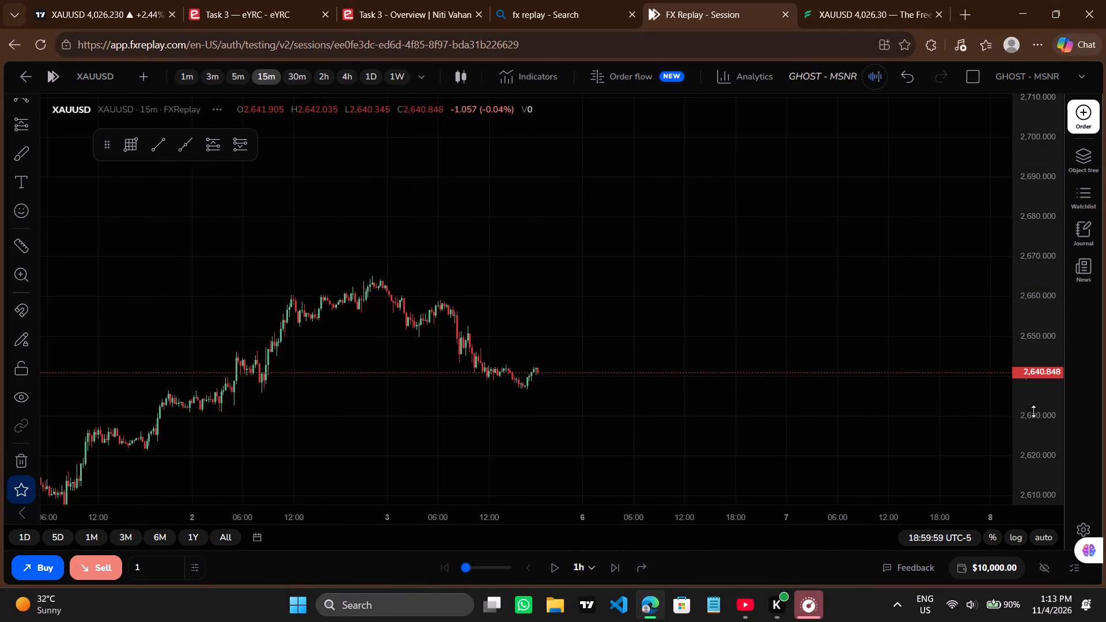
drag(1033, 411, 987, 111)
drag(741, 369, 826, 146)
scroll(826, 146, up, 3)
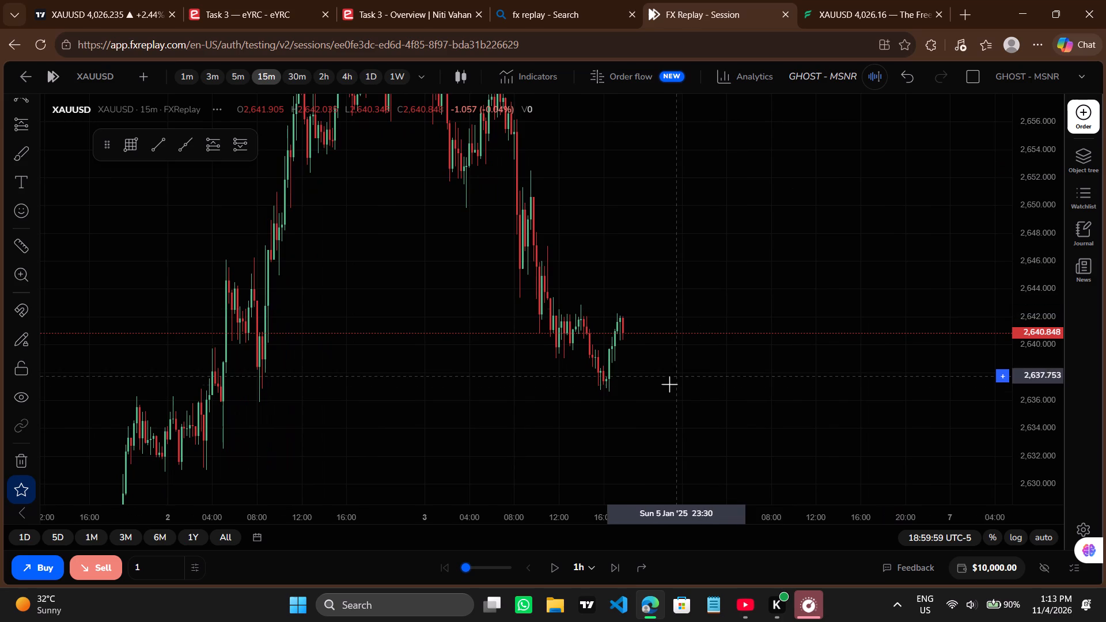
drag(669, 384, 714, 341)
scroll(714, 341, up, 3)
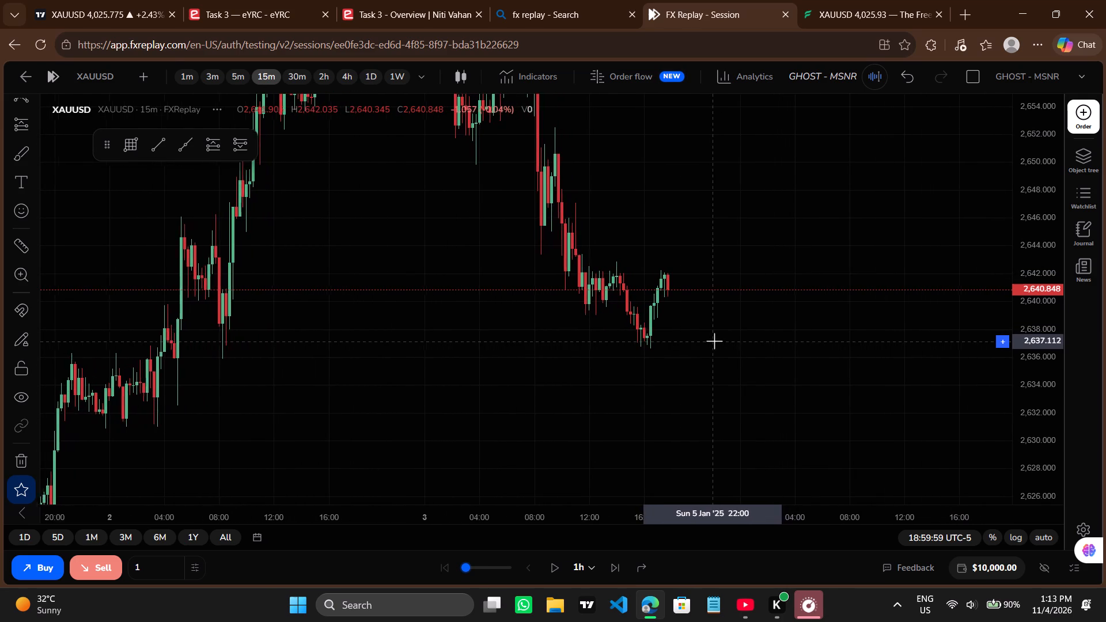
scroll(714, 341, up, 1)
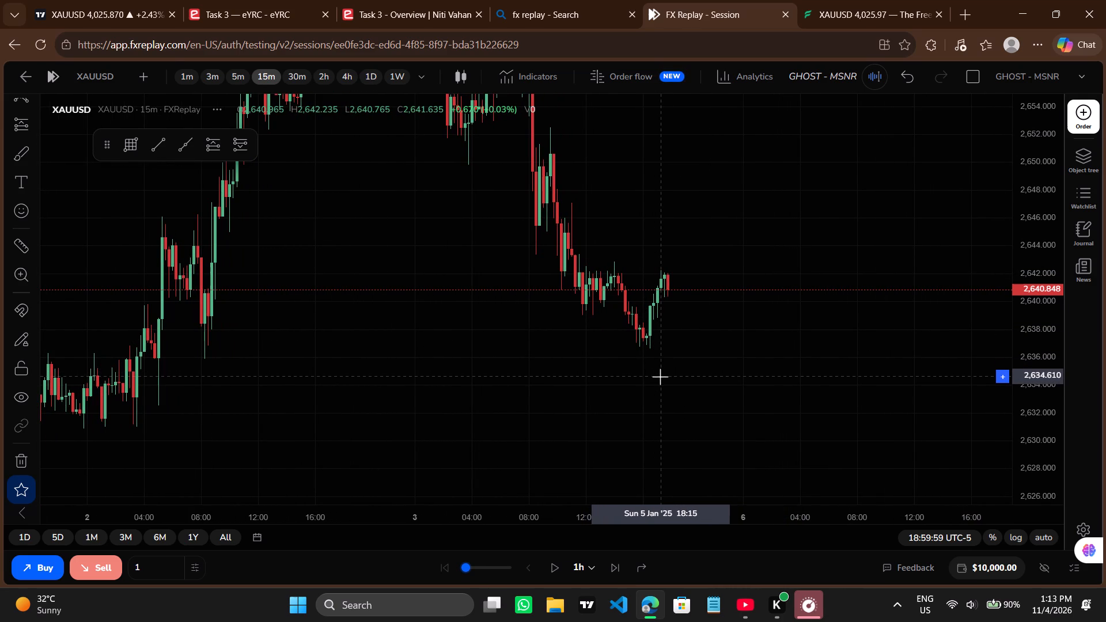
key(alt+v)
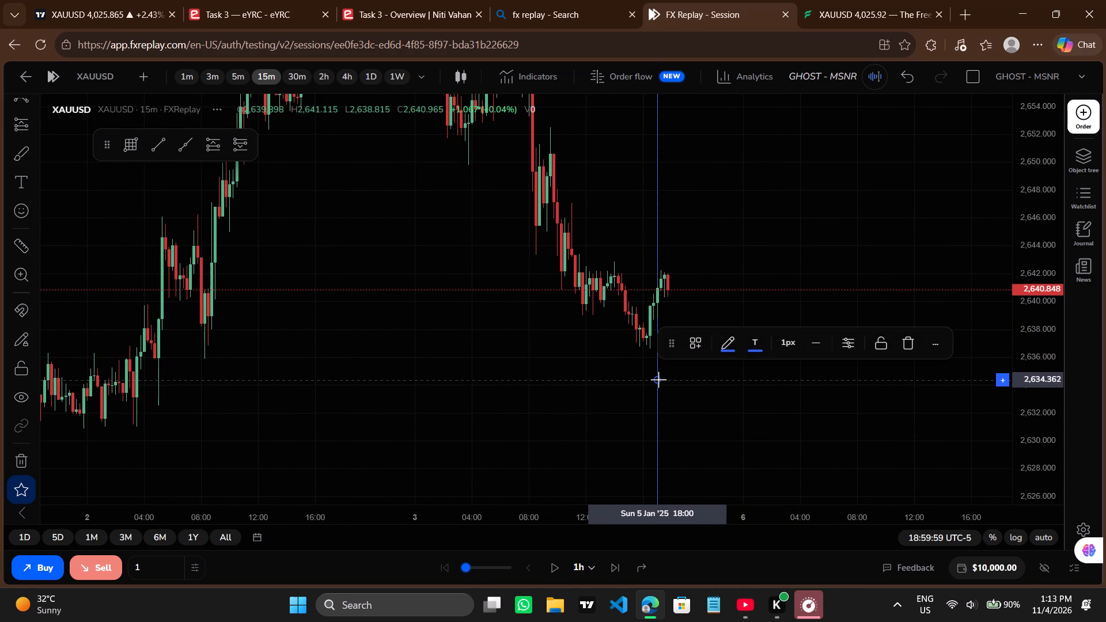
Draw a horizontal trend line at 2,637.345 from the Fri 3 January 16:15 candle to about 5 January 22:15.
drag(748, 370, 711, 350)
scroll(711, 350, up, 1)
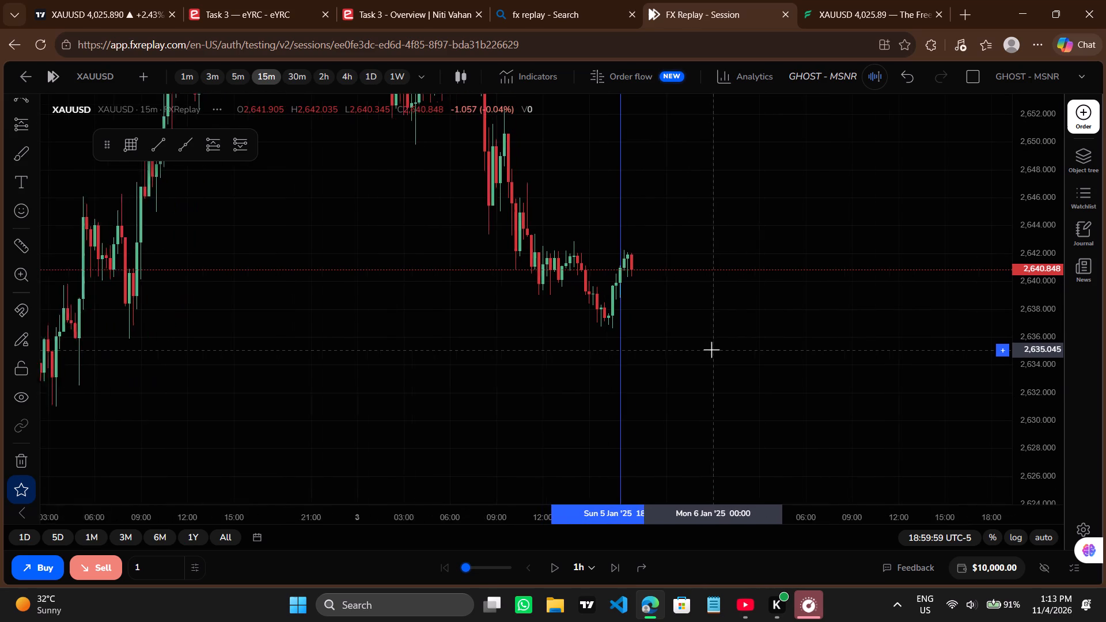
scroll(711, 350, up, 2)
drag(698, 350, 623, 365)
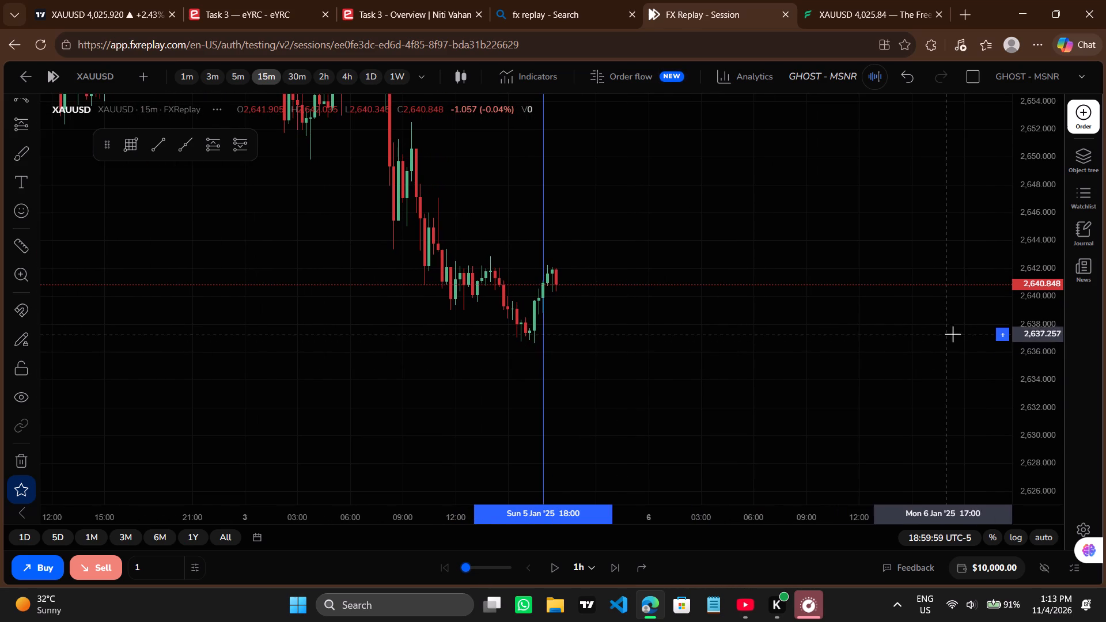
click(1012, 393)
drag(1032, 384, 1013, 286)
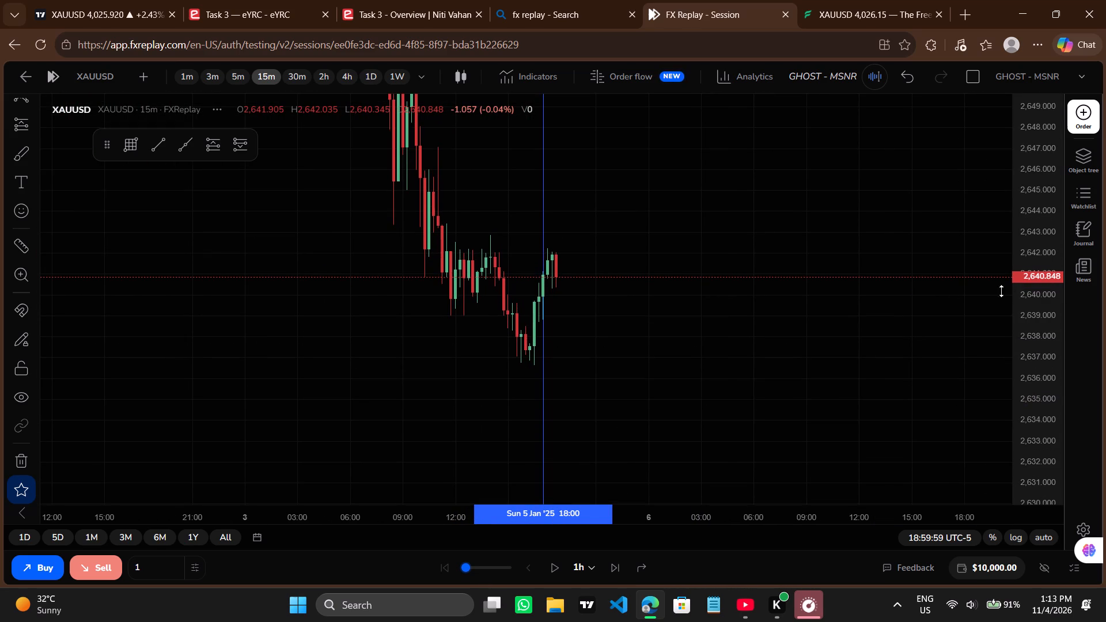
drag(728, 405, 783, 366)
scroll(783, 366, up, 2)
drag(712, 338, 652, 340)
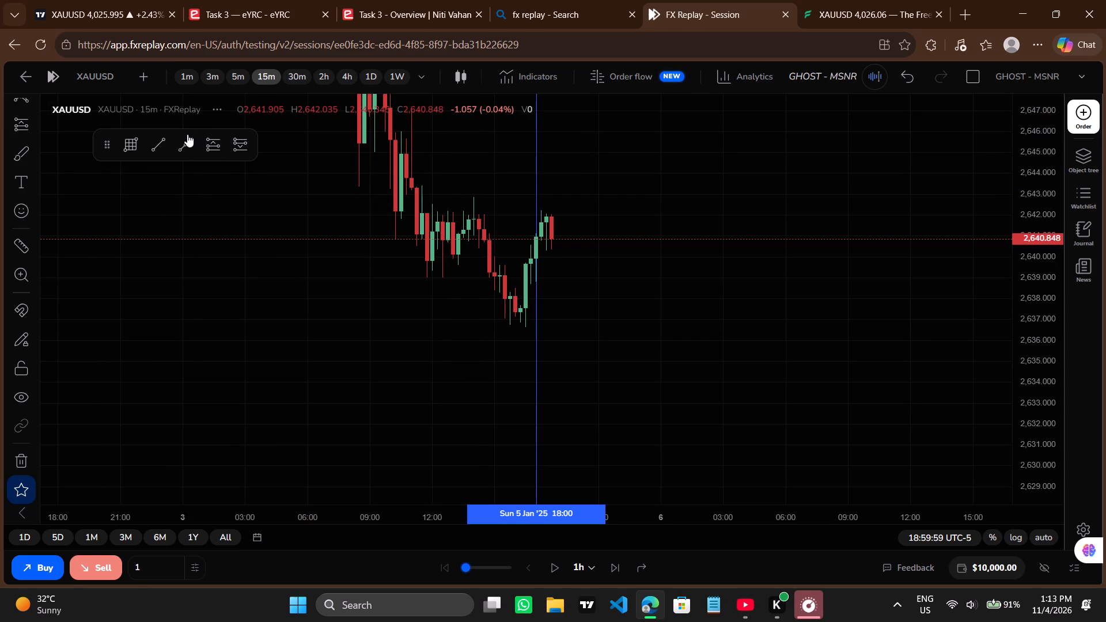
click(160, 140)
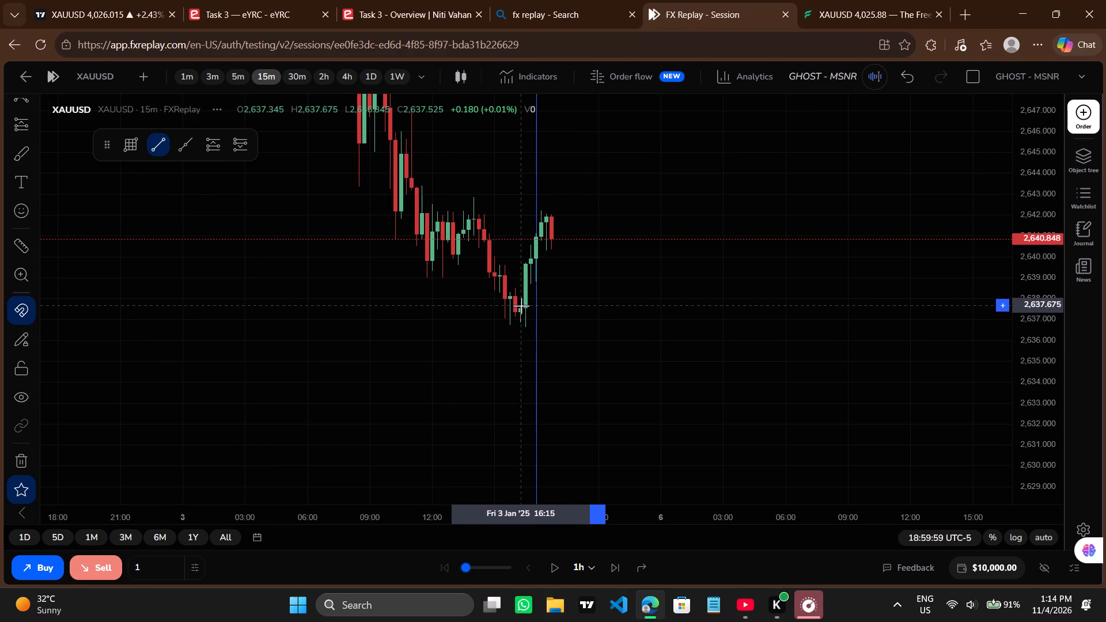
ctrl+click(518, 310)
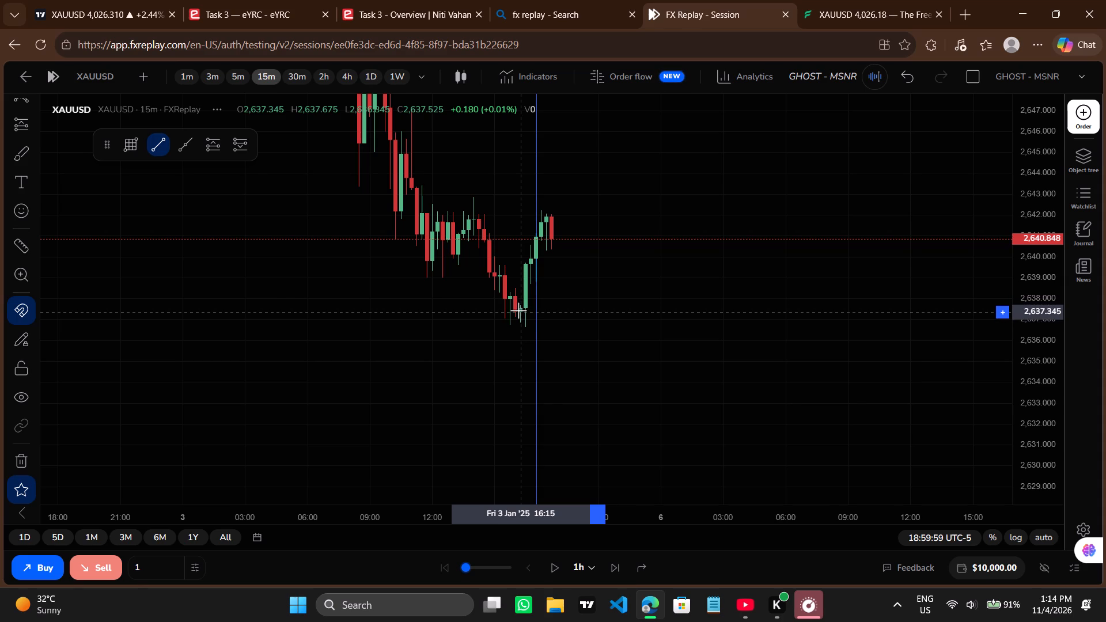
shift+click(625, 316)
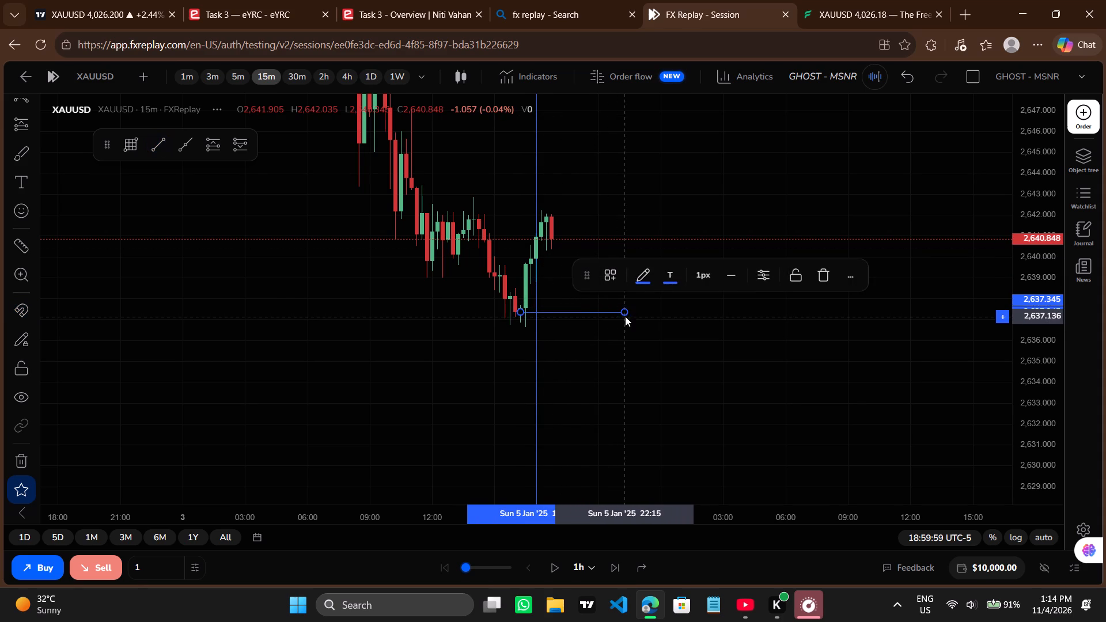
Raise the trend line's start to 2,637.525 and level its other end at the same price.
drag(522, 312, 521, 305)
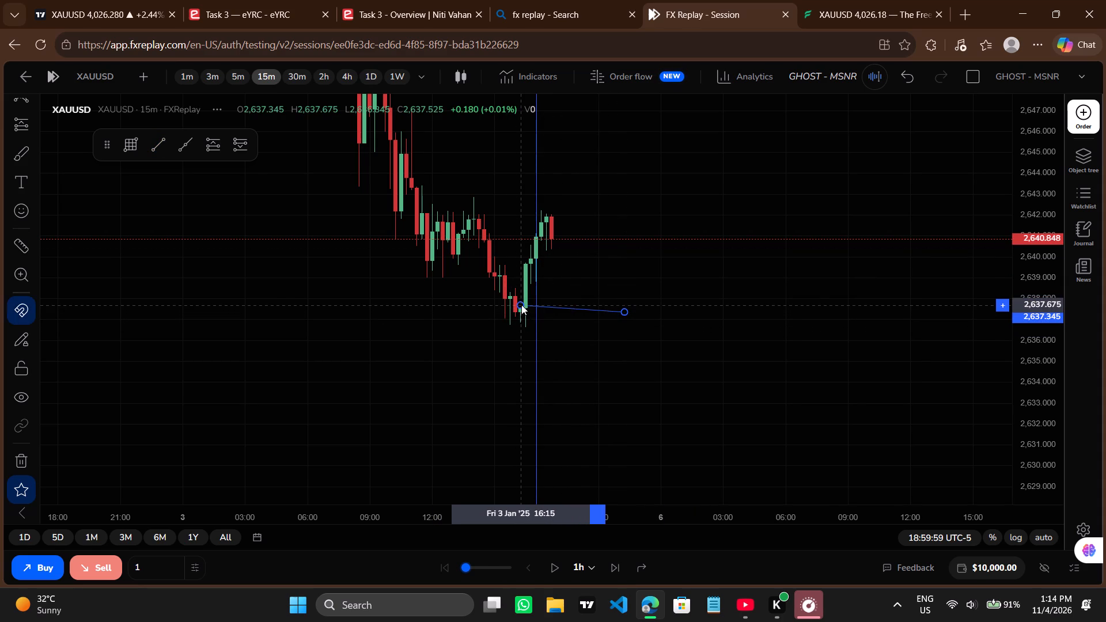
drag(521, 305, 521, 304)
ctrl+double_click(521, 304)
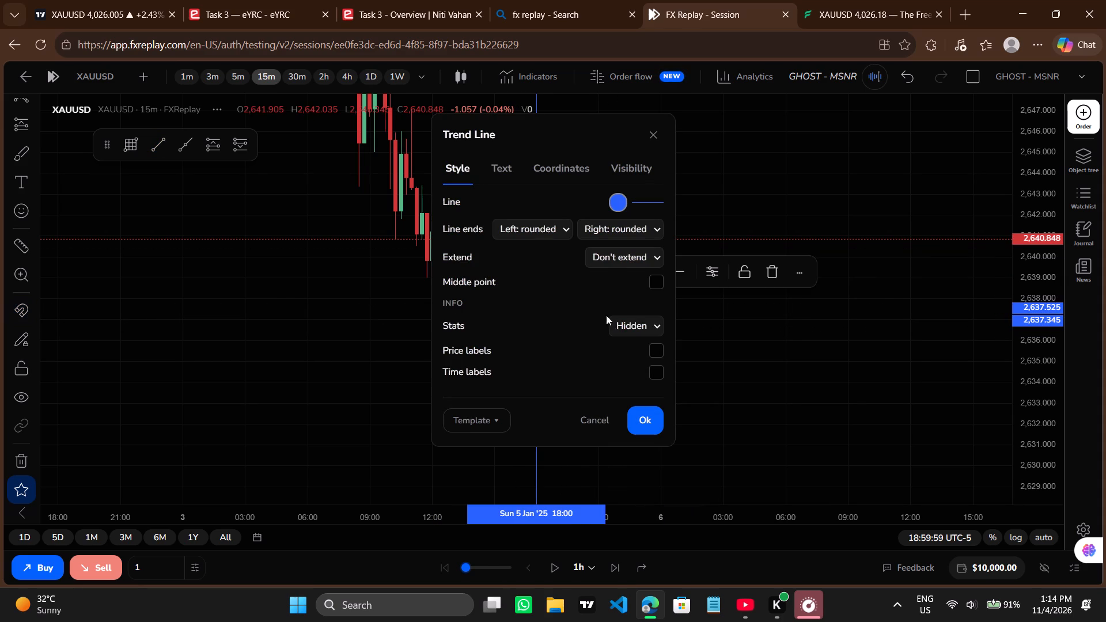
click(729, 369)
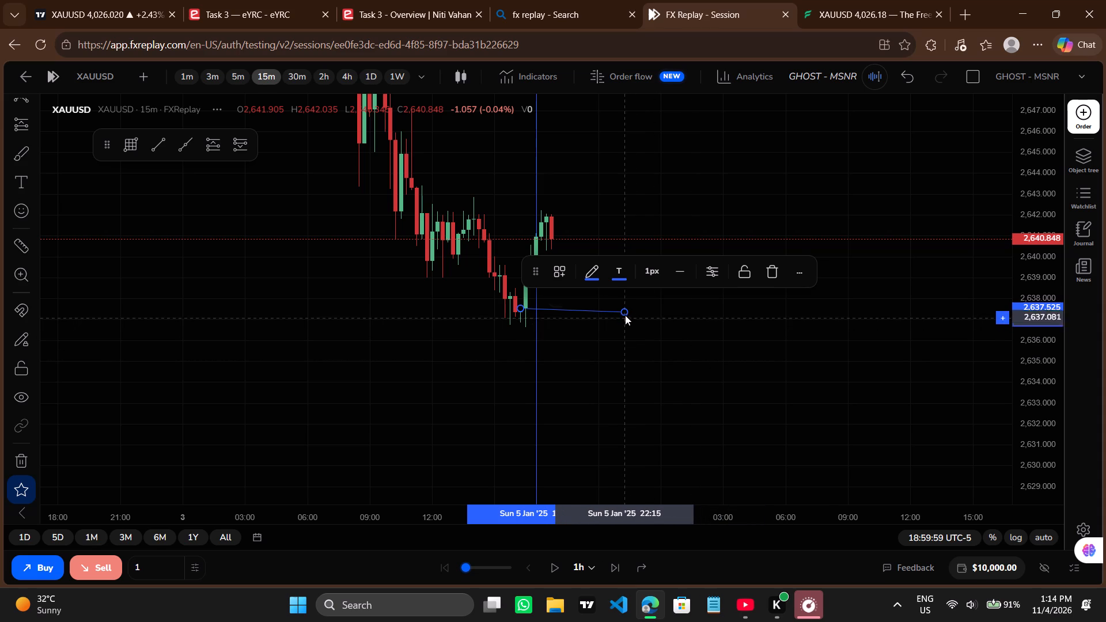
click(626, 313)
click(626, 368)
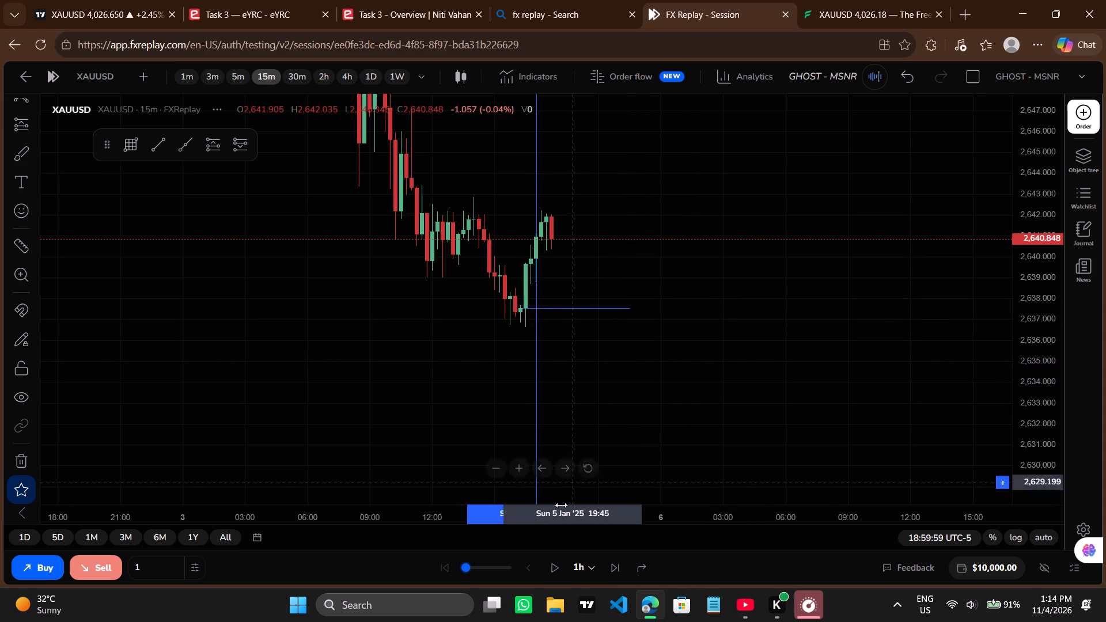
Advance the replay by one 1h step to 19:59:59 on 5 January.
click(613, 570)
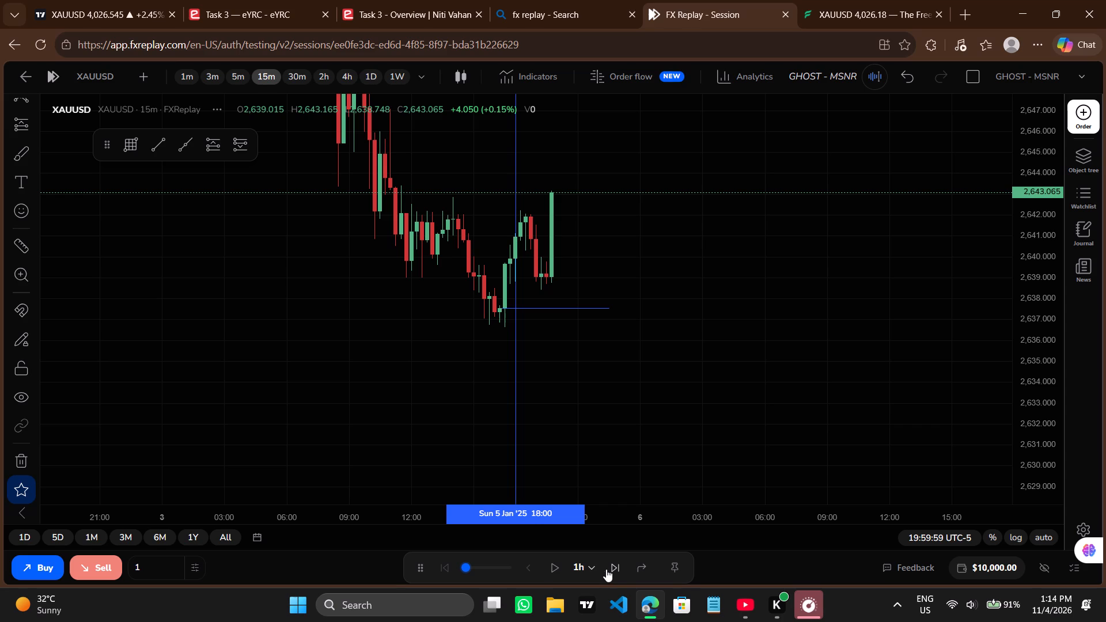
Set the replay step interval to 5m and advance the replay to 20:19:59 on 5 January.
click(590, 570)
click(570, 479)
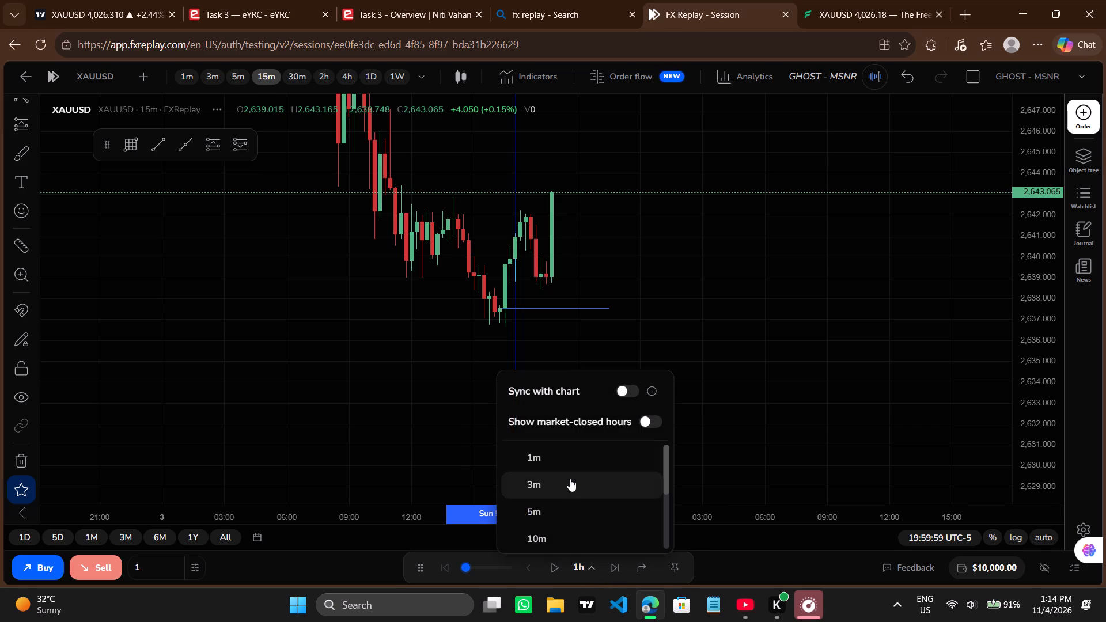
click(588, 578)
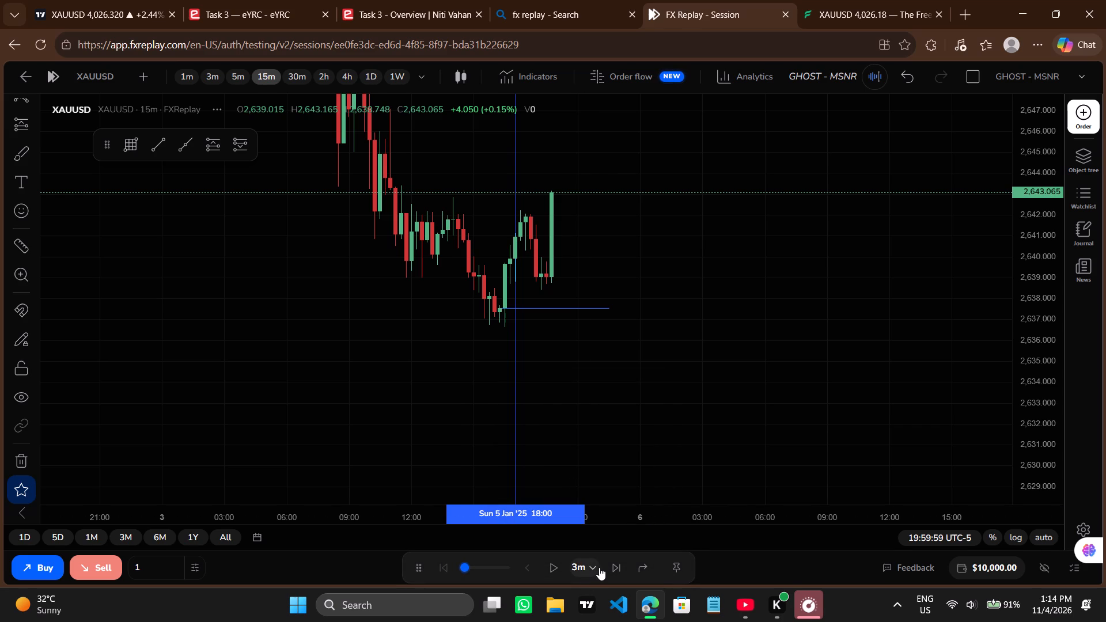
click(594, 572)
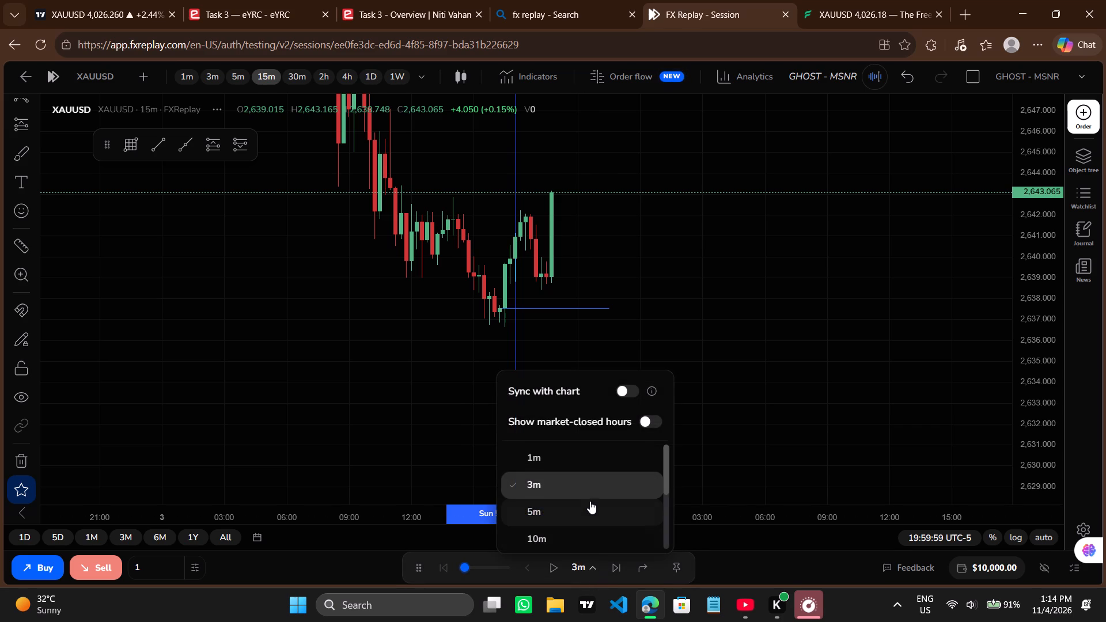
click(587, 499)
click(569, 397)
drag(569, 397, 582, 399)
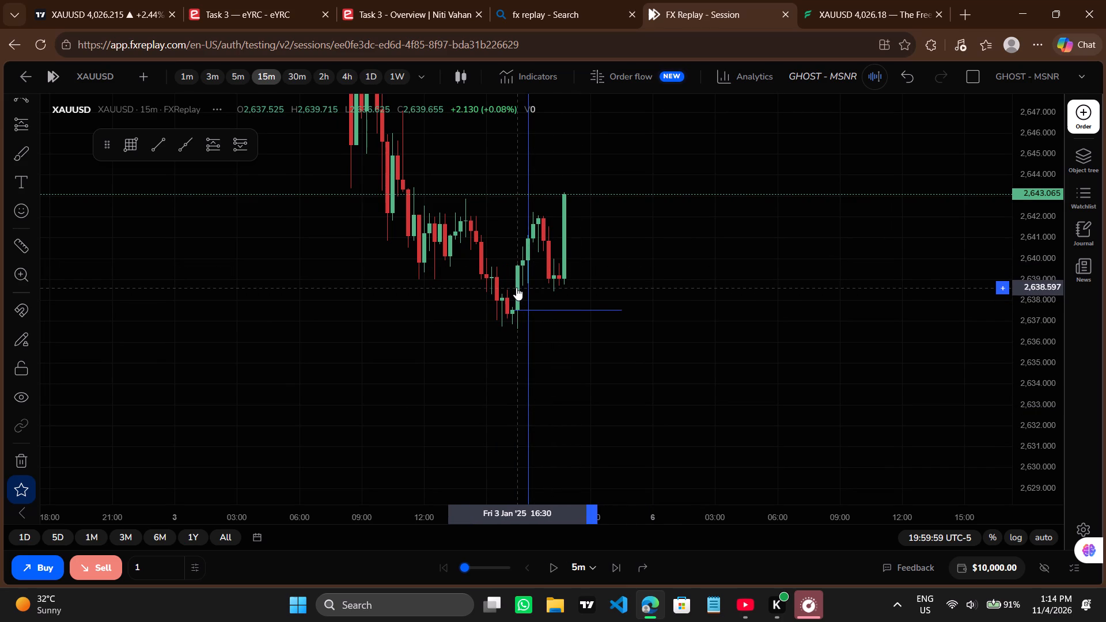
click(617, 566)
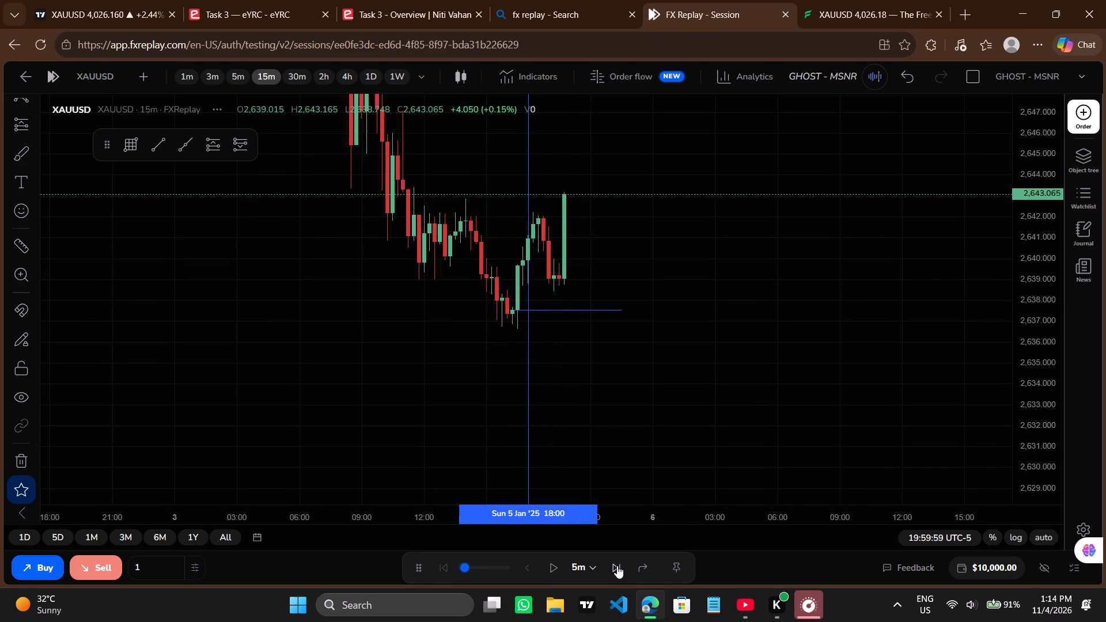
click(617, 566)
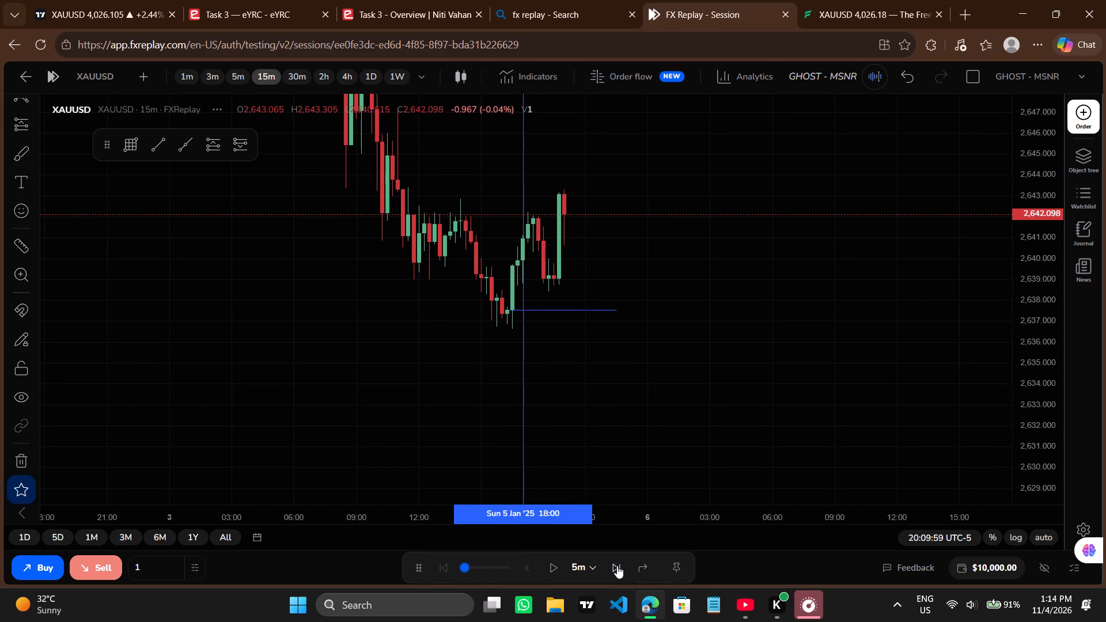
click(617, 566)
click(617, 566)
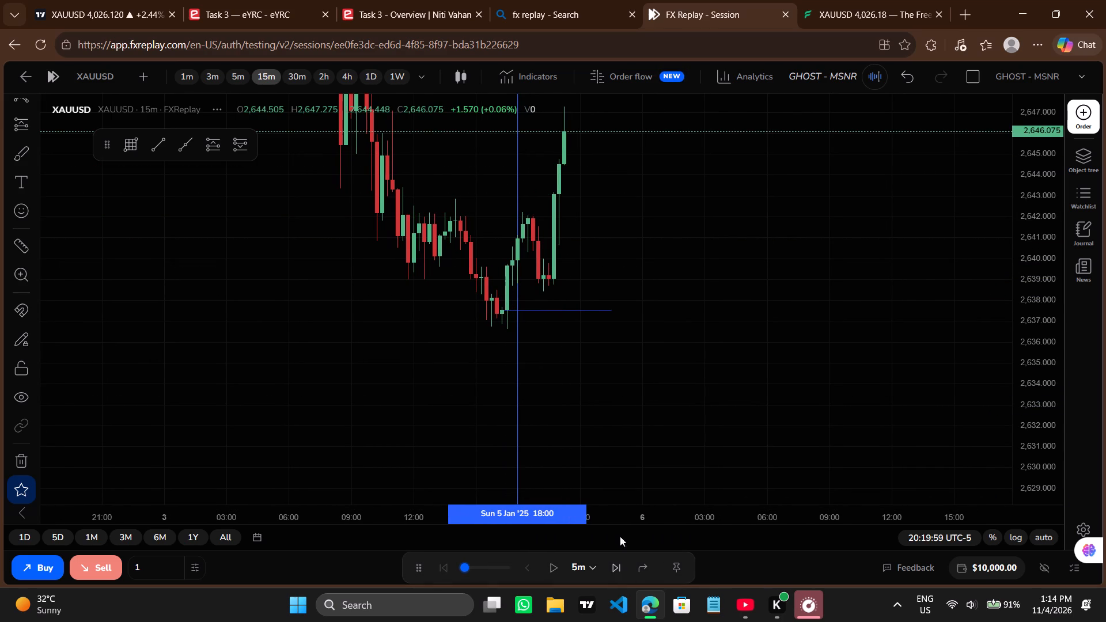
Measure the price range across the horizontal trend line, from about 2,638.65 at Fri 3 January 16:00 down to about 2,636.61.
drag(631, 367, 634, 381)
scroll(634, 381, up, 3)
drag(634, 381, 617, 370)
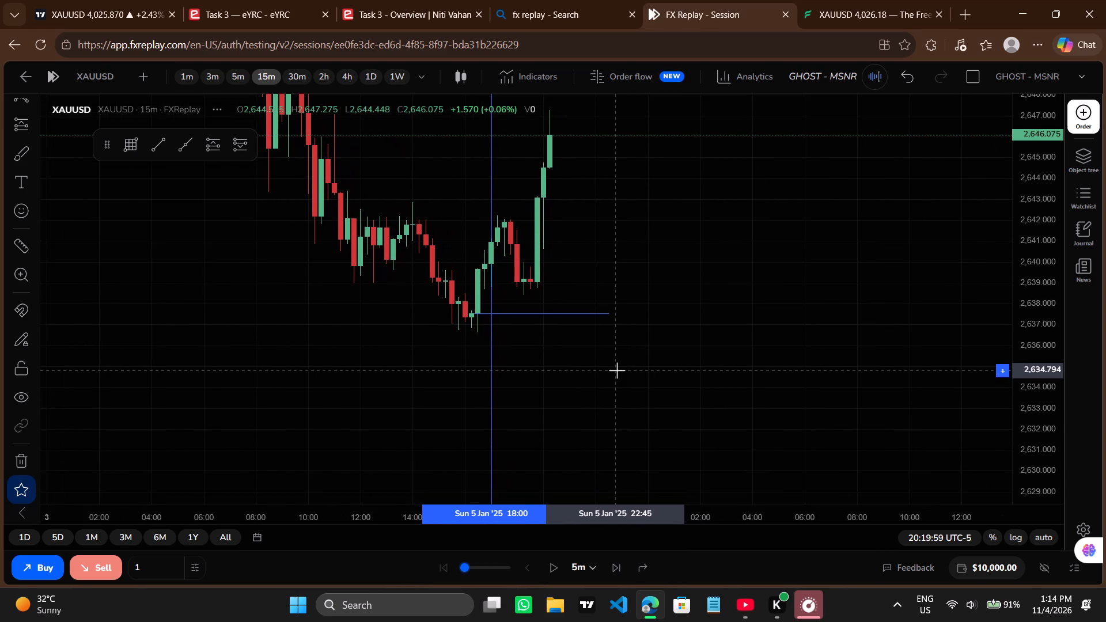
drag(617, 370, 596, 372)
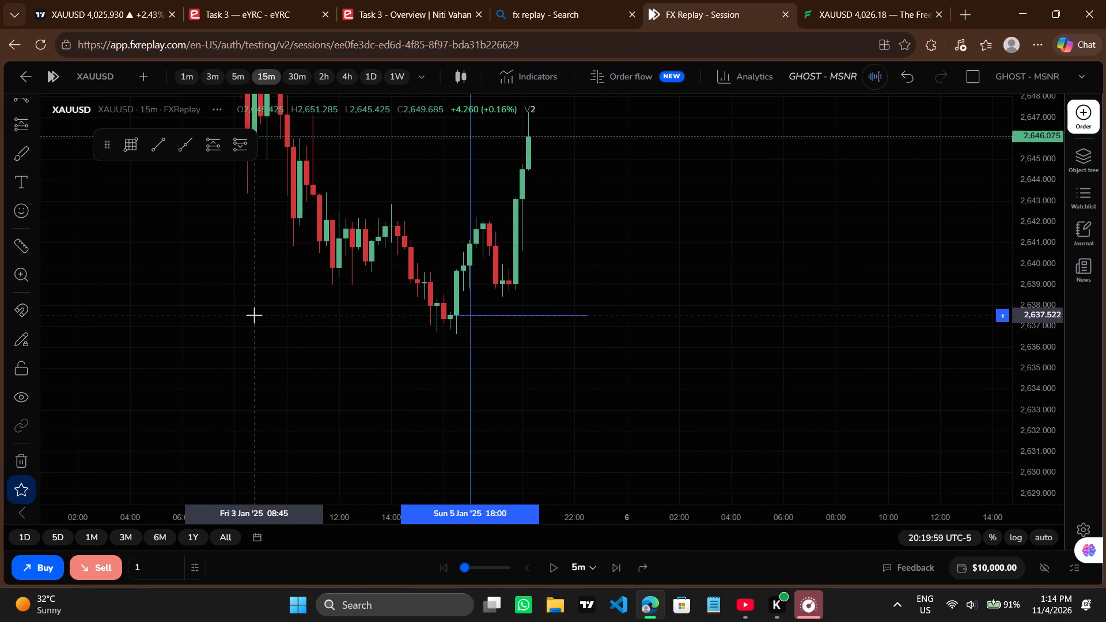
drag(254, 315, 272, 322)
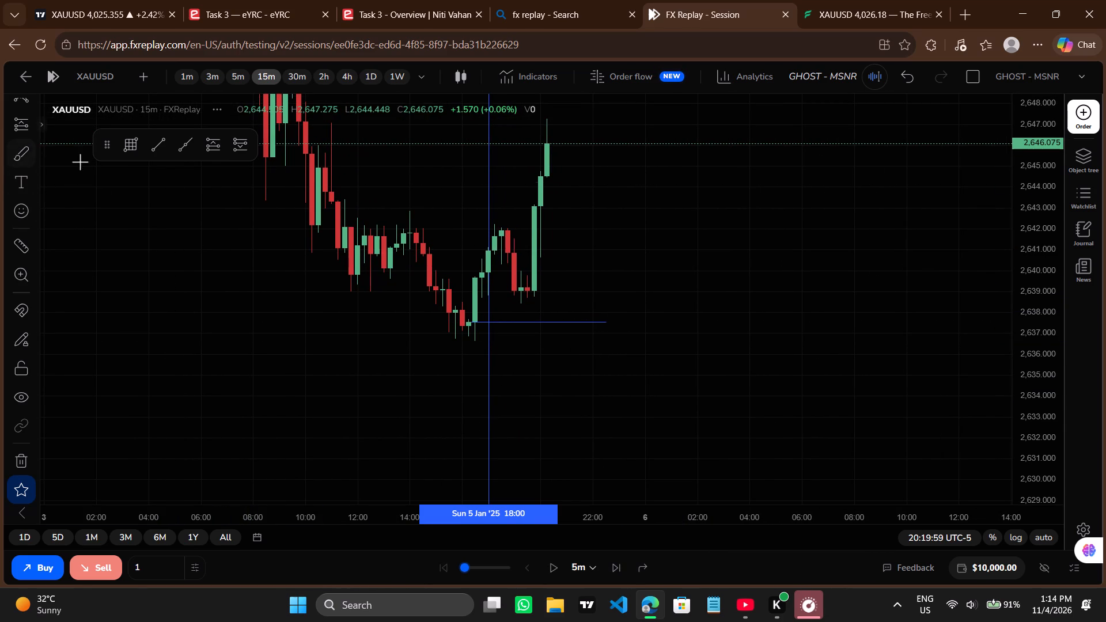
shift+click(464, 298)
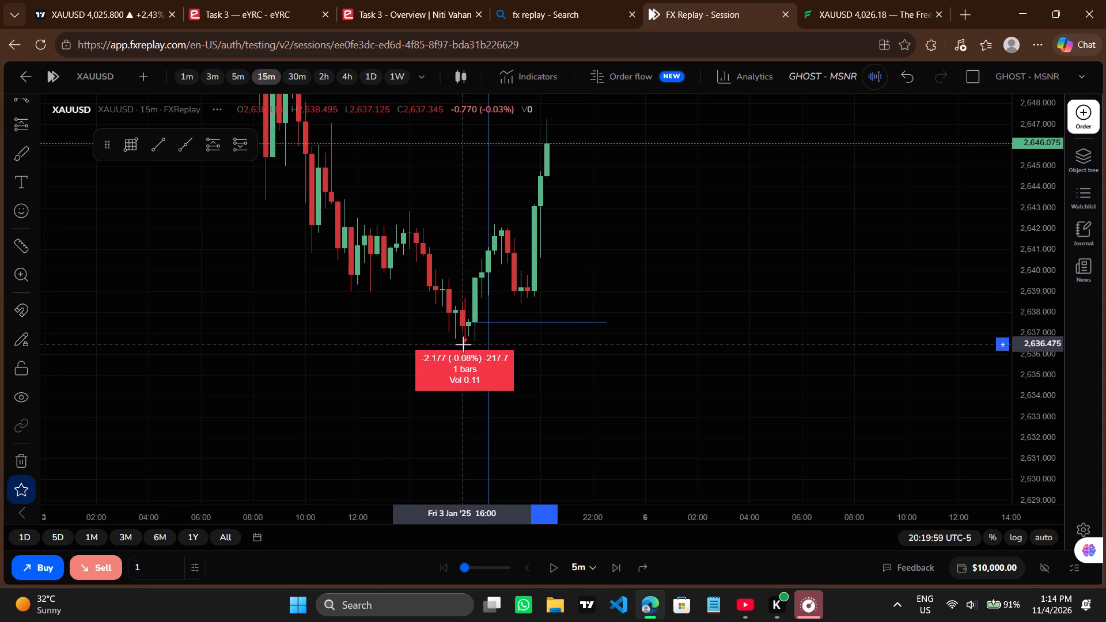
shift+click(505, 341)
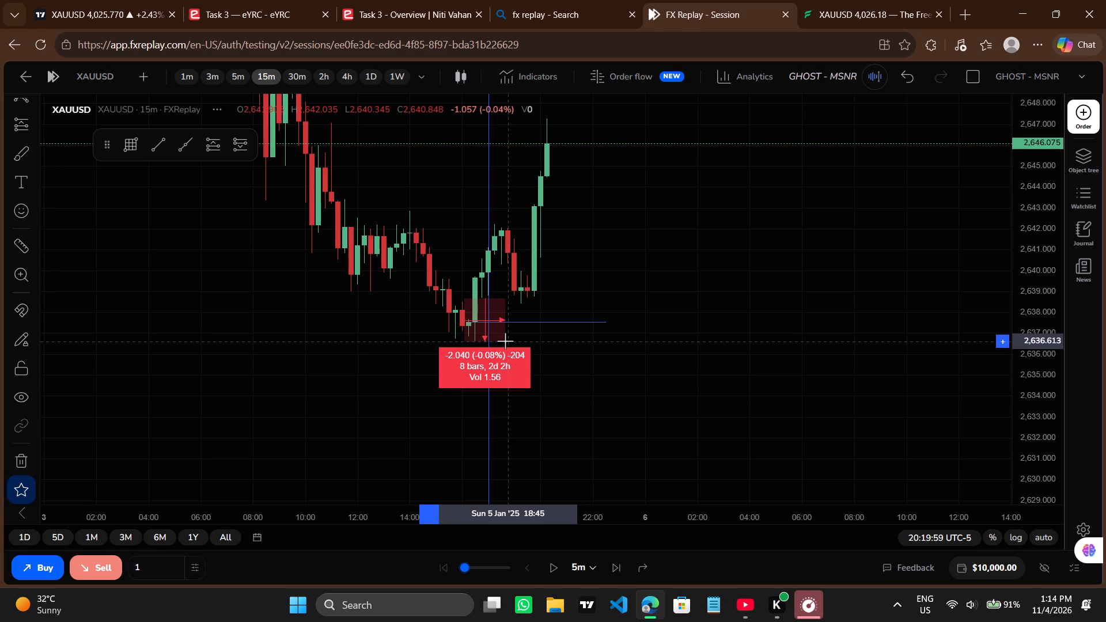
click(670, 393)
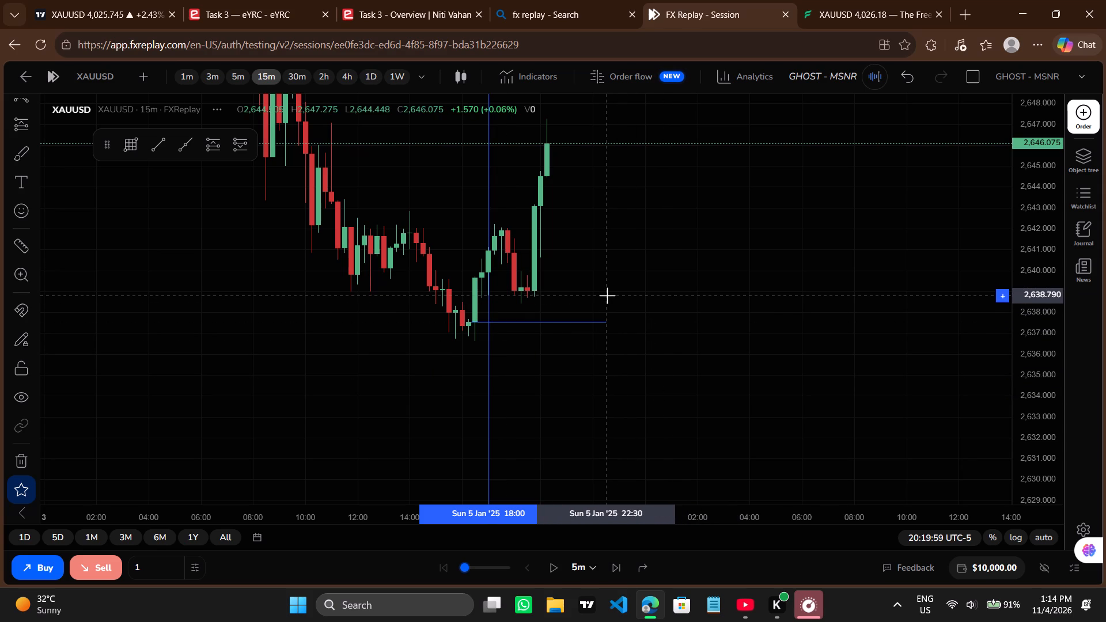
Measure the price rise from about 2,638.79 near 5 January 22:30 up towards the latest candle's high.
shift+click(608, 295)
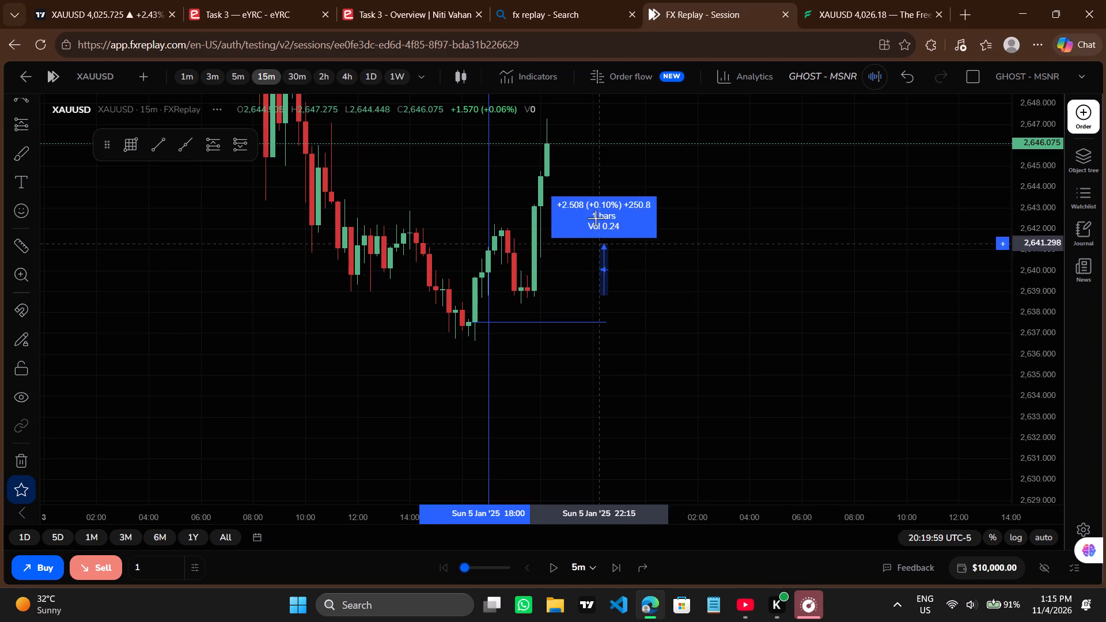
drag(571, 127, 651, 207)
Advance the replay in 5m steps to 23:14:59 on 5 January.
drag(651, 207, 649, 354)
scroll(649, 354, down, 2)
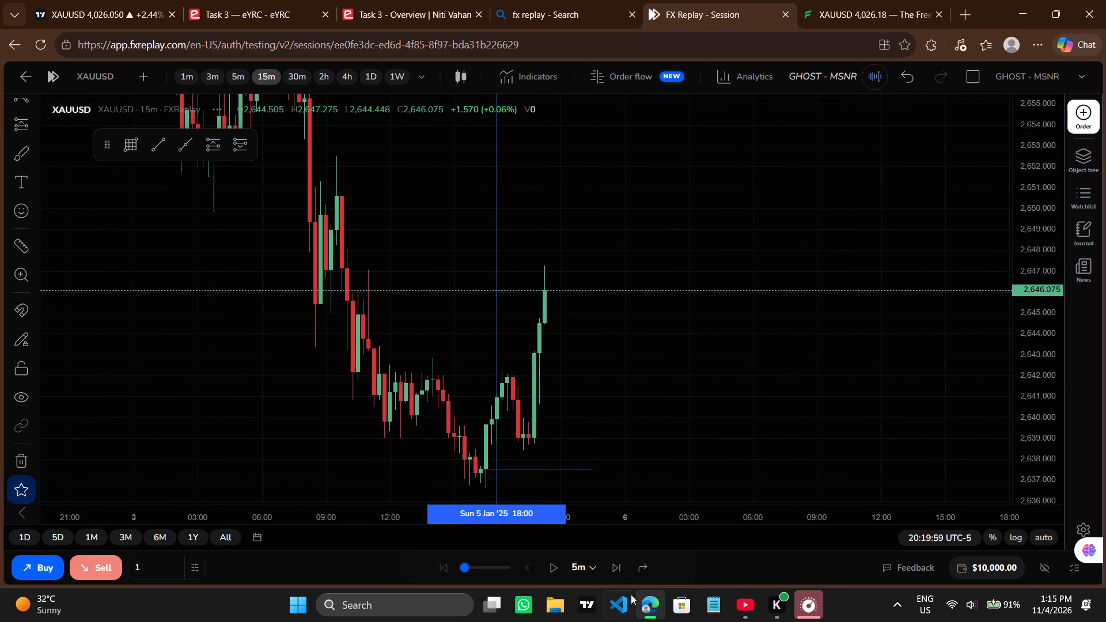
click(610, 561)
click(610, 561)
click(610, 561)
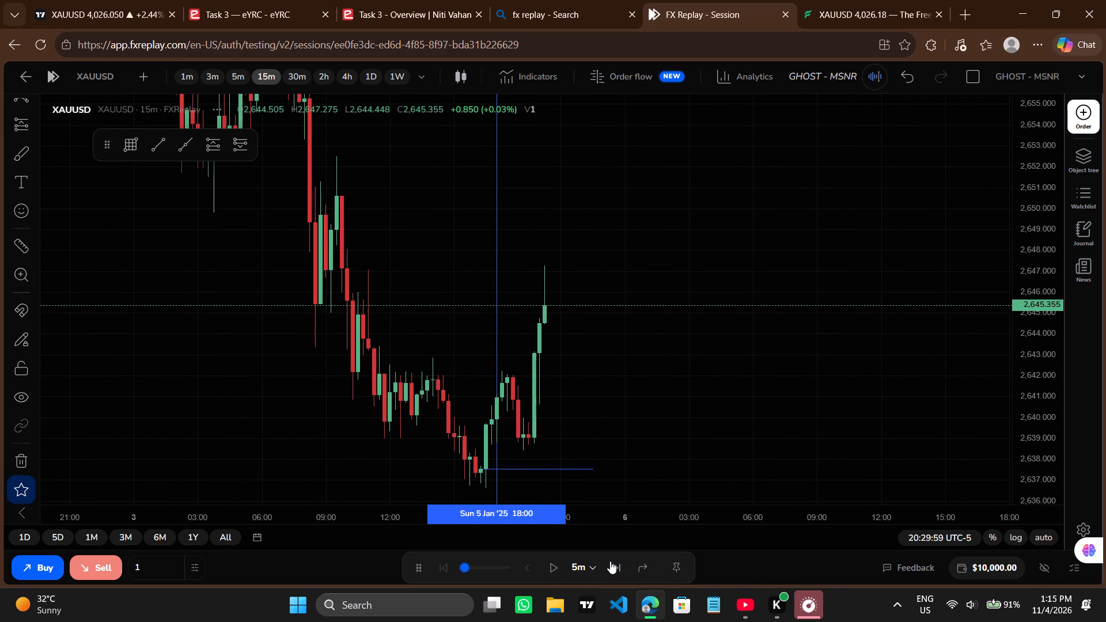
click(610, 561)
click(610, 561)
click(610, 561)
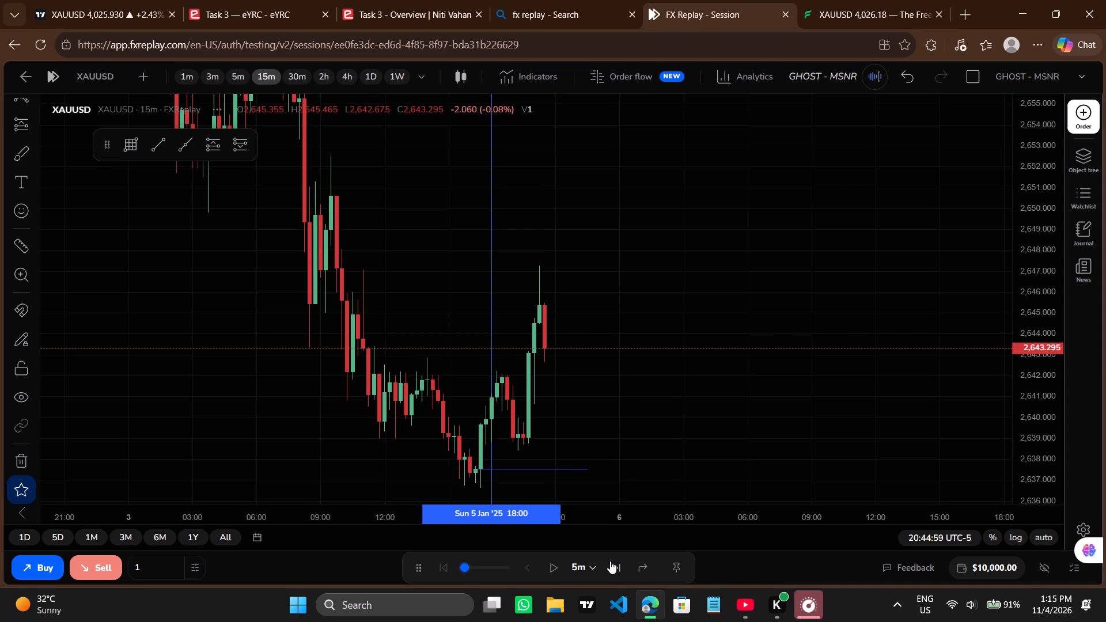
click(610, 561)
click(610, 561)
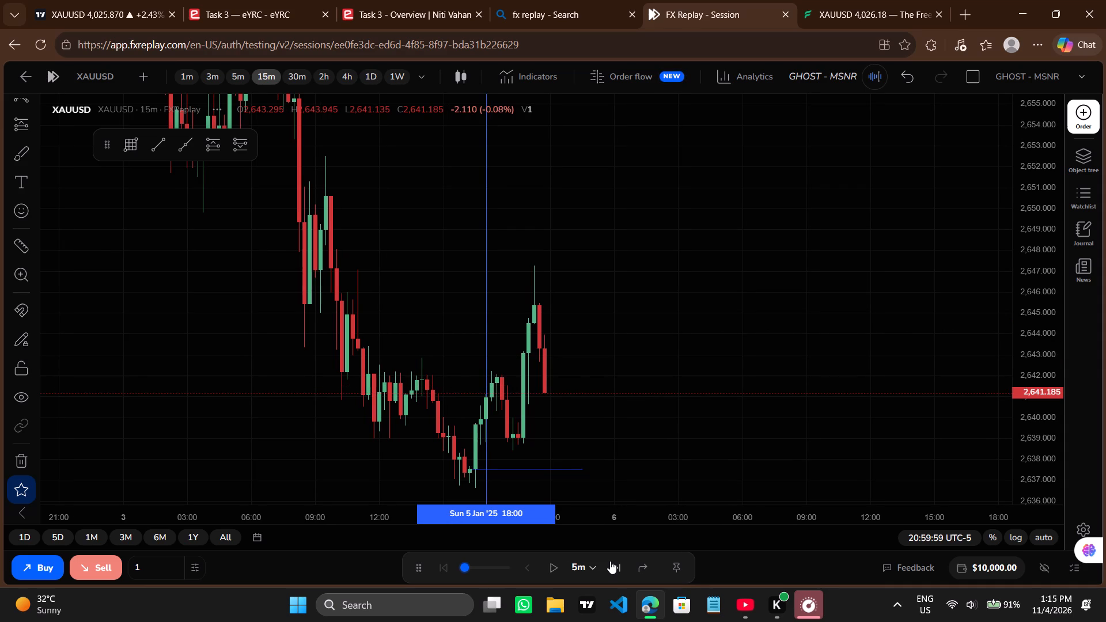
click(610, 561)
click(610, 561)
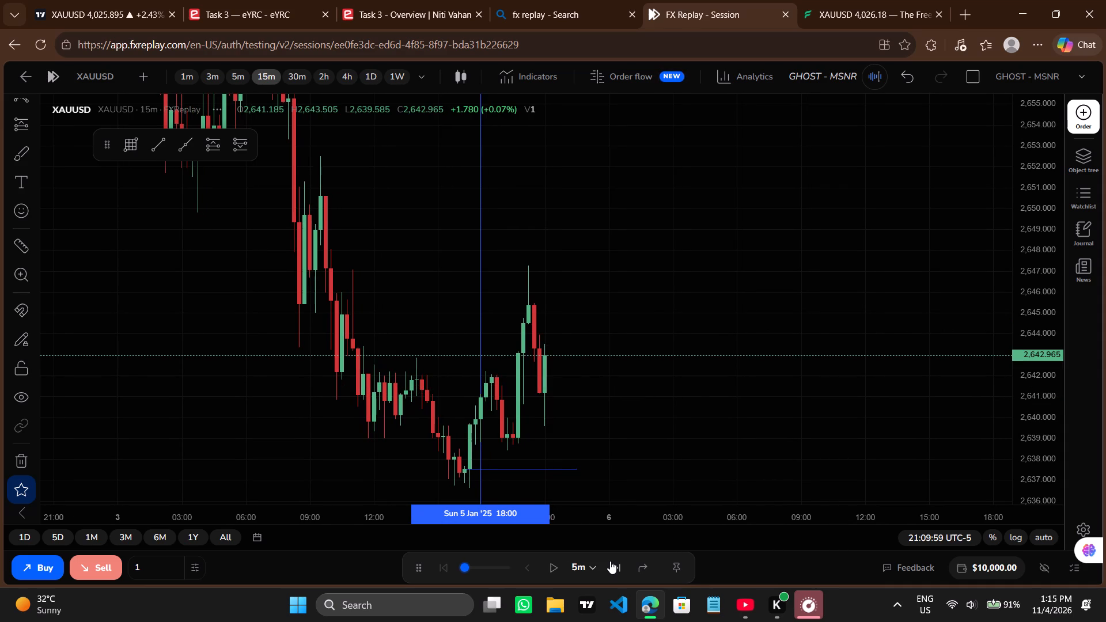
click(610, 561)
click(610, 561)
click(610, 561)
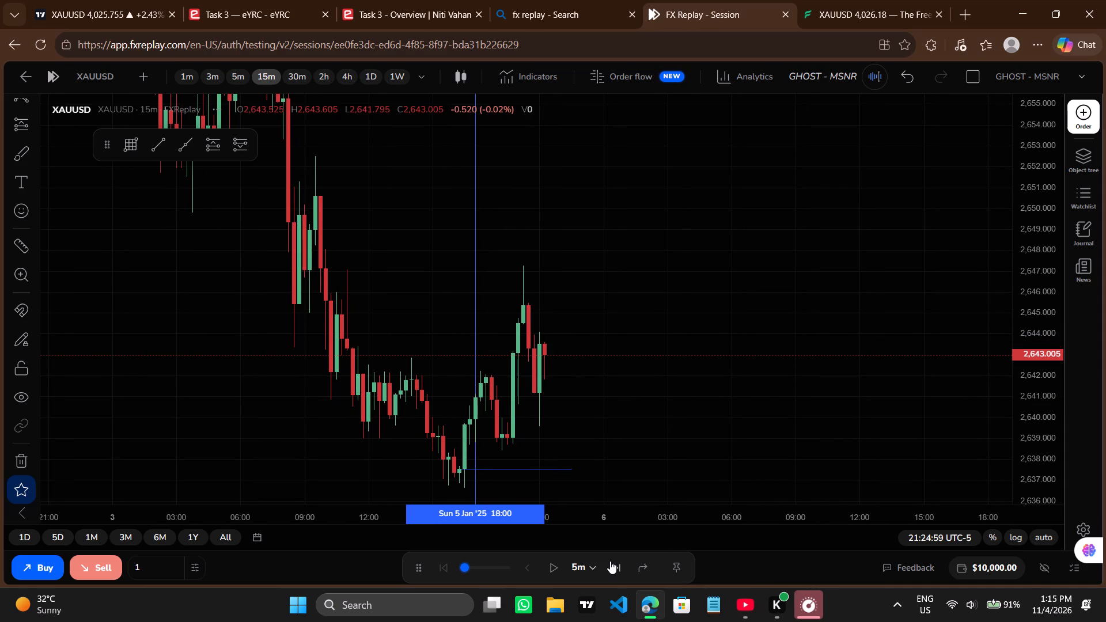
click(610, 561)
click(610, 561)
click(610, 561)
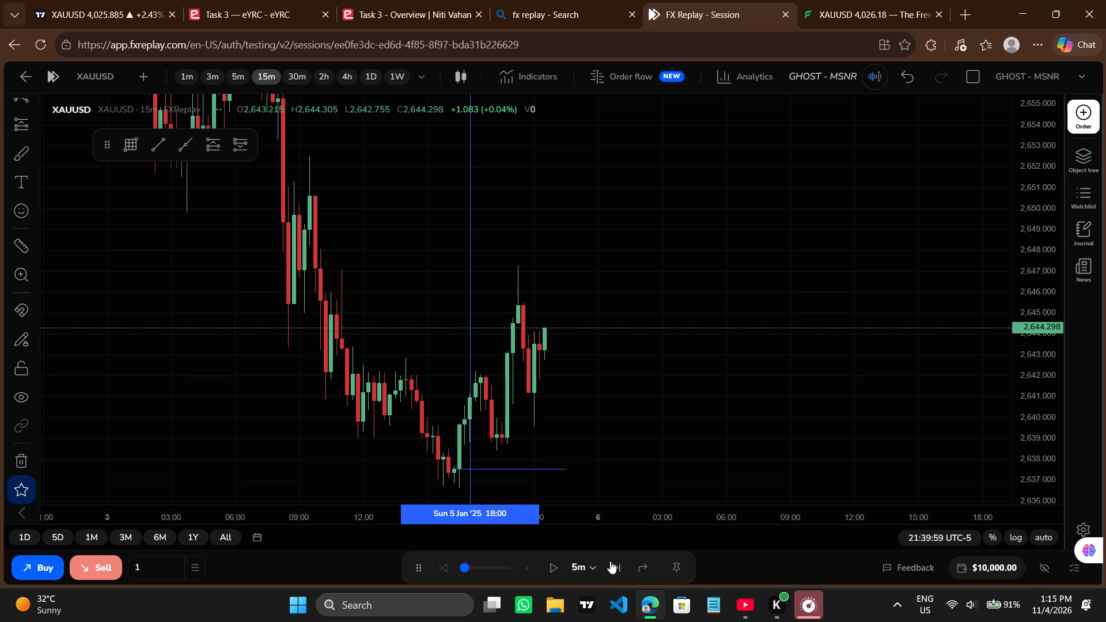
click(610, 561)
click(610, 561)
click(610, 561)
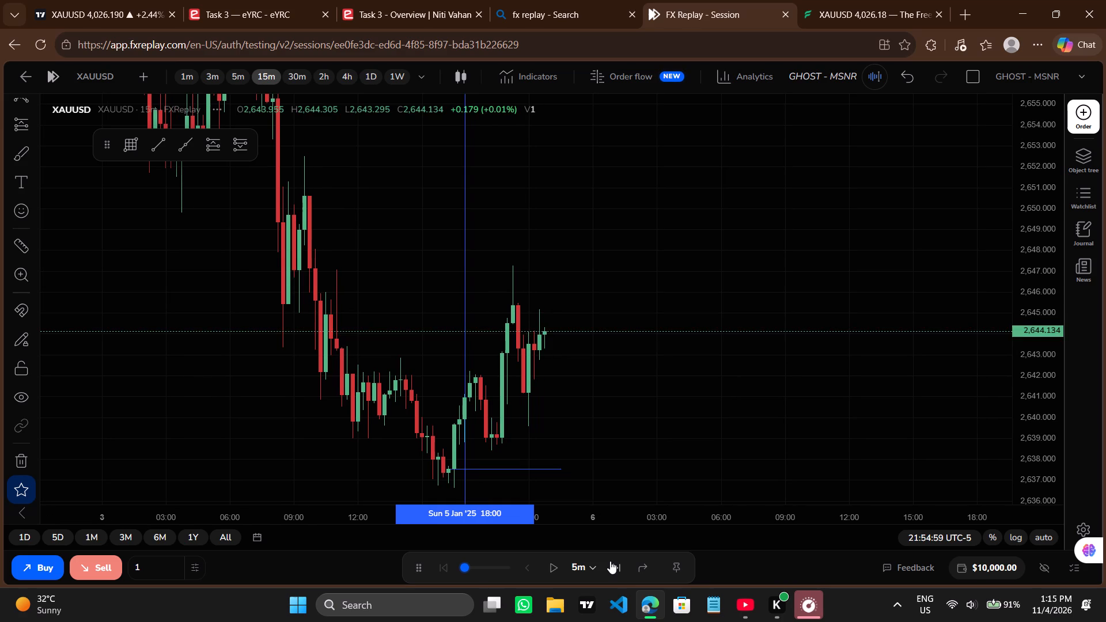
click(610, 561)
click(610, 561)
click(610, 561)
click(610, 561)
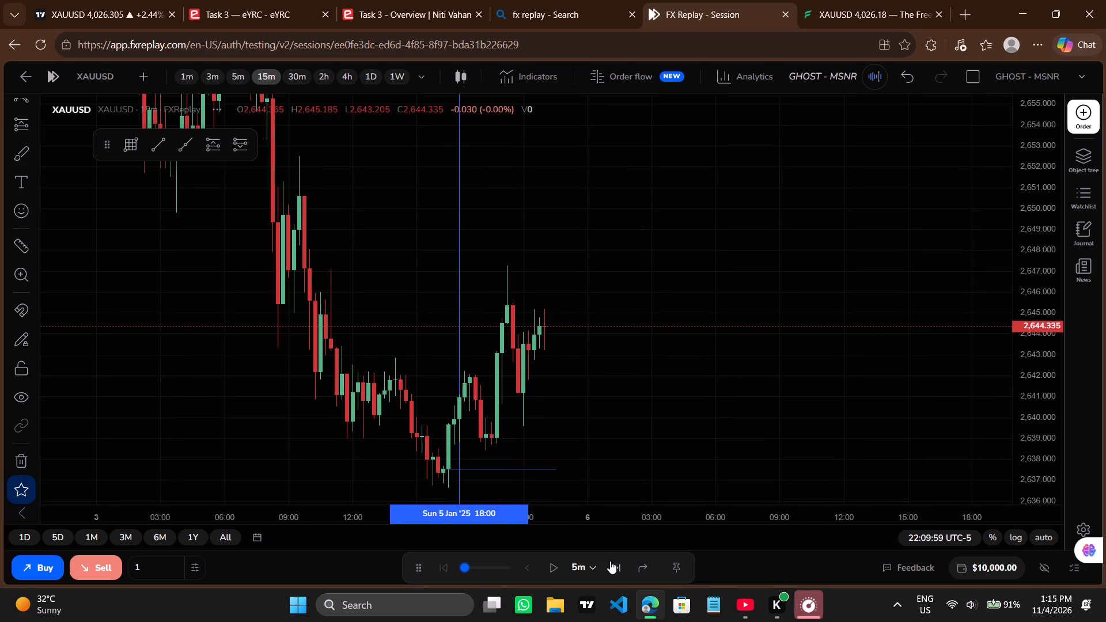
click(610, 561)
click(610, 561)
click(610, 561)
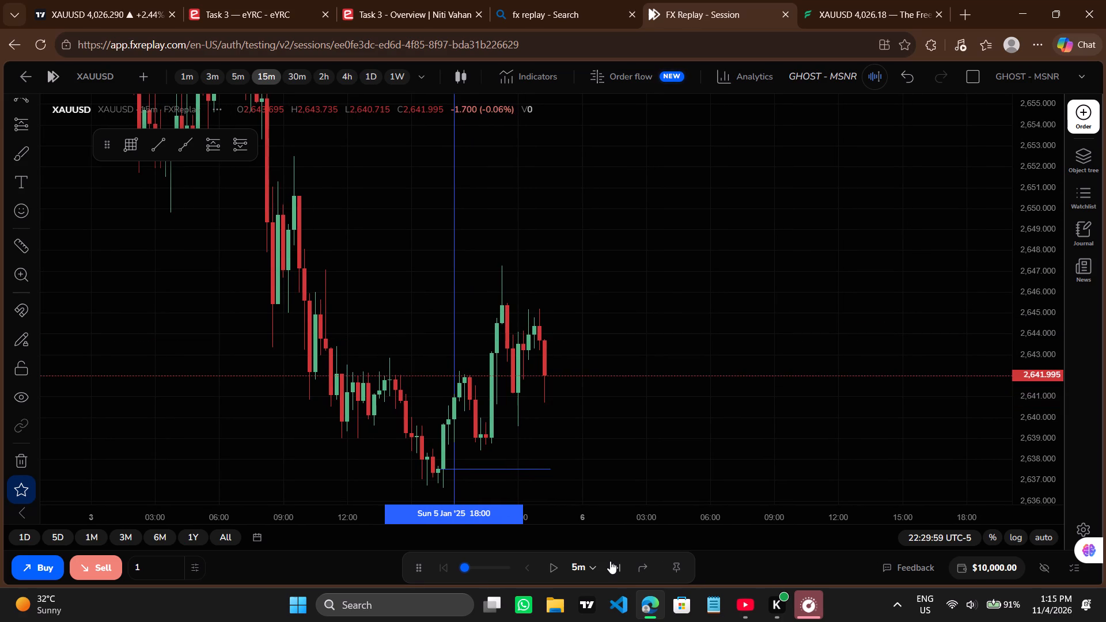
click(610, 561)
click(610, 561)
click(610, 561)
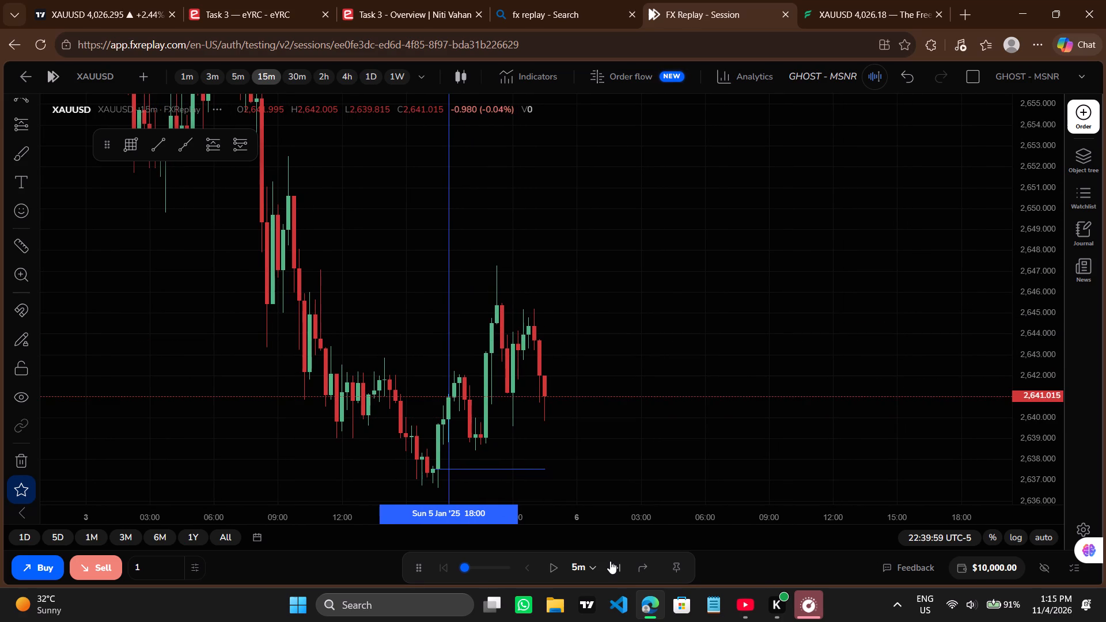
click(610, 561)
click(610, 561)
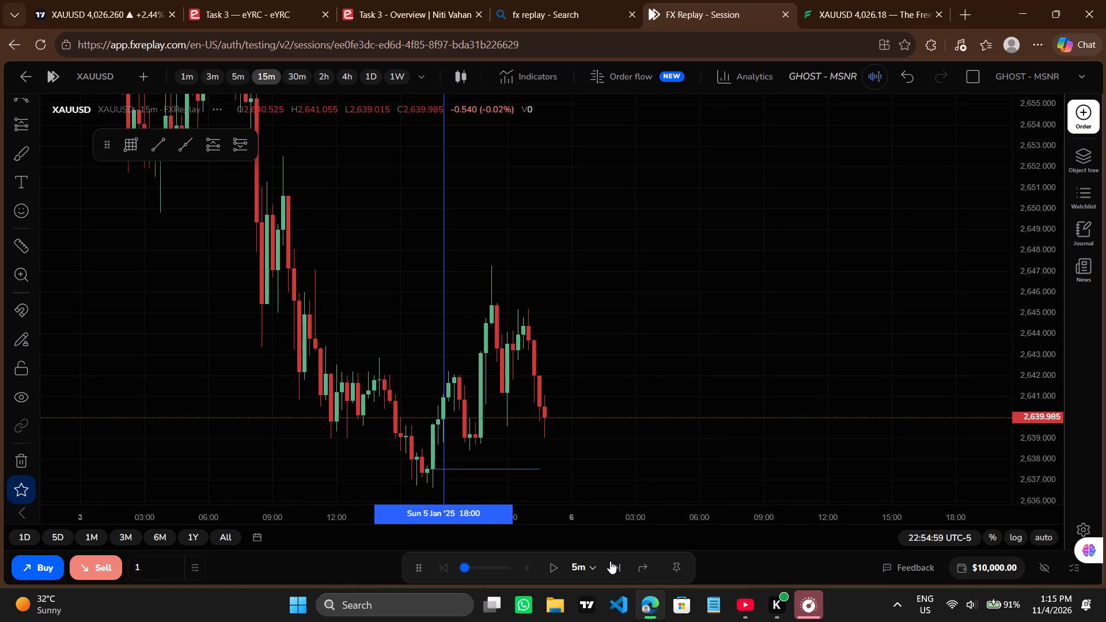
click(610, 561)
click(610, 561)
click(610, 561)
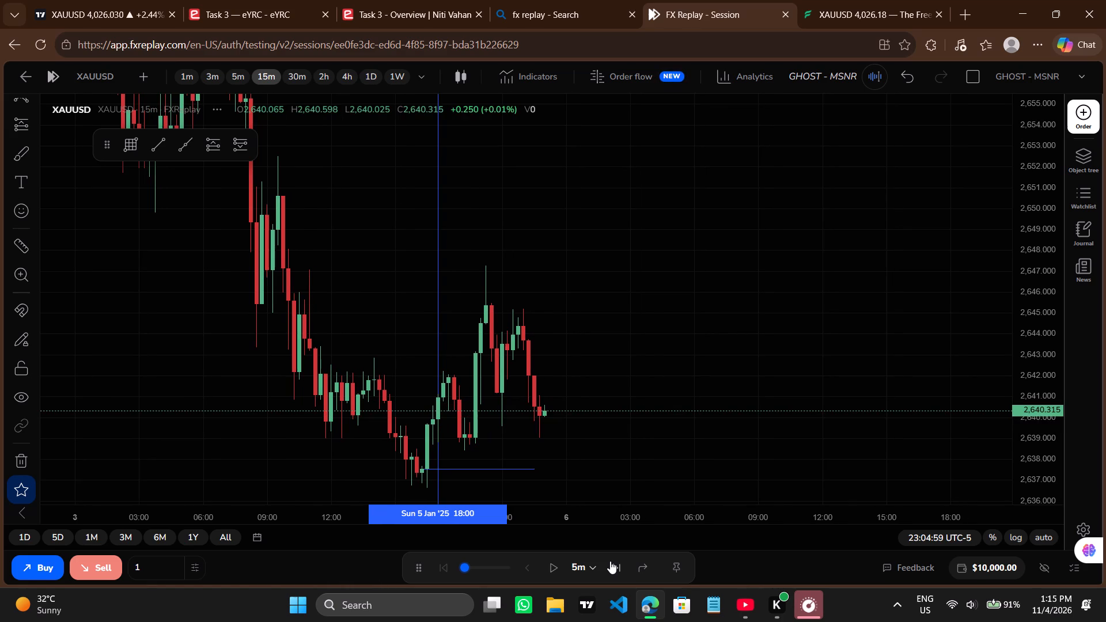
click(610, 561)
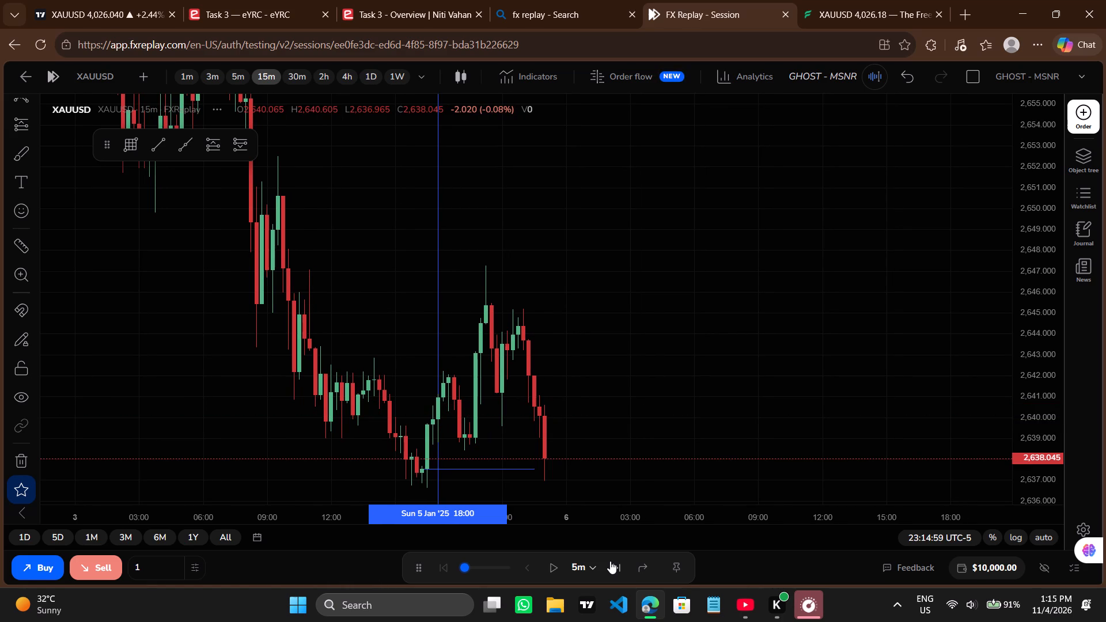
Continue advancing the replay in 5m steps to 00:34:59 on 6 January.
drag(592, 430, 632, 358)
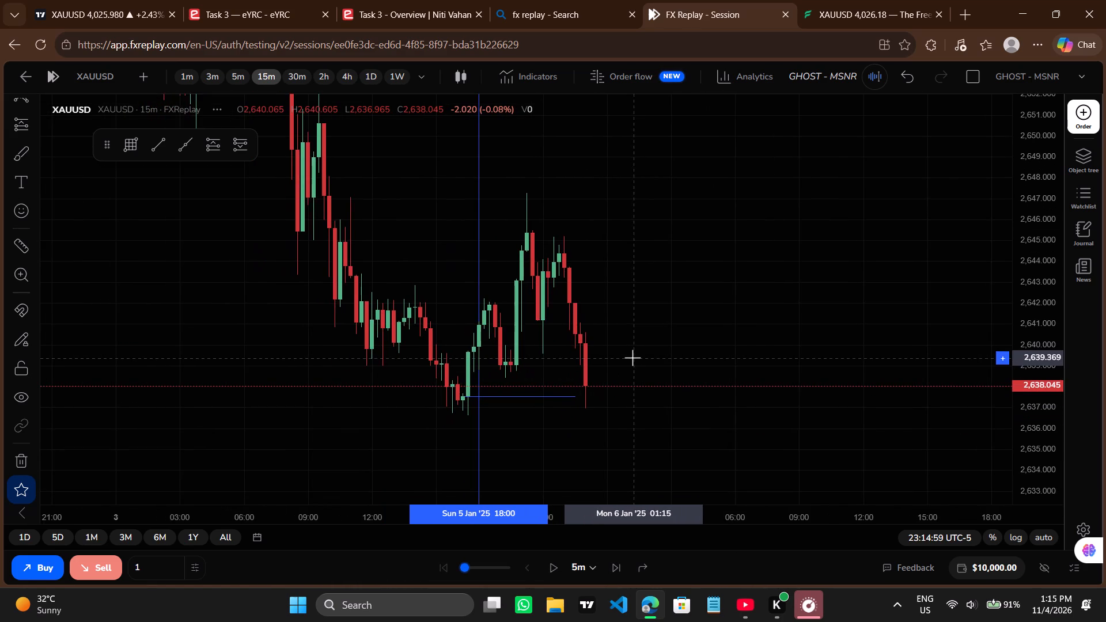
scroll(632, 358, up, 2)
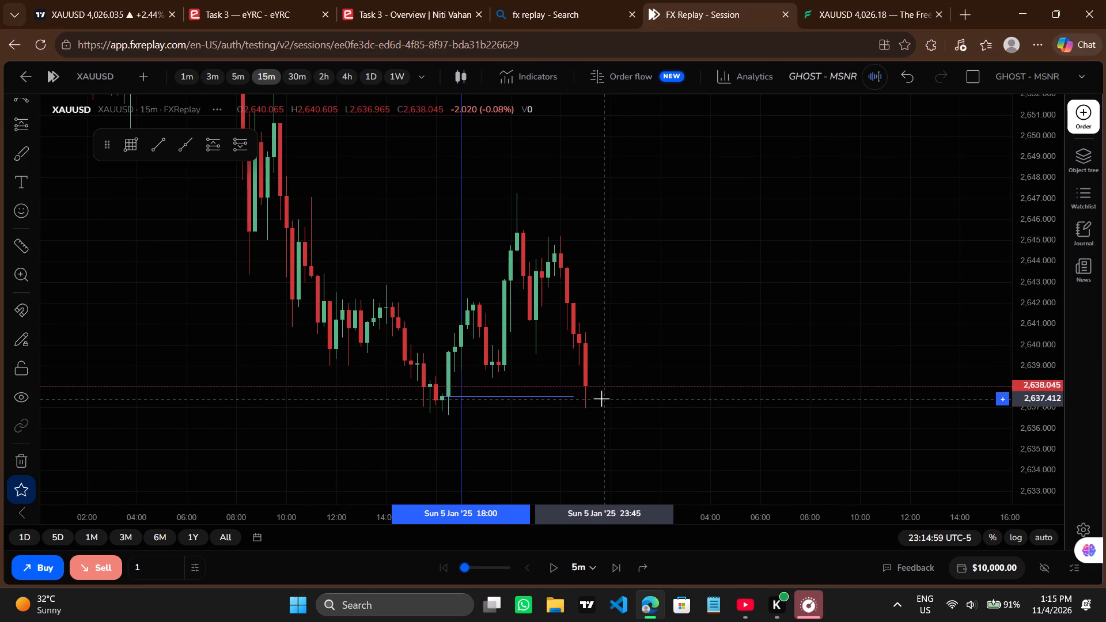
click(554, 572)
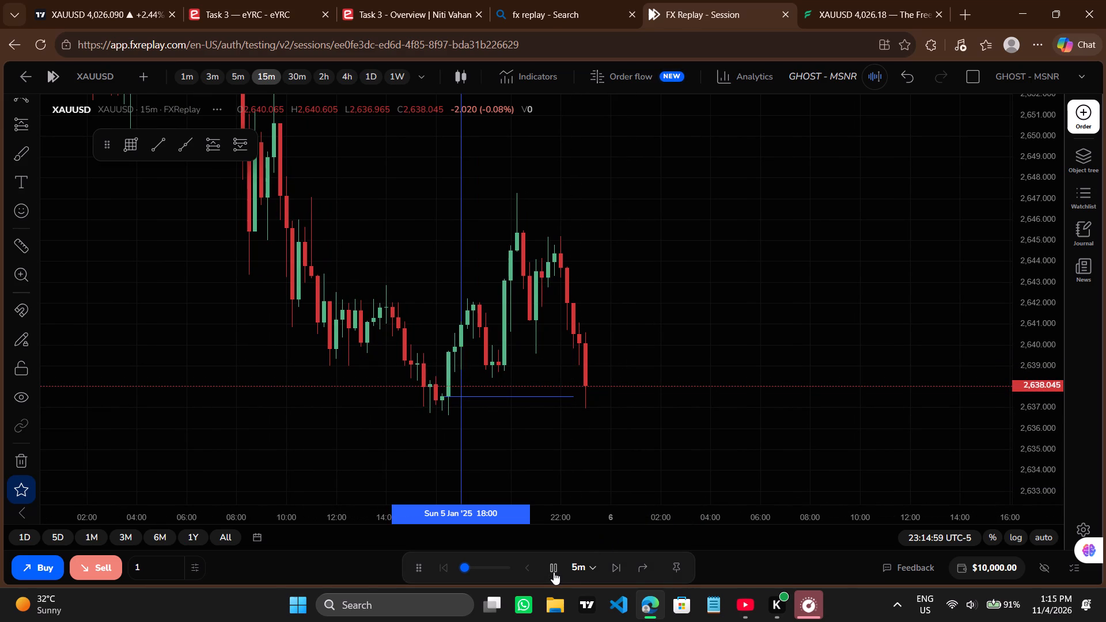
click(554, 572)
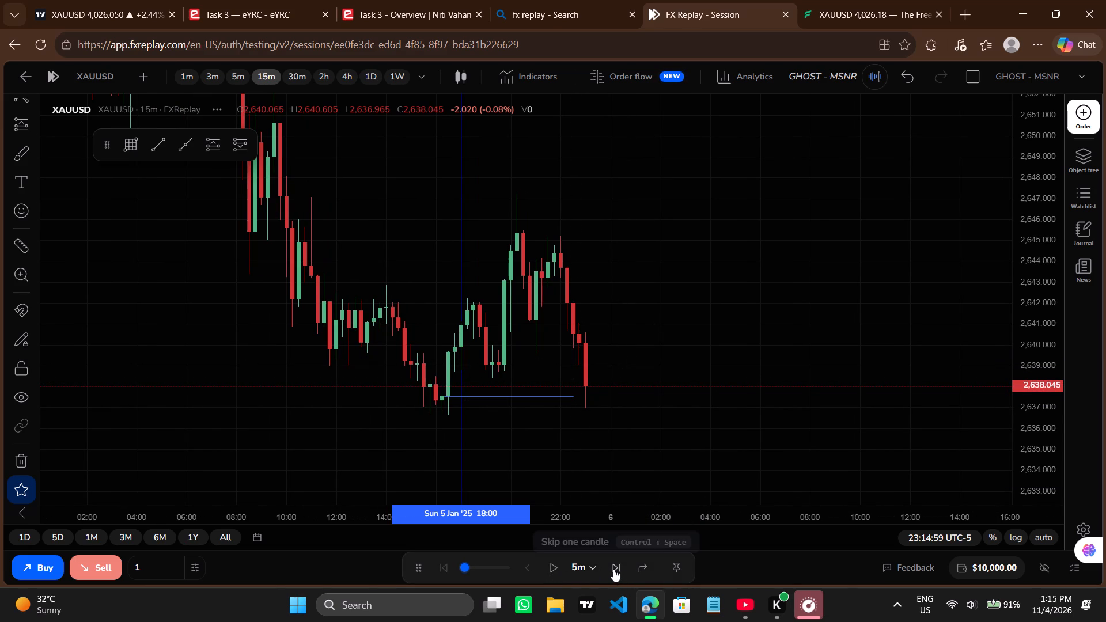
click(613, 569)
click(613, 569)
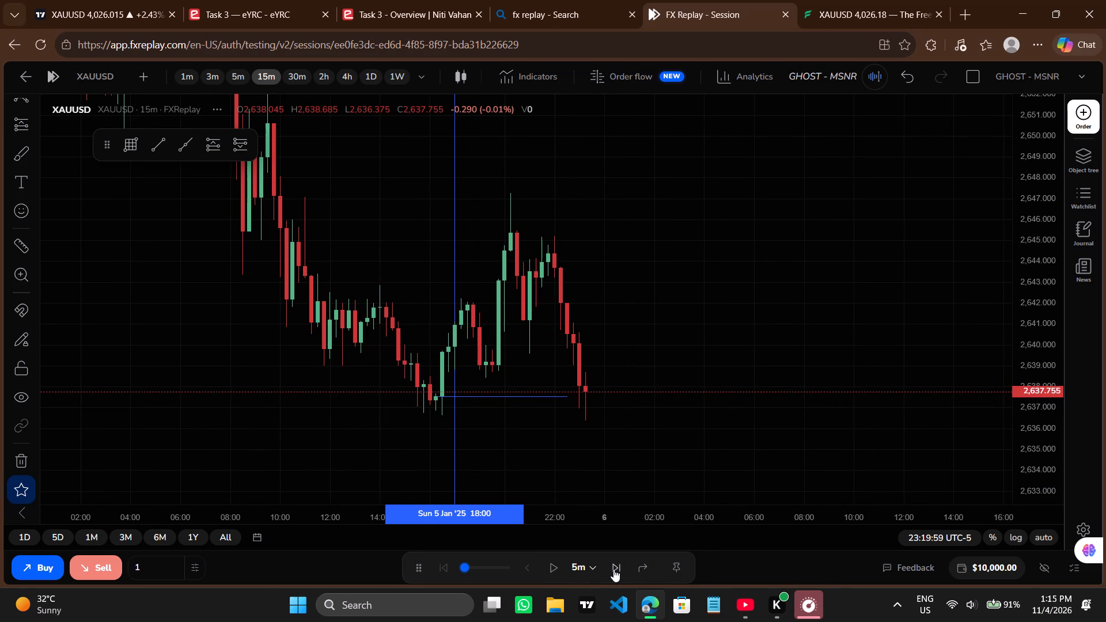
click(613, 569)
triple_click(613, 569)
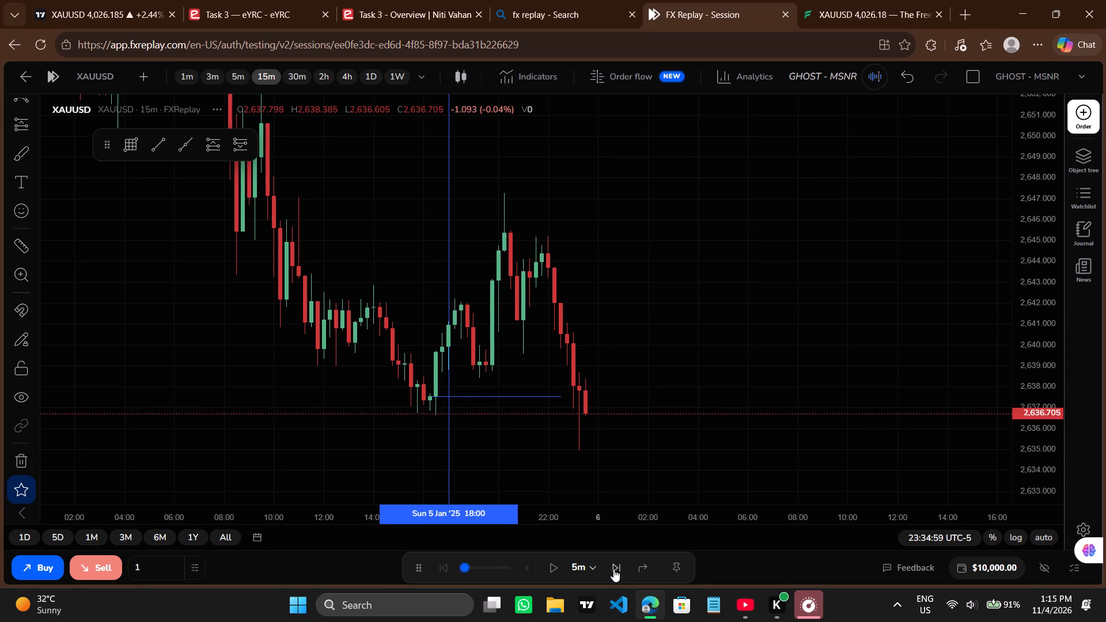
triple_click(613, 569)
triple_click(613, 569)
triple_click(613, 569)
click(613, 569)
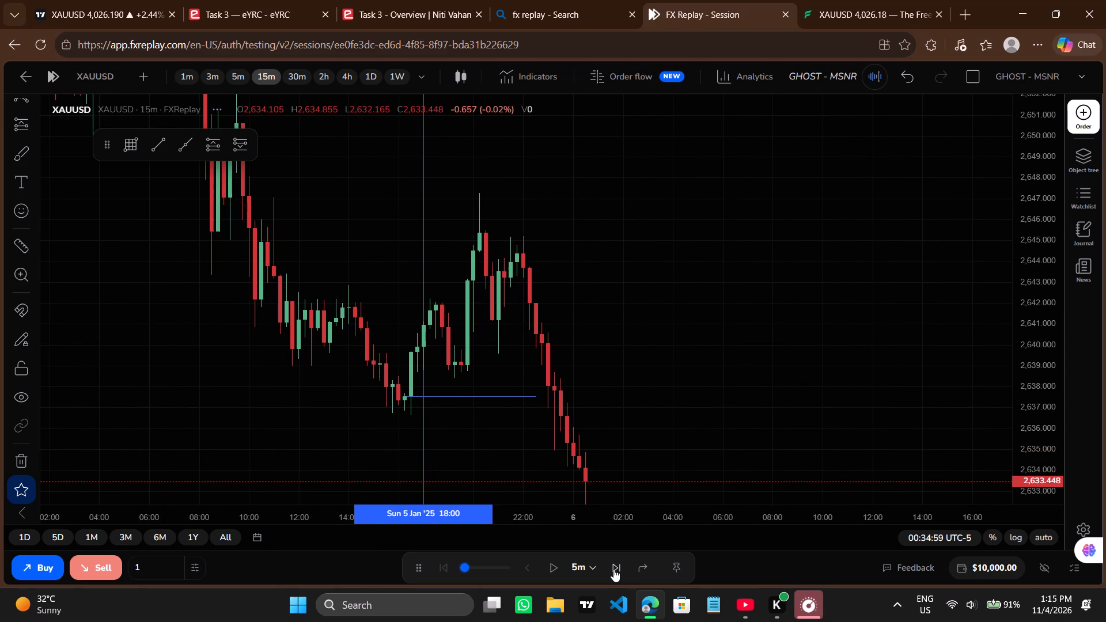
Reposition the horizontal trend line at 2,645.355, starting from the 5 January 20:15 candle close and ending near 22:45.
drag(513, 216, 550, 241)
scroll(550, 241, down, 1)
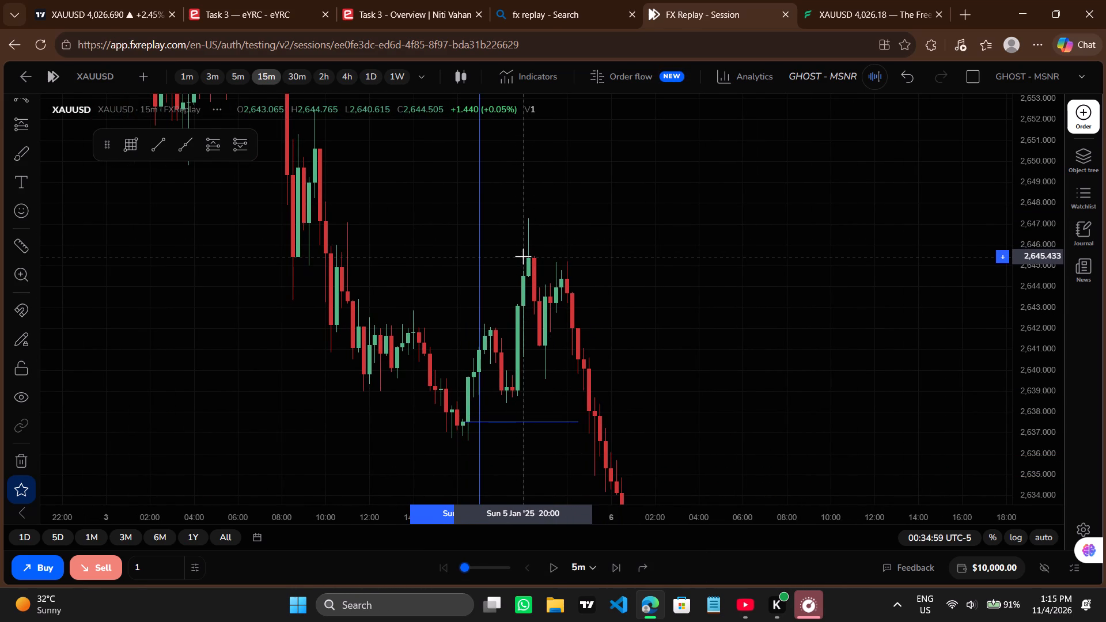
scroll(521, 256, up, 3)
drag(628, 280, 601, 250)
scroll(601, 250, up, 1)
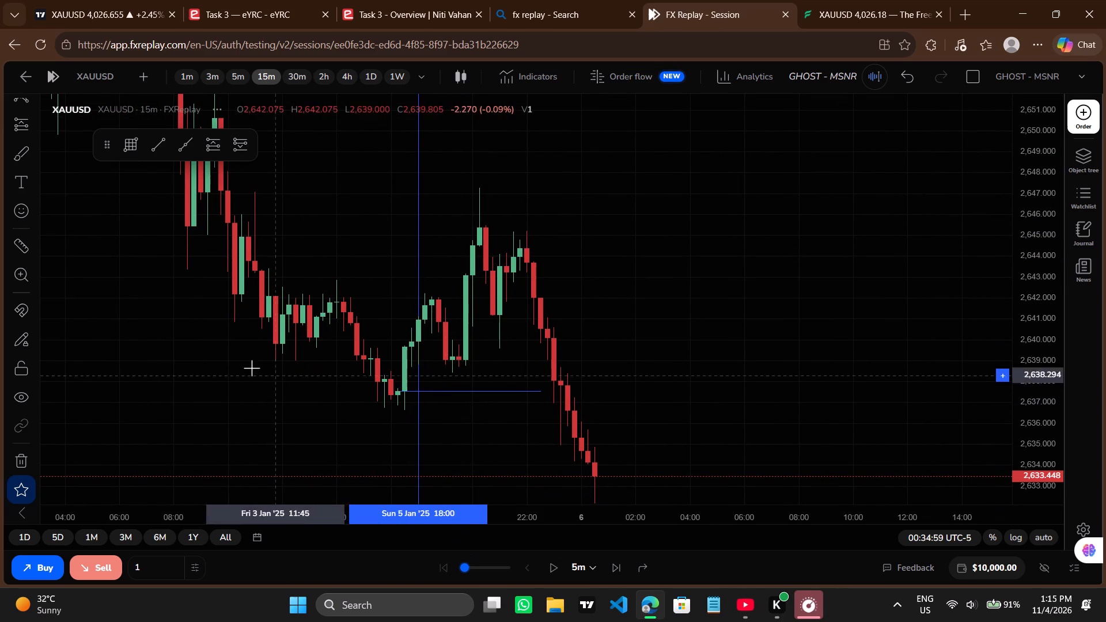
click(393, 390)
drag(397, 392, 481, 257)
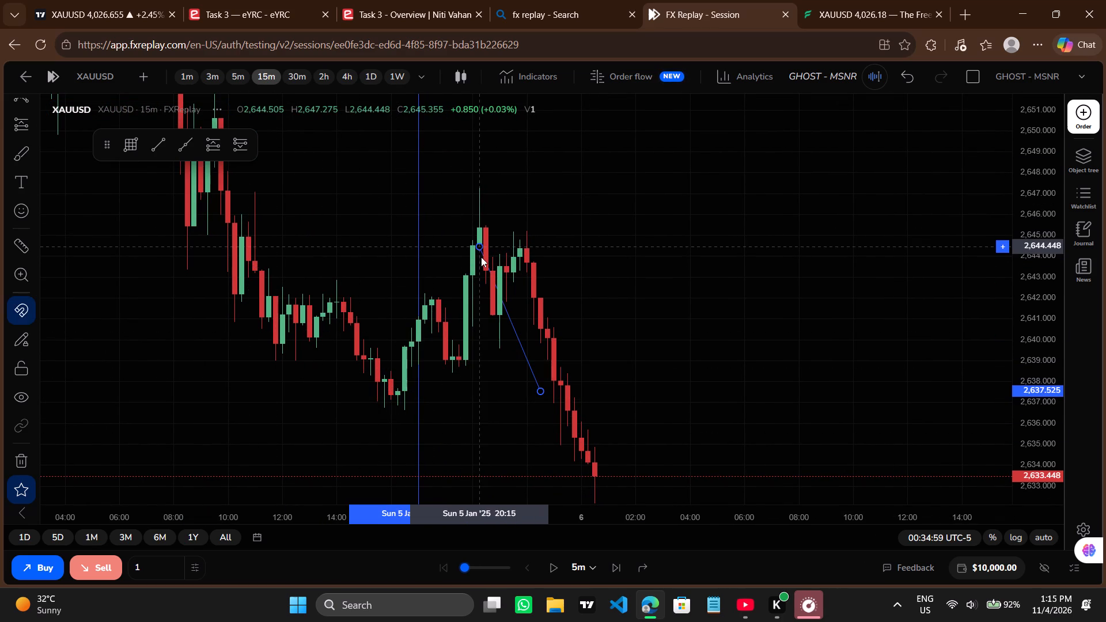
drag(481, 257, 477, 222)
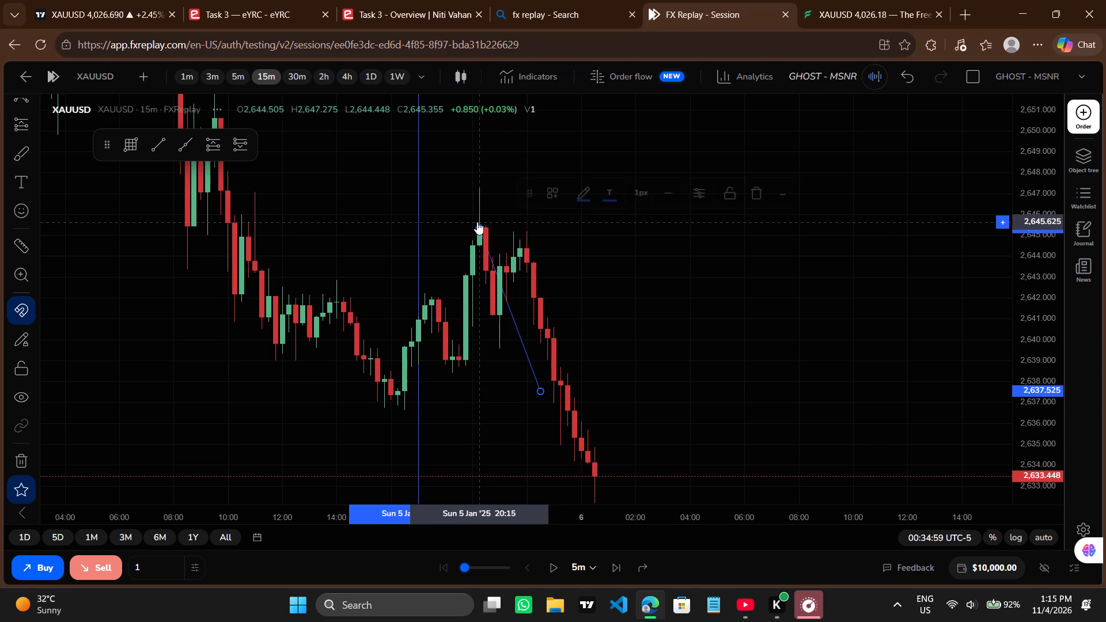
drag(541, 390, 553, 256)
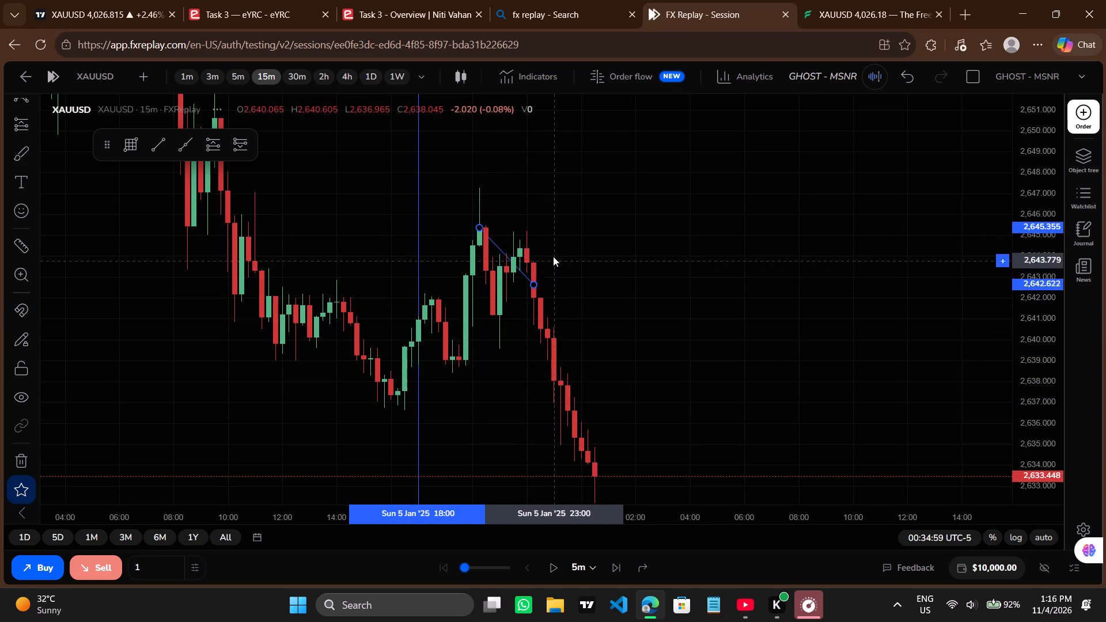
drag(553, 256, 543, 238)
Examine the decline from the relocated line to the 6 January 00:30 candle on the 5m chart.
drag(571, 282, 615, 263)
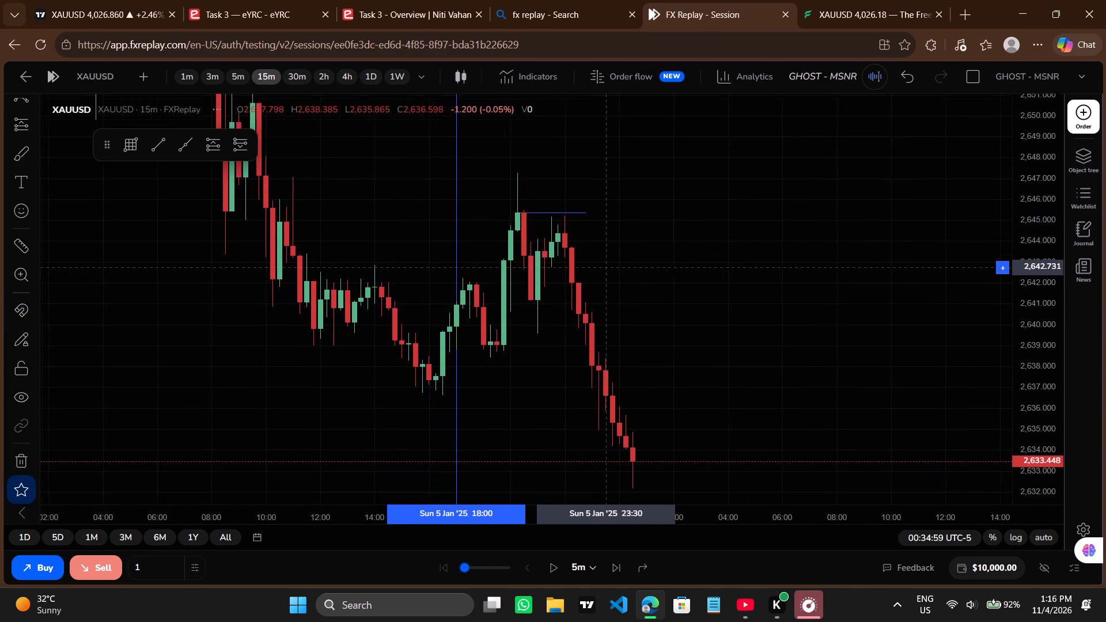
drag(615, 263, 616, 263)
scroll(616, 263, up, 1)
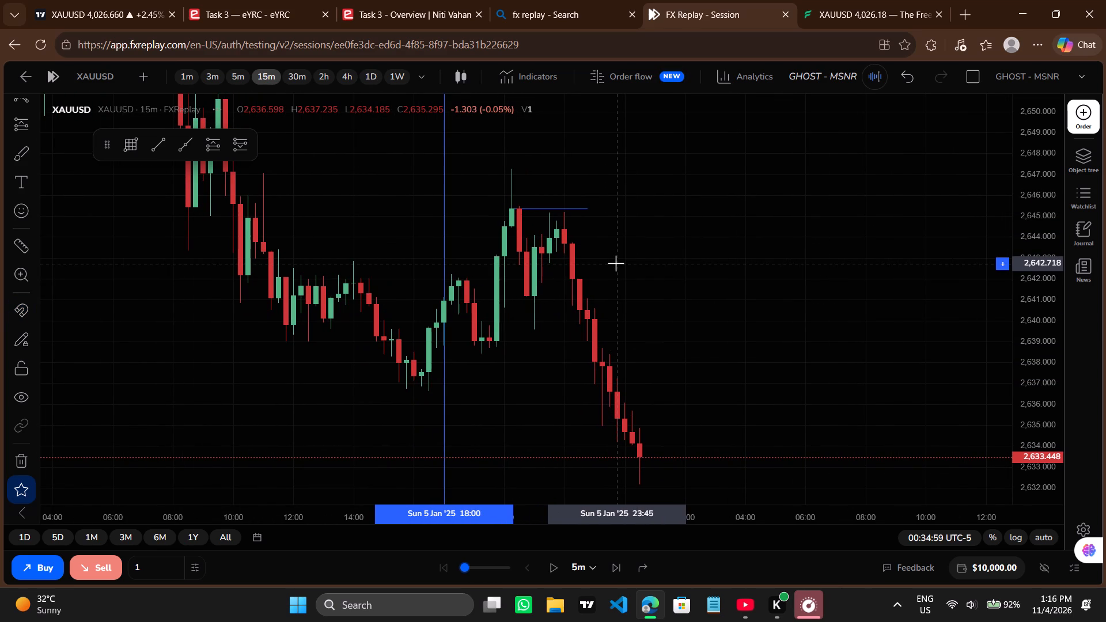
click(243, 76)
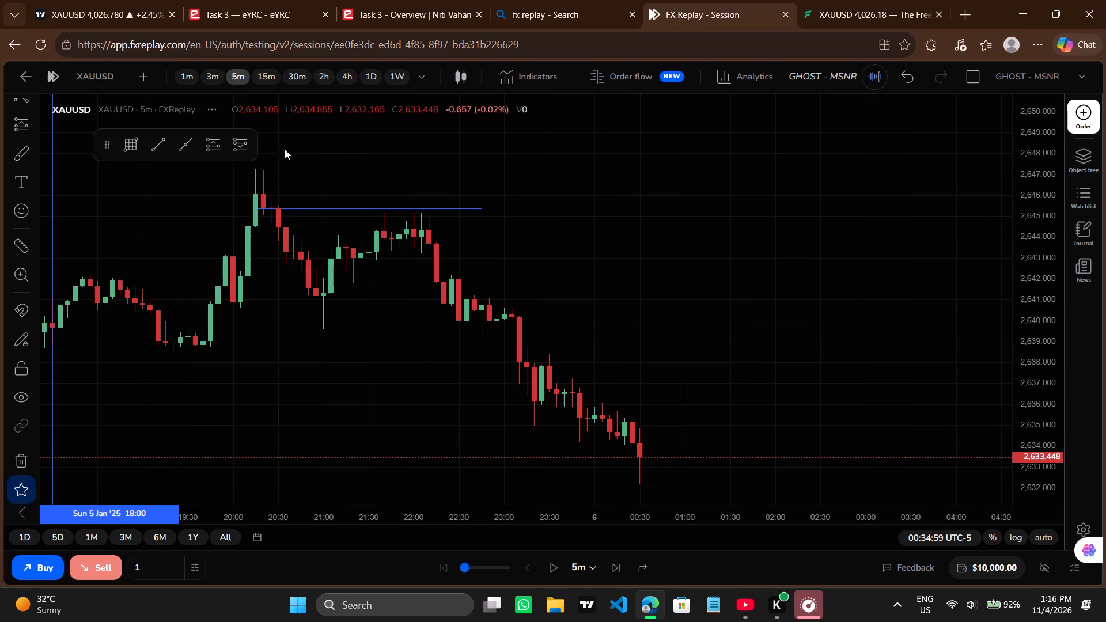
scroll(361, 293, down, 3)
drag(550, 304, 476, 325)
scroll(476, 325, down, 1)
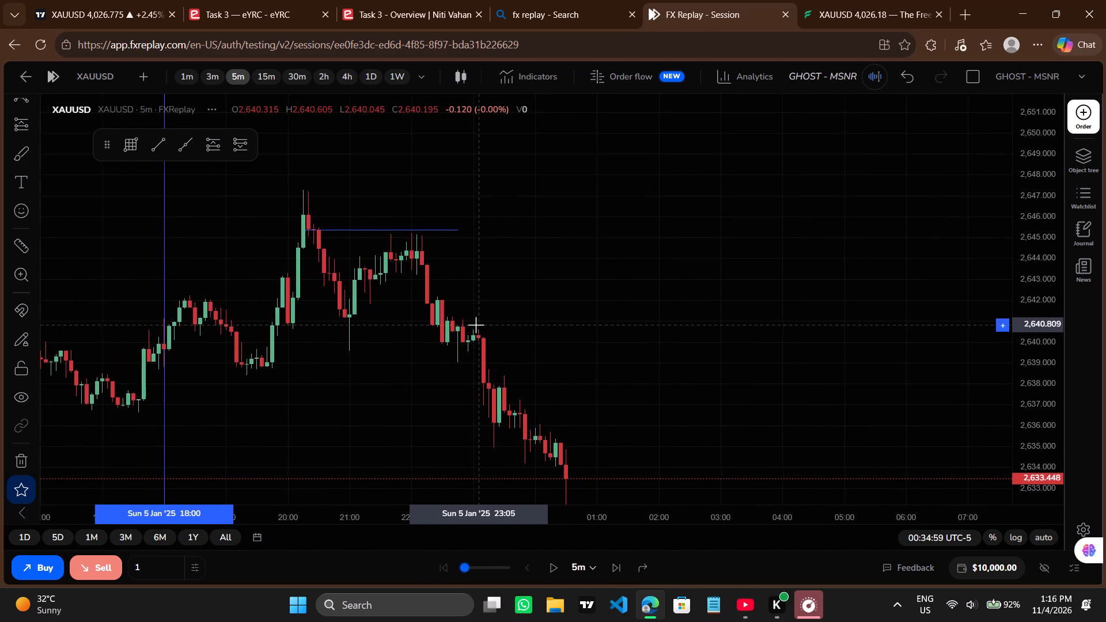
scroll(476, 325, down, 3)
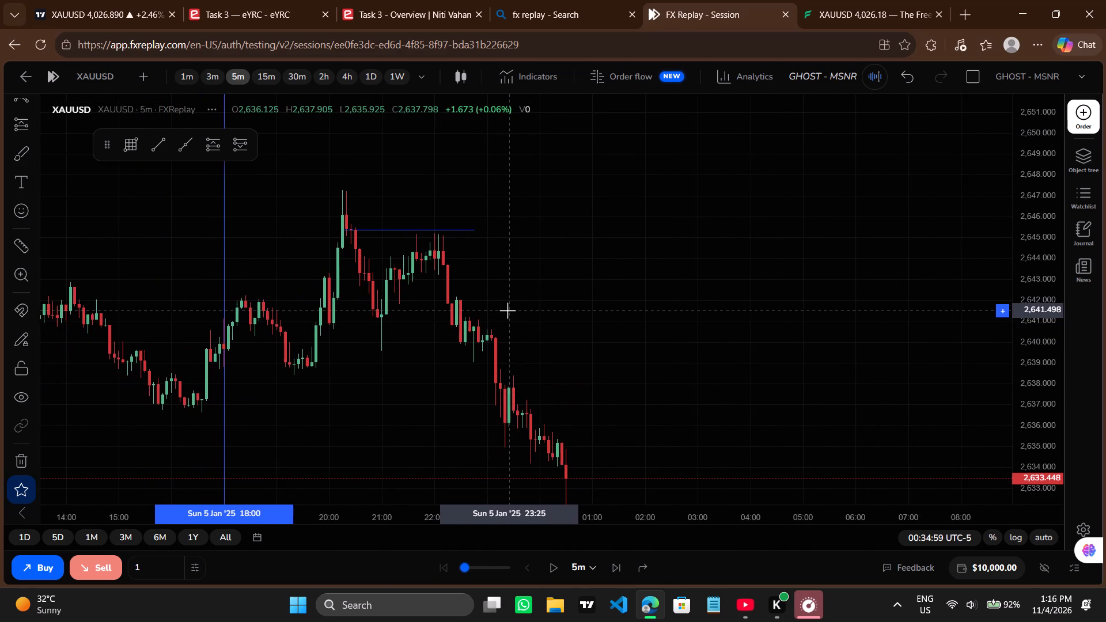
scroll(507, 310, down, 3)
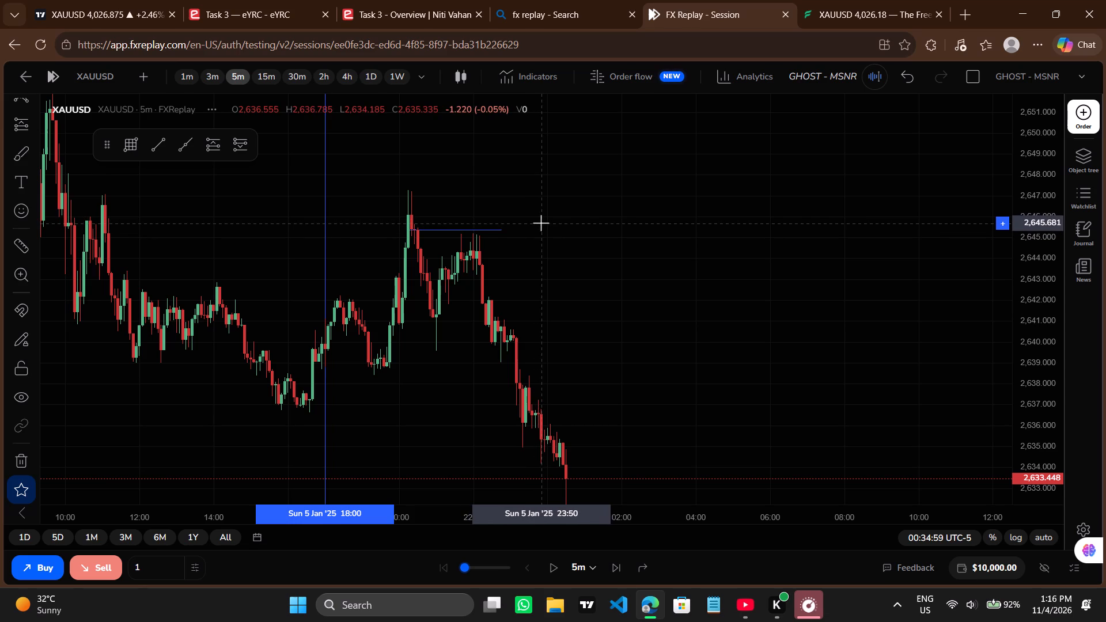
drag(547, 234, 673, 196)
scroll(673, 196, up, 2)
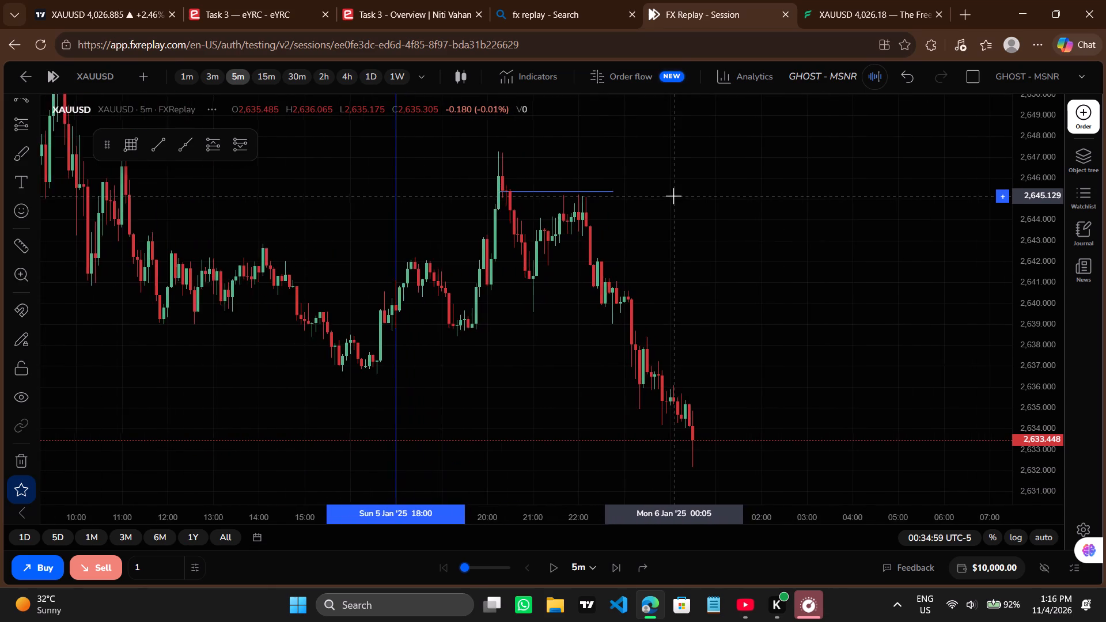
scroll(673, 196, up, 3)
scroll(673, 196, down, 2)
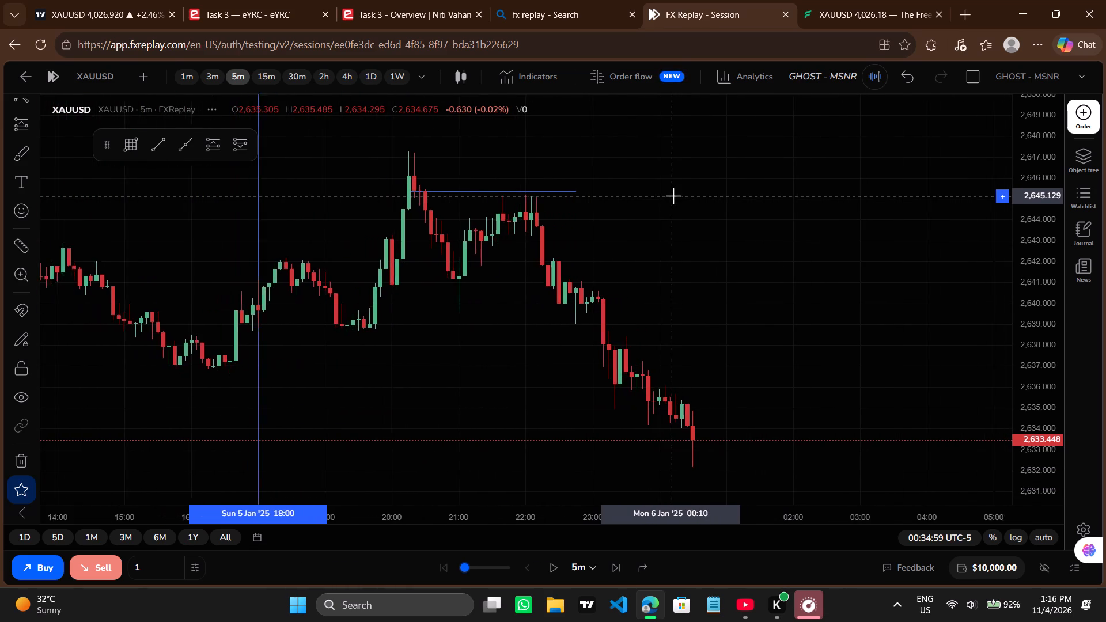
scroll(673, 196, down, 3)
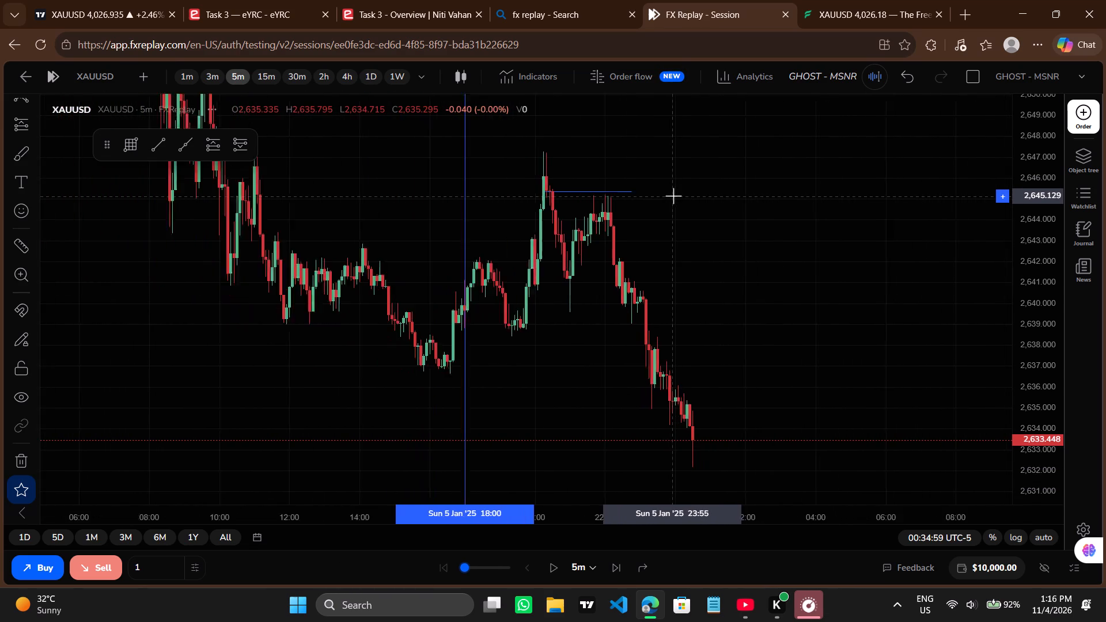
scroll(673, 196, down, 1)
Measure the price drop from about 2,644.94 down to about 2,632.67 at the latest 5m candle.
drag(676, 283, 638, 238)
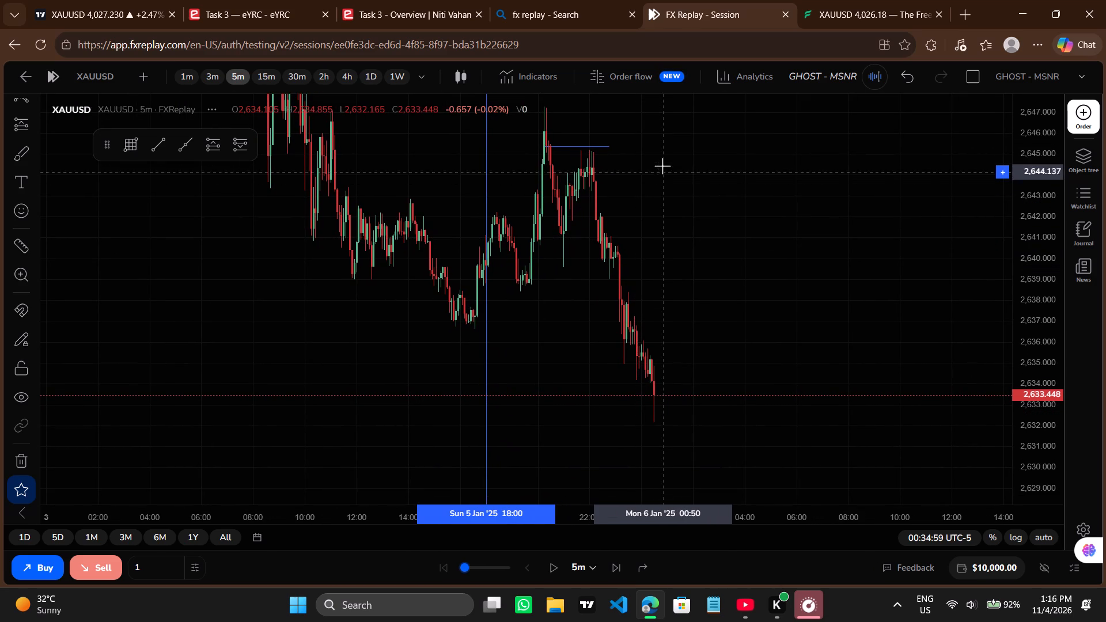
shift+click(659, 155)
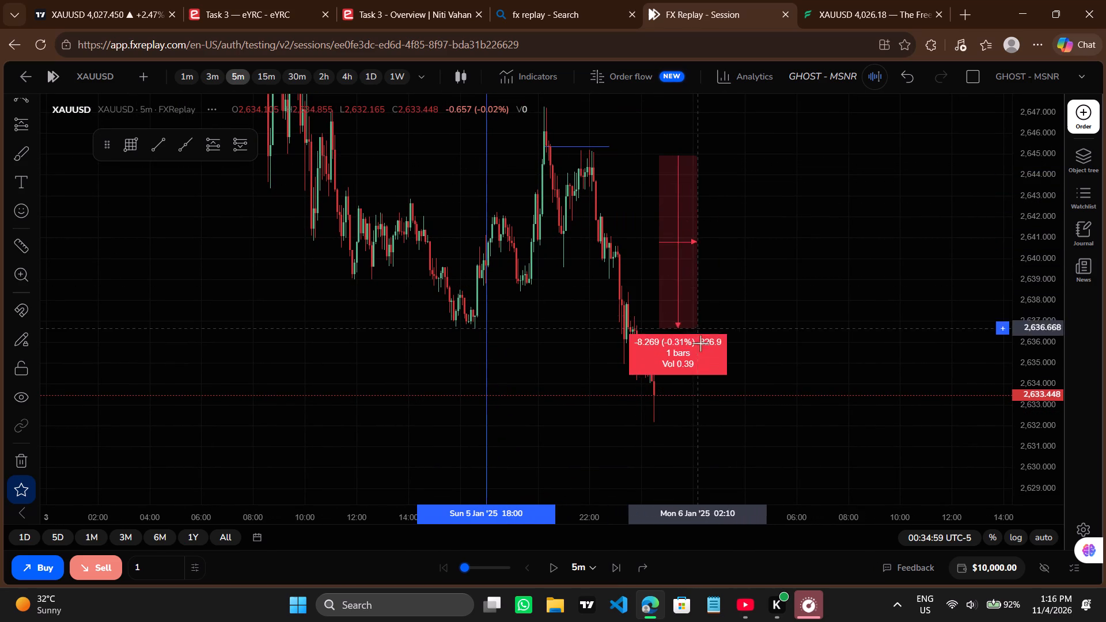
shift+click(653, 411)
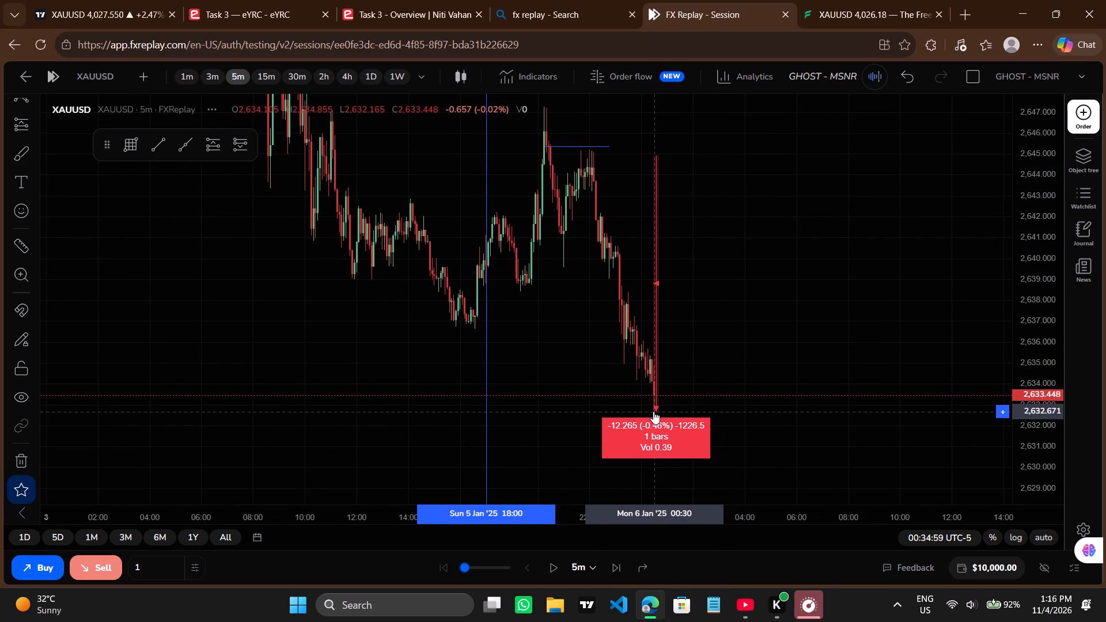
click(719, 355)
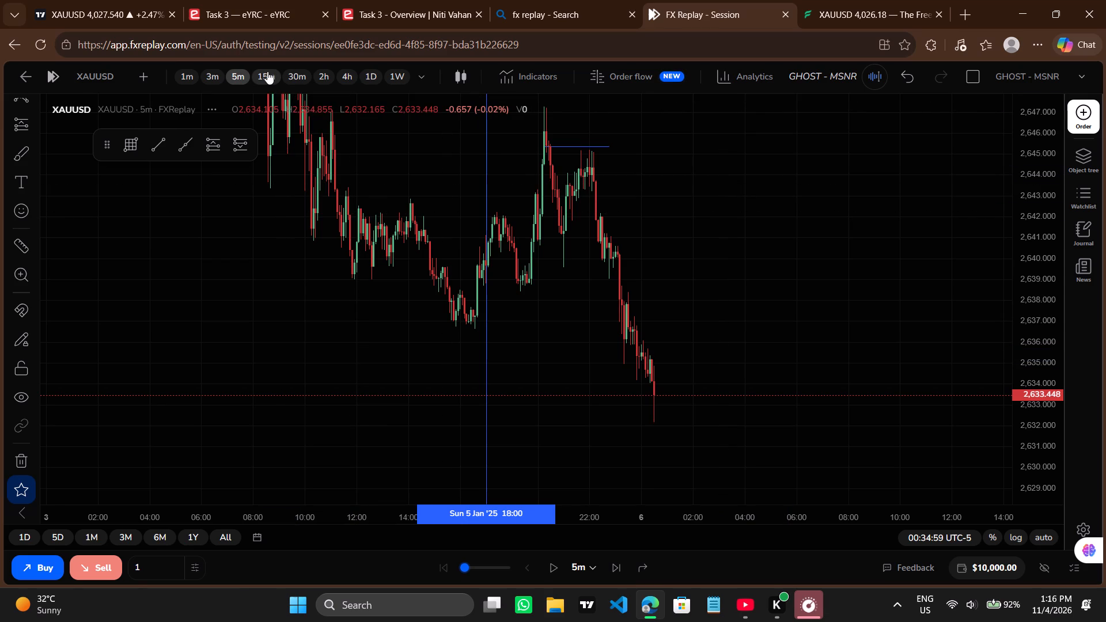
Switch the chart back to 15m and review the wider price structure from 1 to 6 January.
click(267, 71)
scroll(563, 315, up, 4)
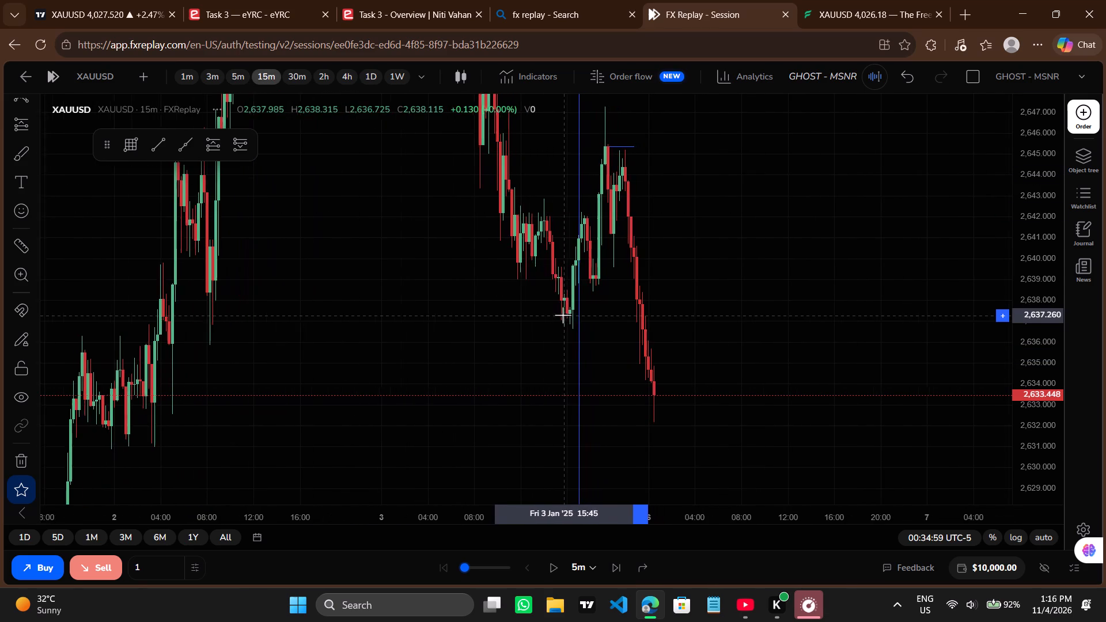
drag(1028, 143, 1016, 362)
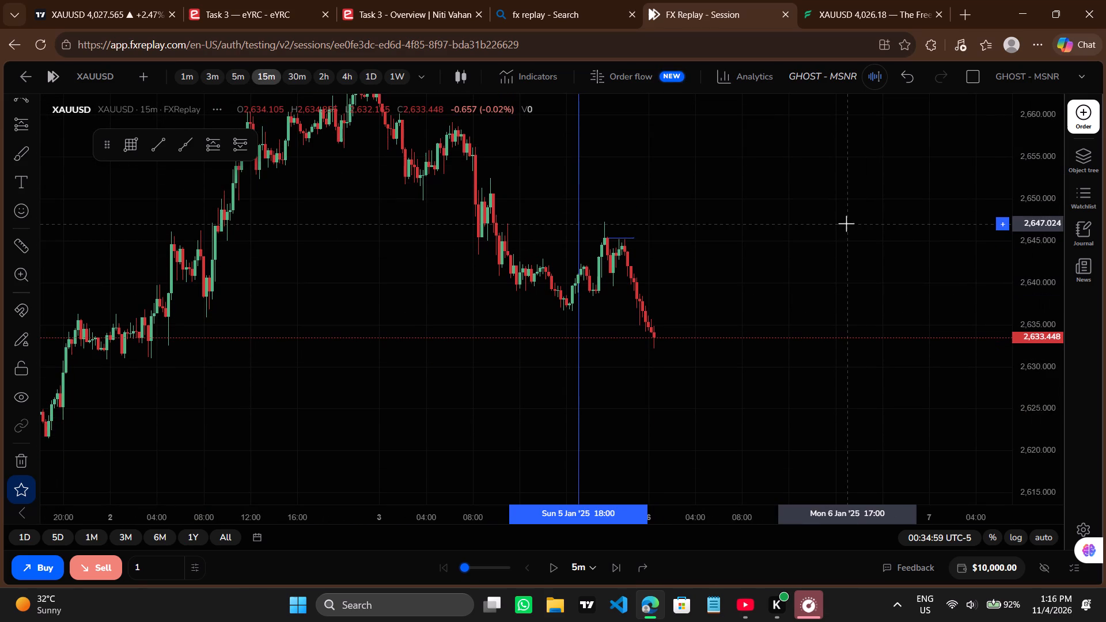
drag(846, 223, 820, 224)
scroll(820, 224, down, 3)
drag(820, 224, 899, 256)
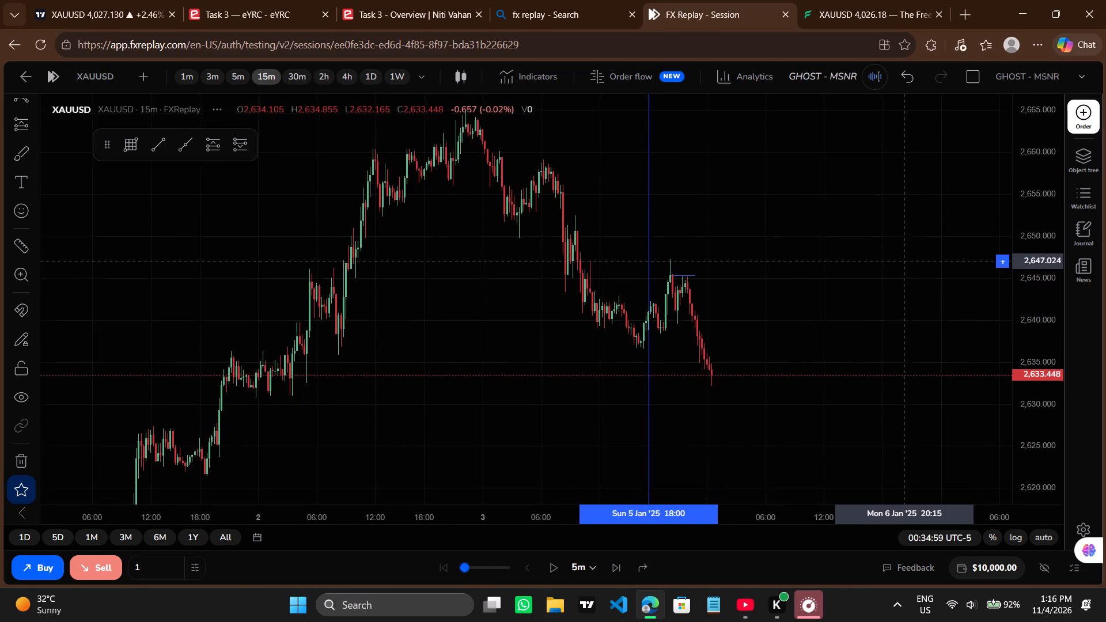
drag(899, 256, 868, 208)
drag(1053, 369, 1034, 285)
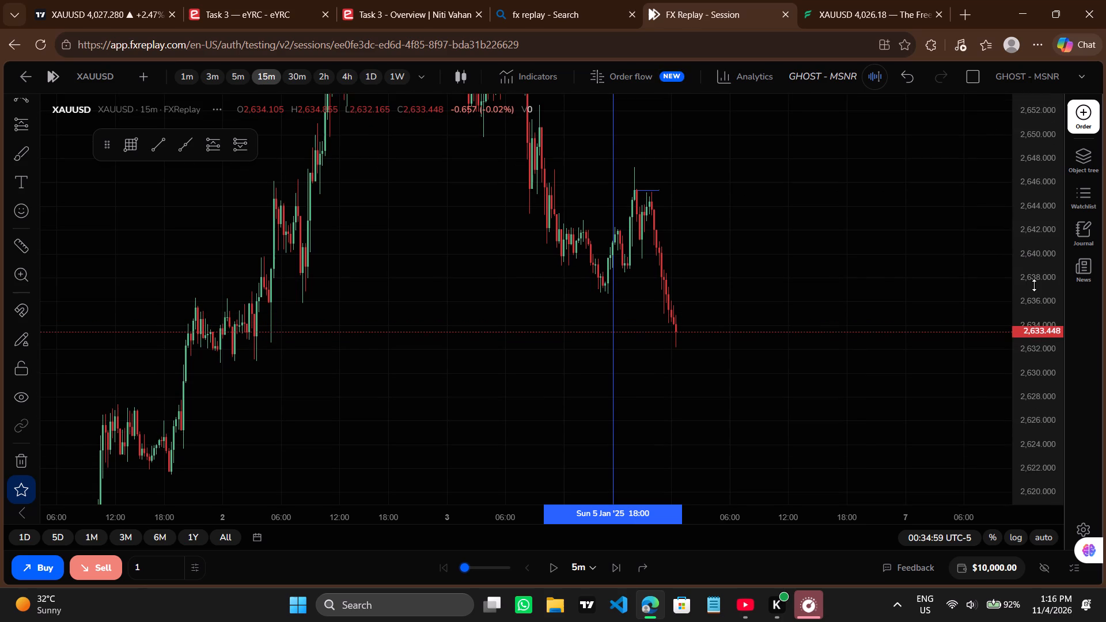
drag(844, 334, 889, 342)
scroll(889, 342, up, 1)
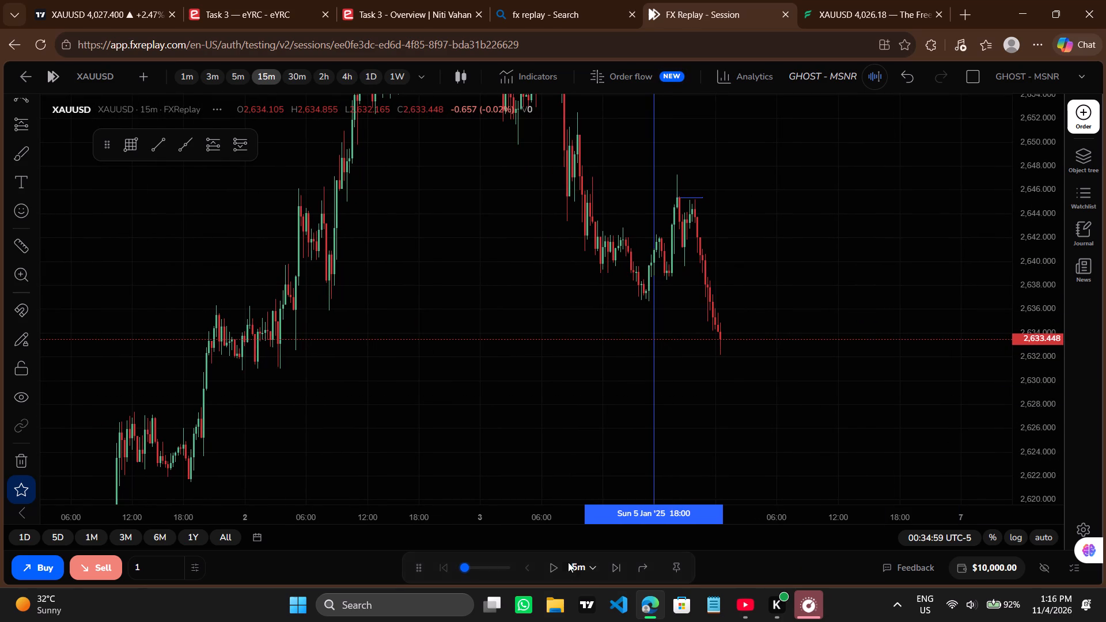
Advance the replay in 5m steps to 02:49:59 on 6 January.
triple_click(616, 568)
click(616, 568)
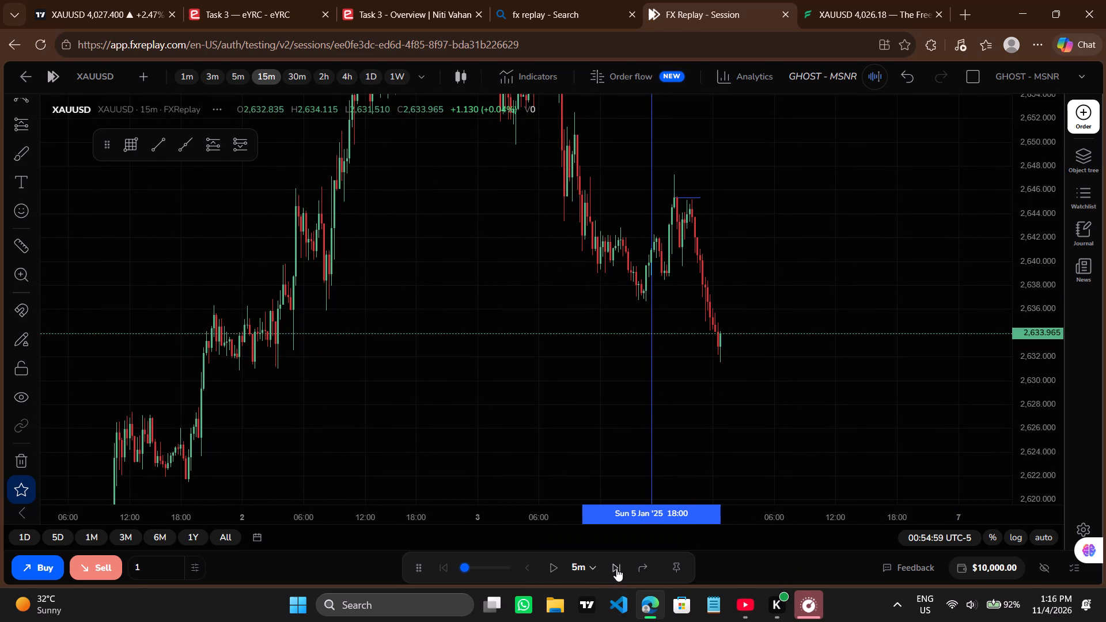
triple_click(616, 568)
triple_click(616, 568)
double_click(616, 568)
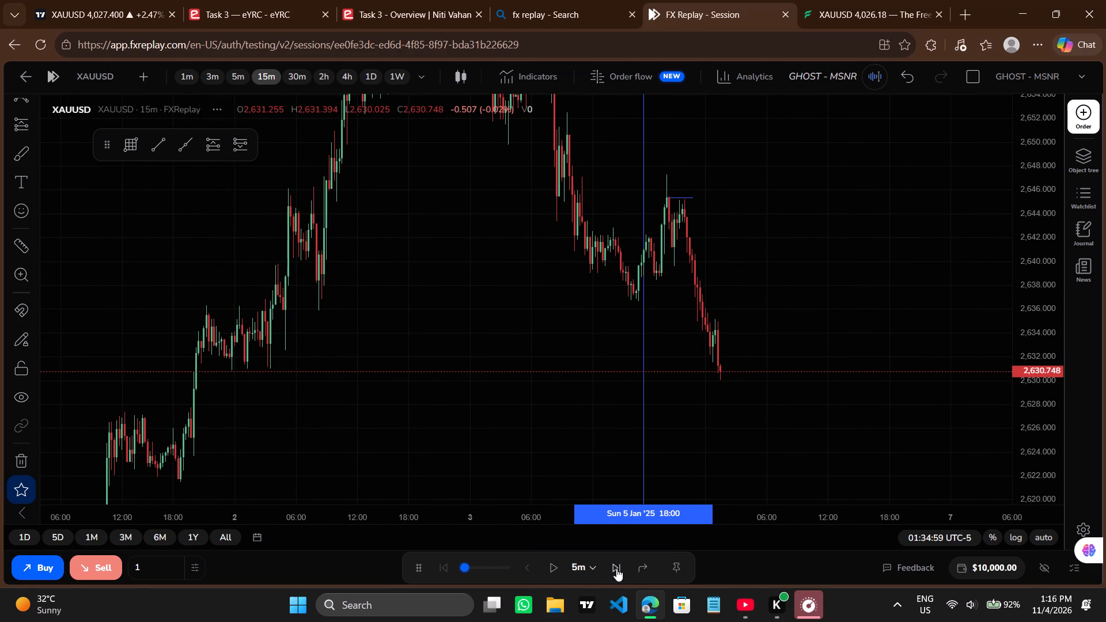
click(616, 568)
click(616, 568)
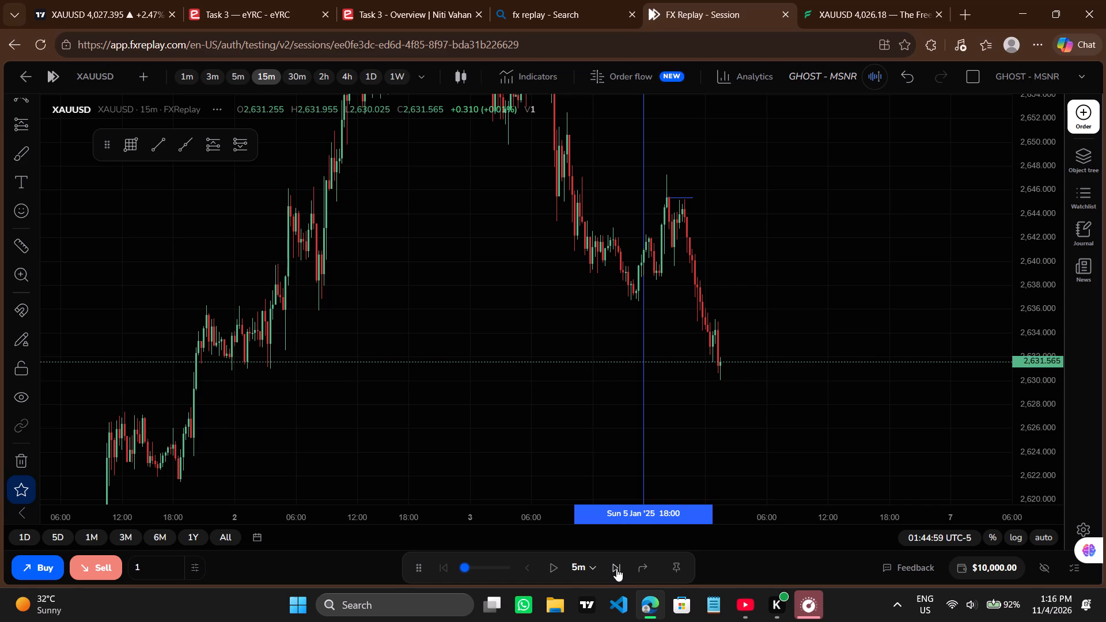
click(616, 568)
triple_click(616, 568)
triple_click(616, 568)
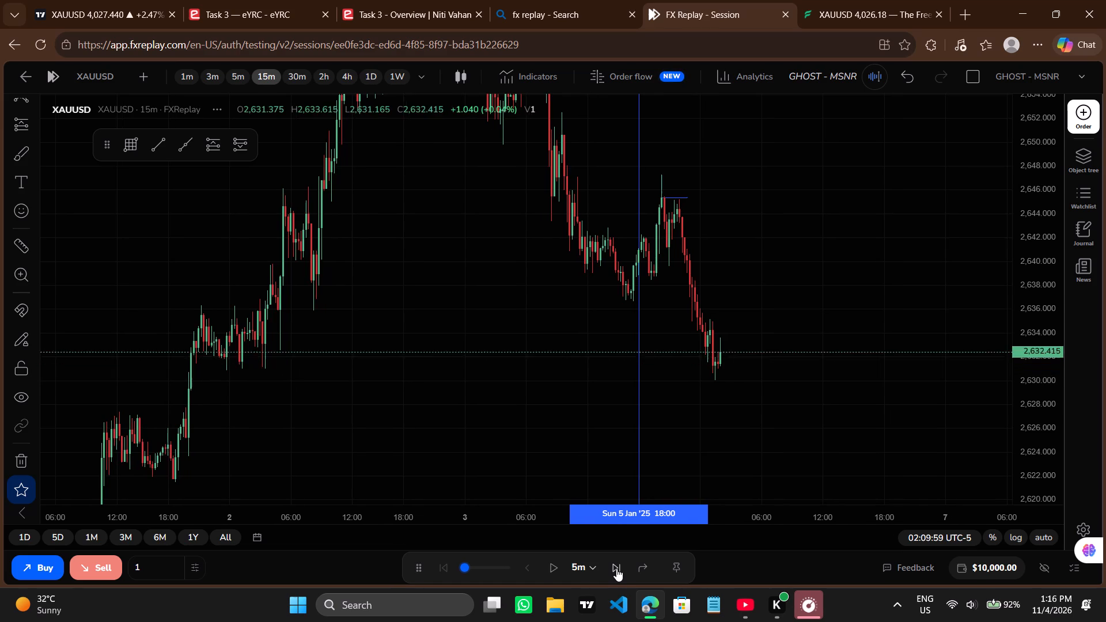
triple_click(616, 568)
triple_click(616, 568)
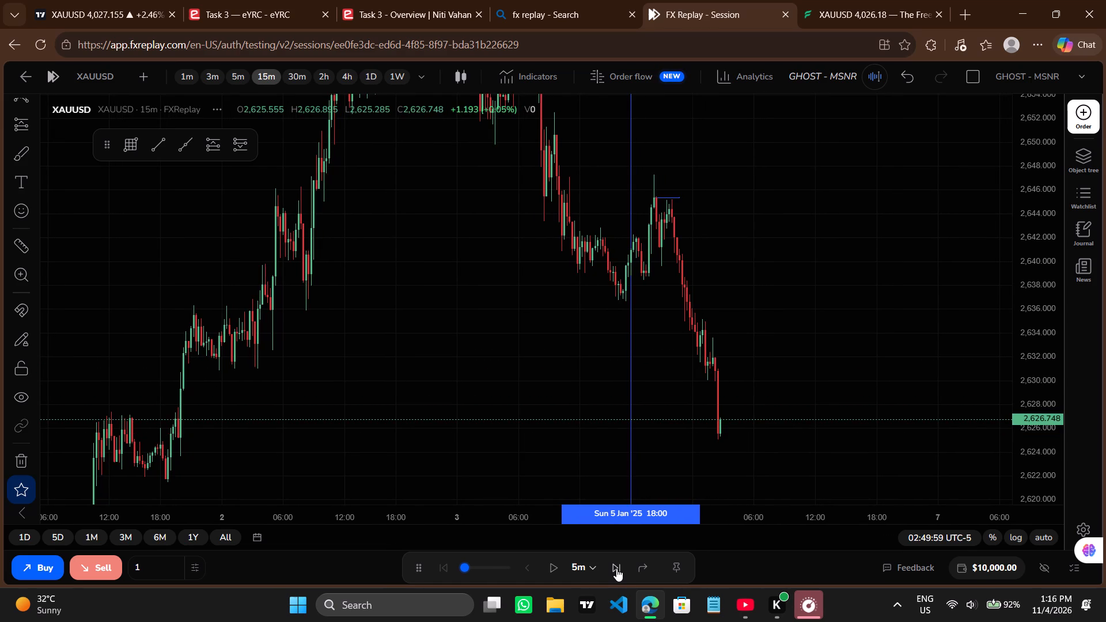
Continue advancing the replay in 5m steps to 06:34:59 on 6 January.
triple_click(616, 568)
triple_click(616, 568)
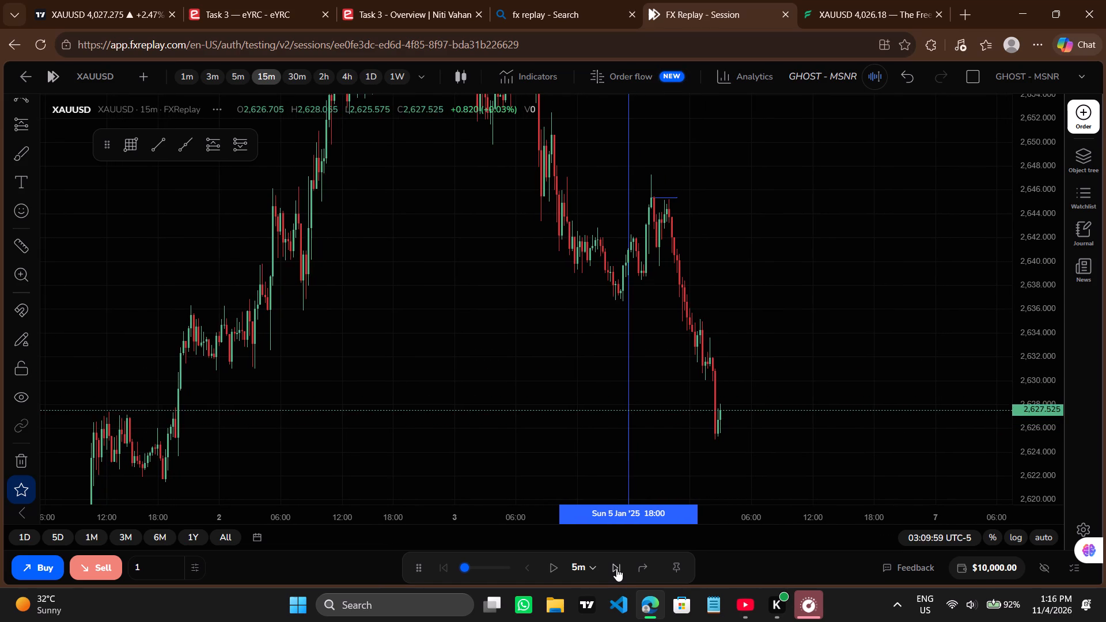
double_click(616, 568)
triple_click(616, 568)
triple_click(616, 568)
triple_click(616, 568)
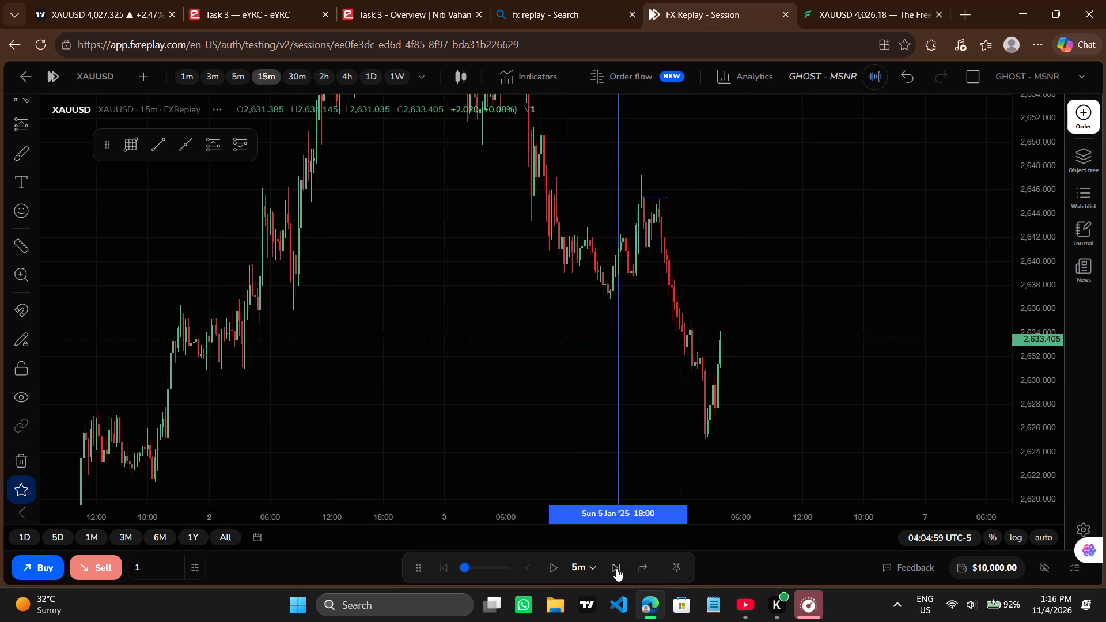
triple_click(616, 568)
triple_click(616, 568)
triple_click(616, 568)
triple_click(616, 568)
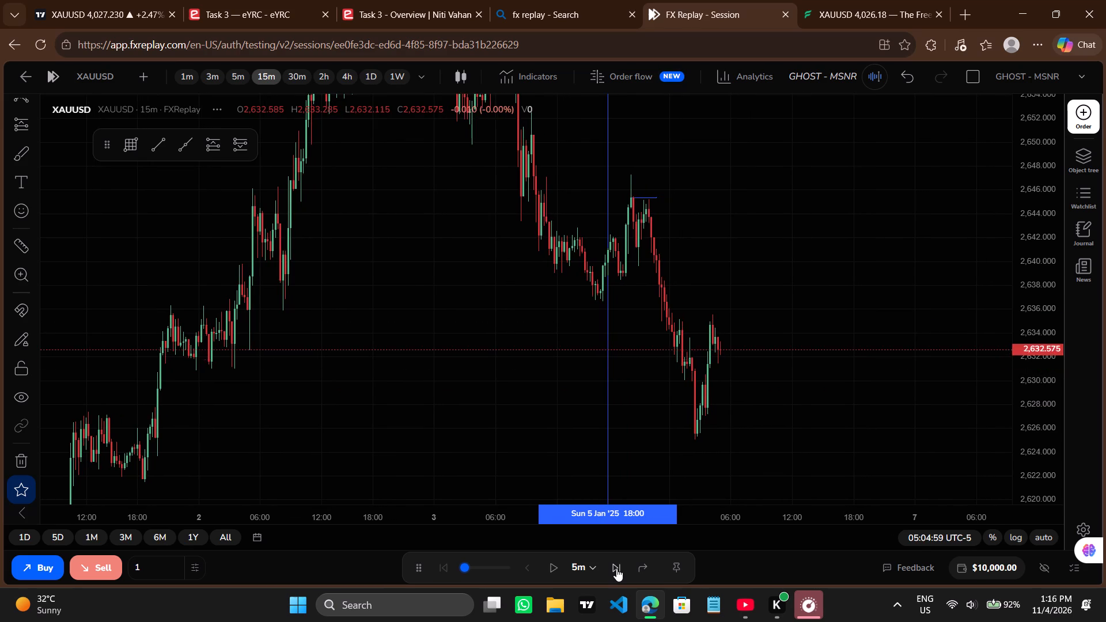
triple_click(616, 568)
triple_click(616, 568)
triple_click(616, 568)
triple_click(616, 568)
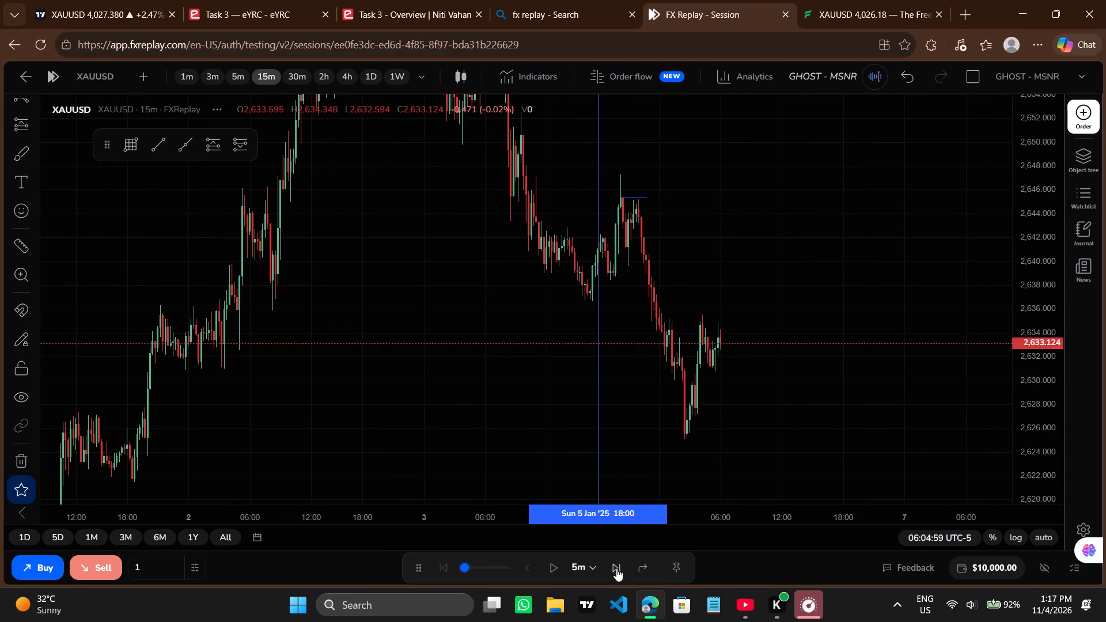
triple_click(616, 568)
click(616, 568)
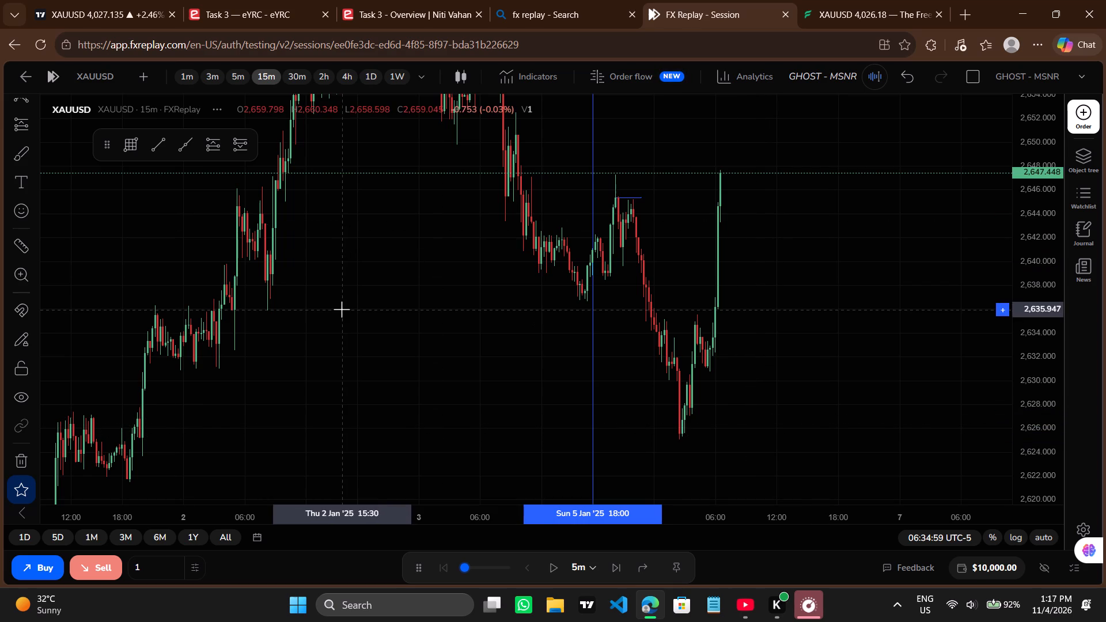
Examine the 15m price structure from 2 January up to the sharp rally on 6 January.
drag(342, 309, 507, 282)
scroll(507, 282, up, 5)
drag(507, 351, 449, 347)
scroll(449, 347, down, 1)
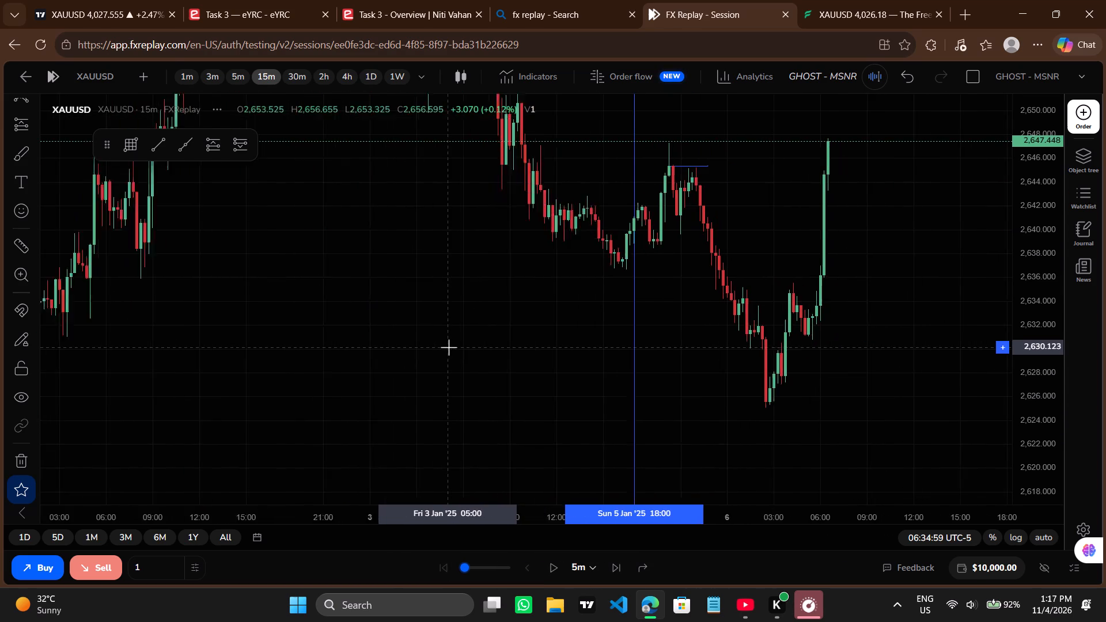
scroll(449, 347, down, 1)
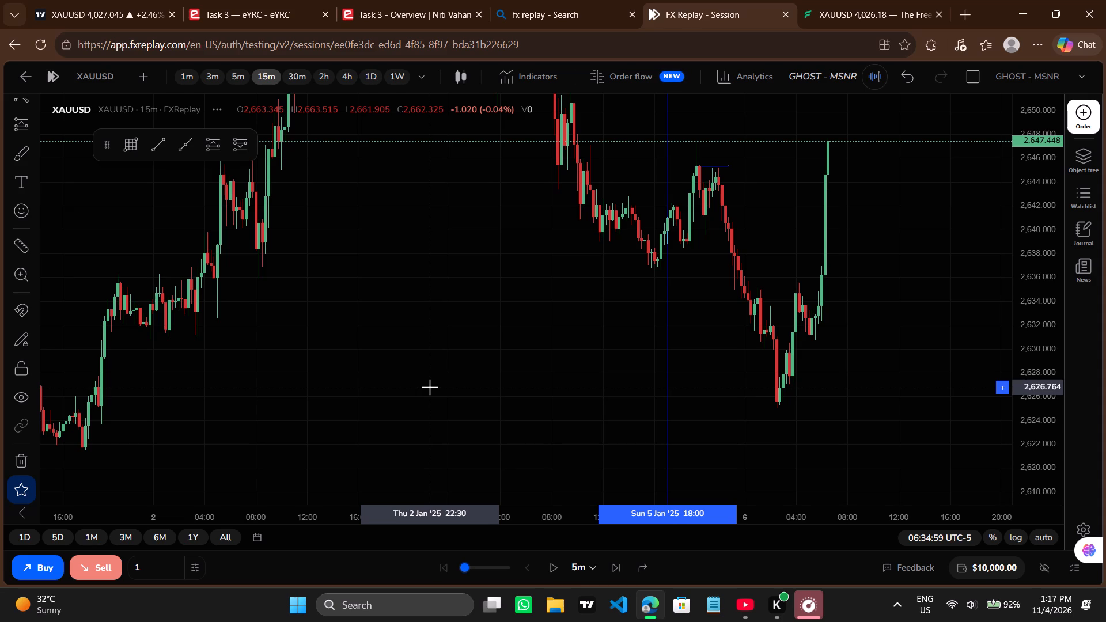
shift+click(430, 387)
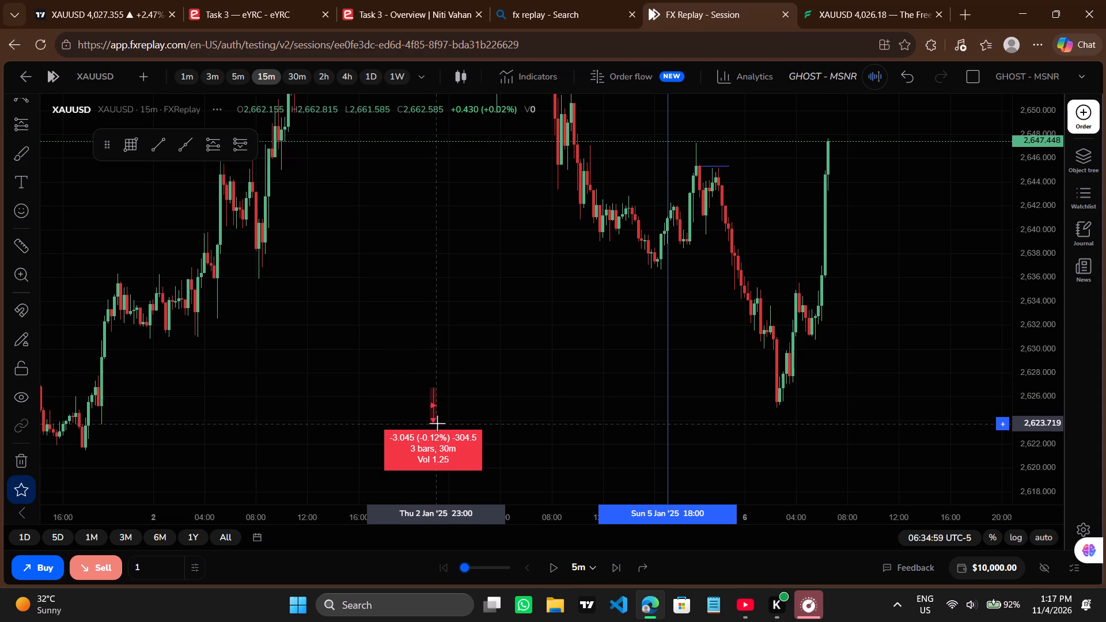
shift+click(437, 425)
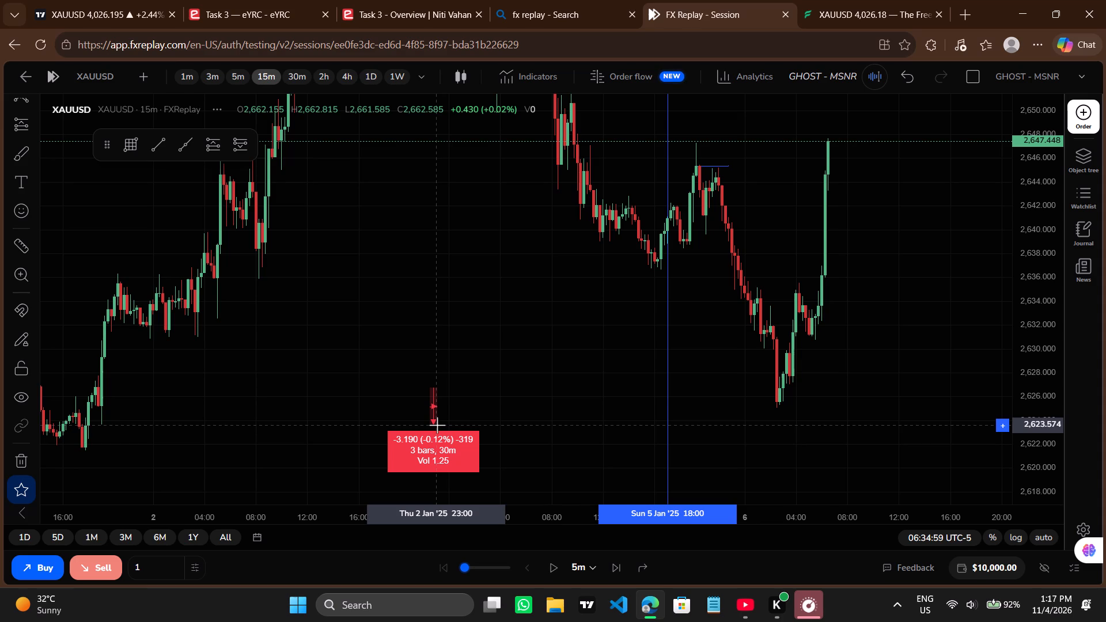
drag(495, 424, 476, 427)
drag(476, 427, 437, 445)
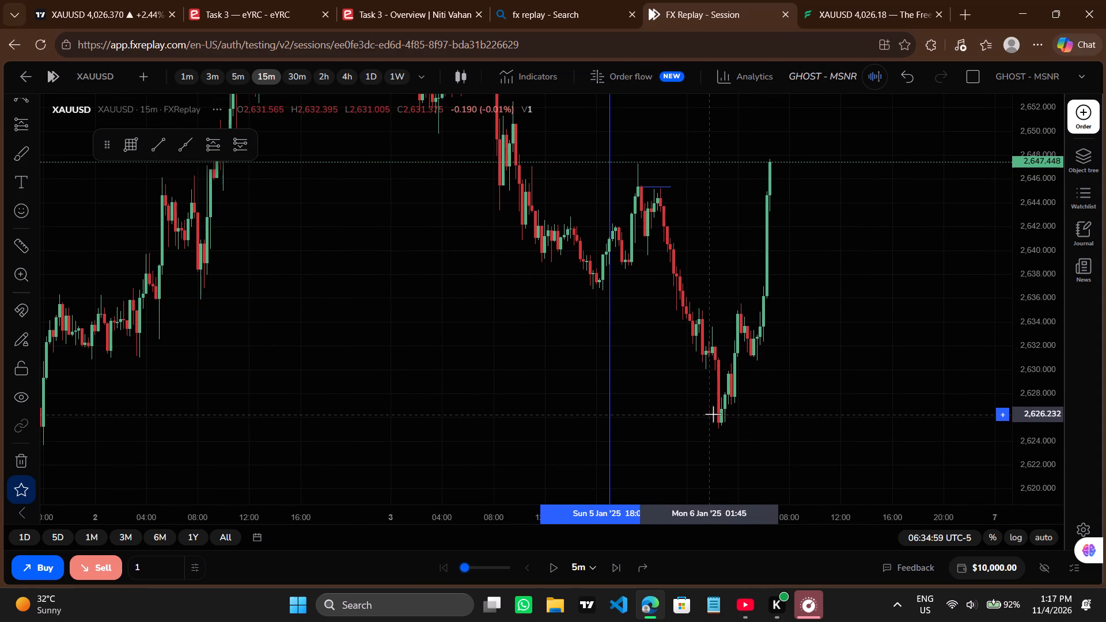
Measure the 6 January rally from about 2,625.2 up to about 2,647.64.
shift+click(757, 426)
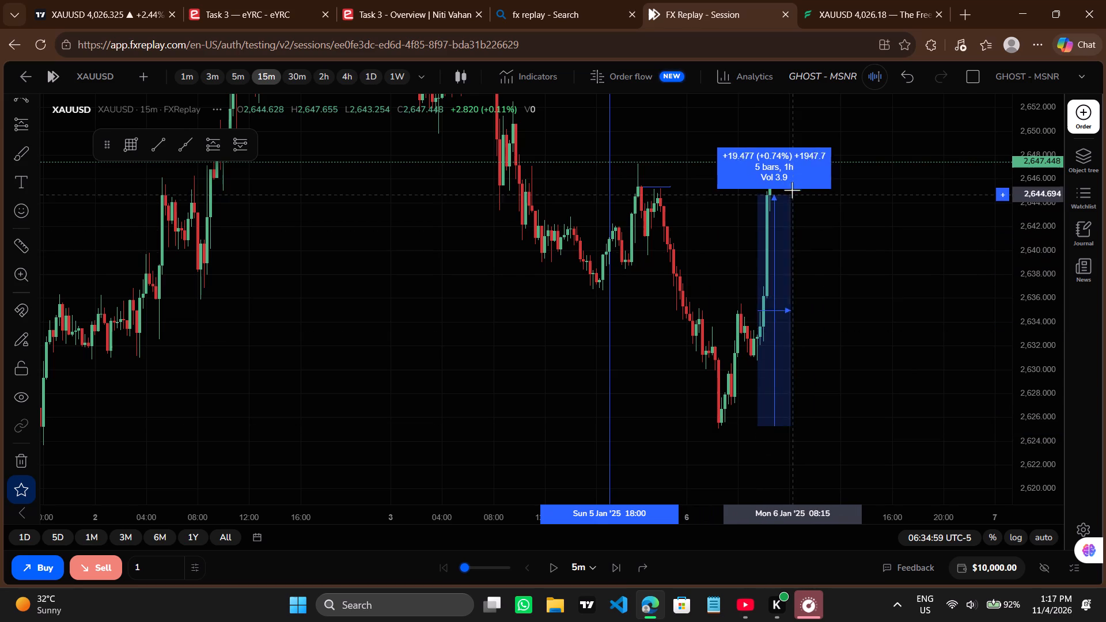
shift+click(781, 159)
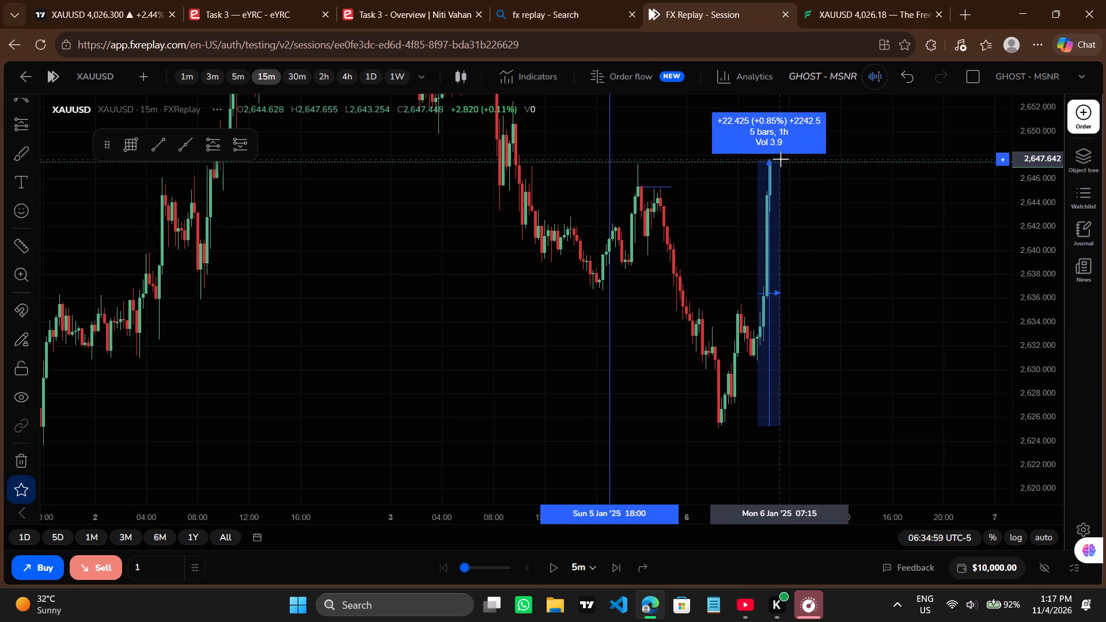
drag(809, 229, 801, 232)
Advance the replay in 5m steps to 08:54:59 on 6 January.
scroll(801, 232, up, 1)
drag(730, 417, 658, 427)
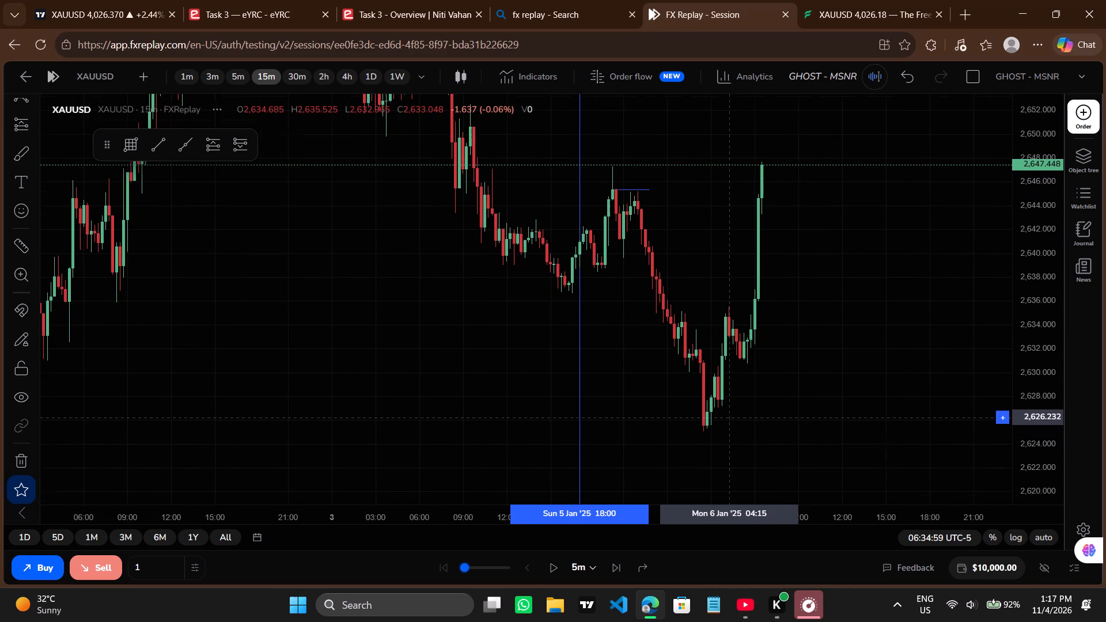
drag(658, 427, 592, 446)
triple_click(611, 575)
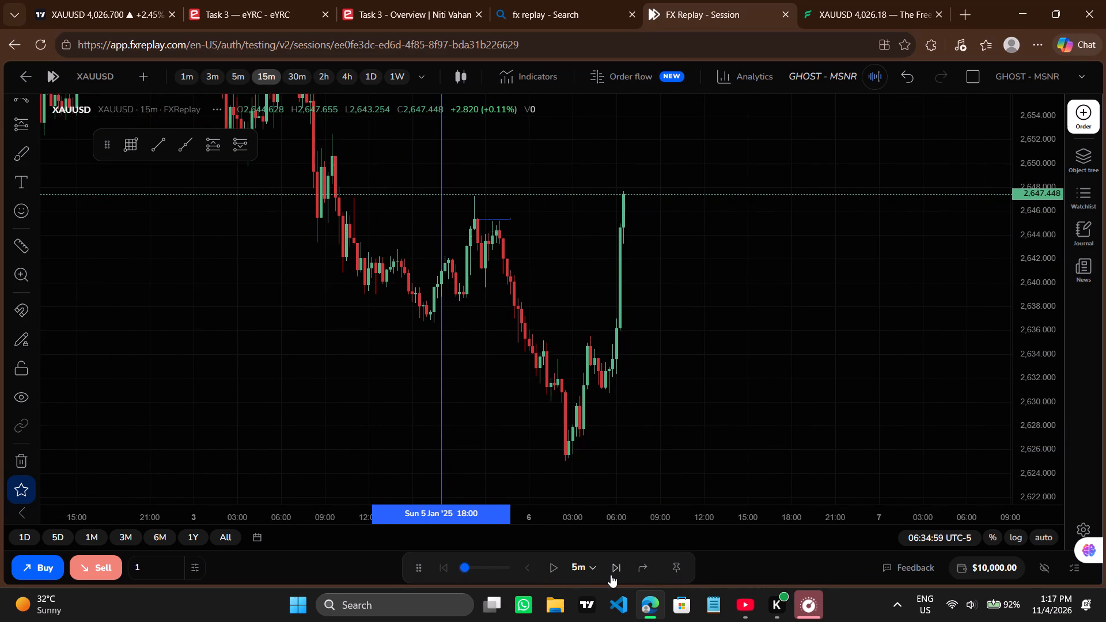
triple_click(611, 575)
triple_click(611, 575)
triple_click(611, 575)
triple_click(611, 575)
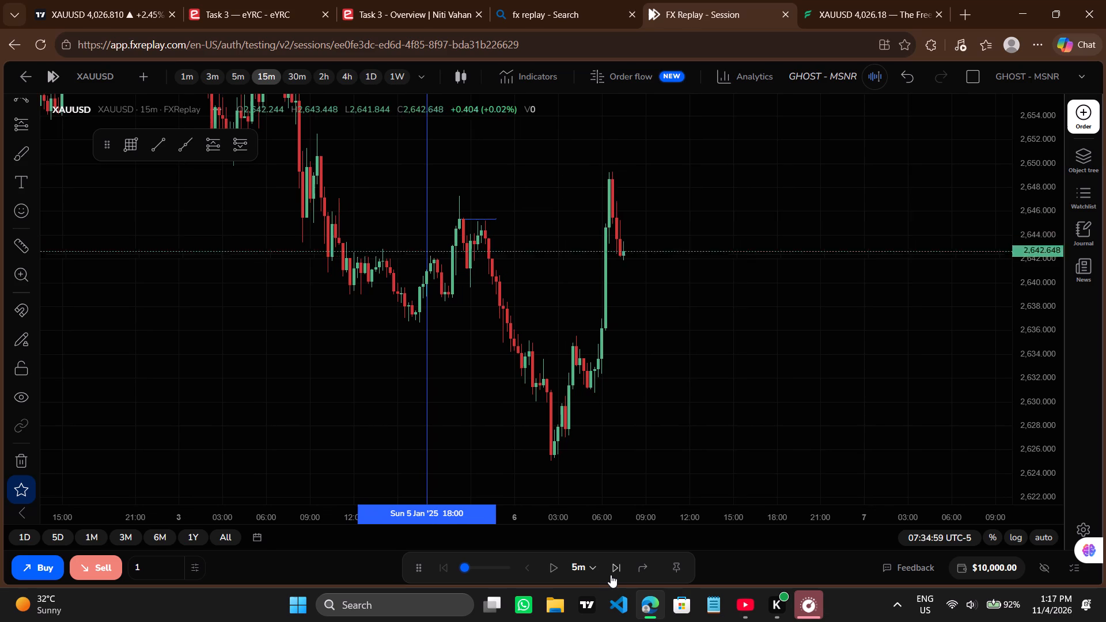
triple_click(611, 575)
triple_click(611, 575)
triple_click(611, 575)
triple_click(611, 575)
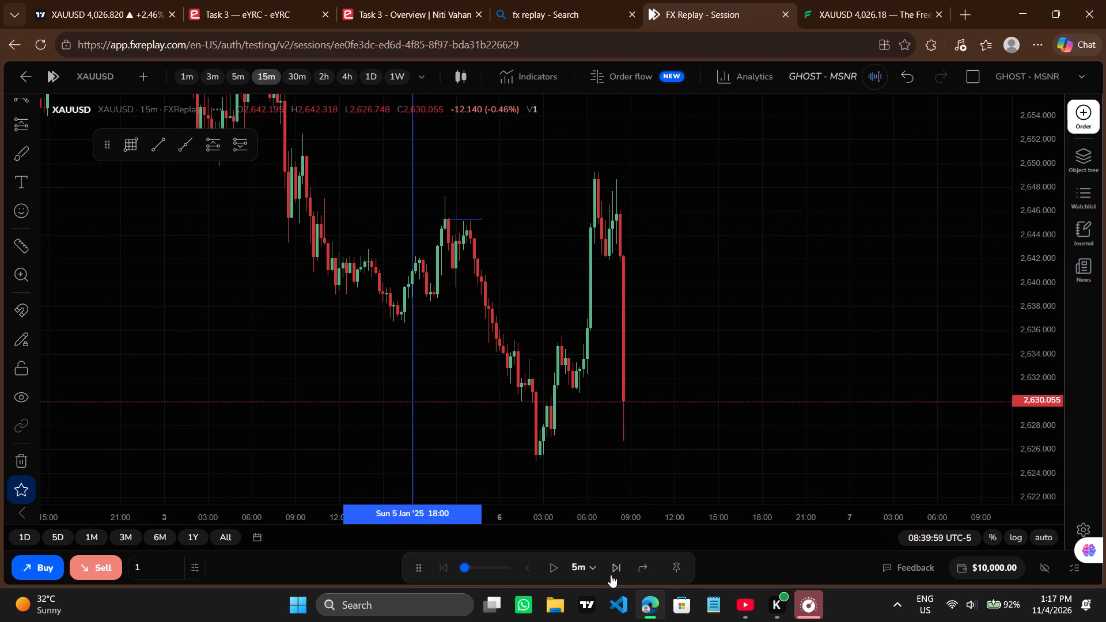
click(611, 575)
Review the price action from 3 to 6 January on 15m, including a closer look on the 5m timeframe.
drag(582, 390, 609, 390)
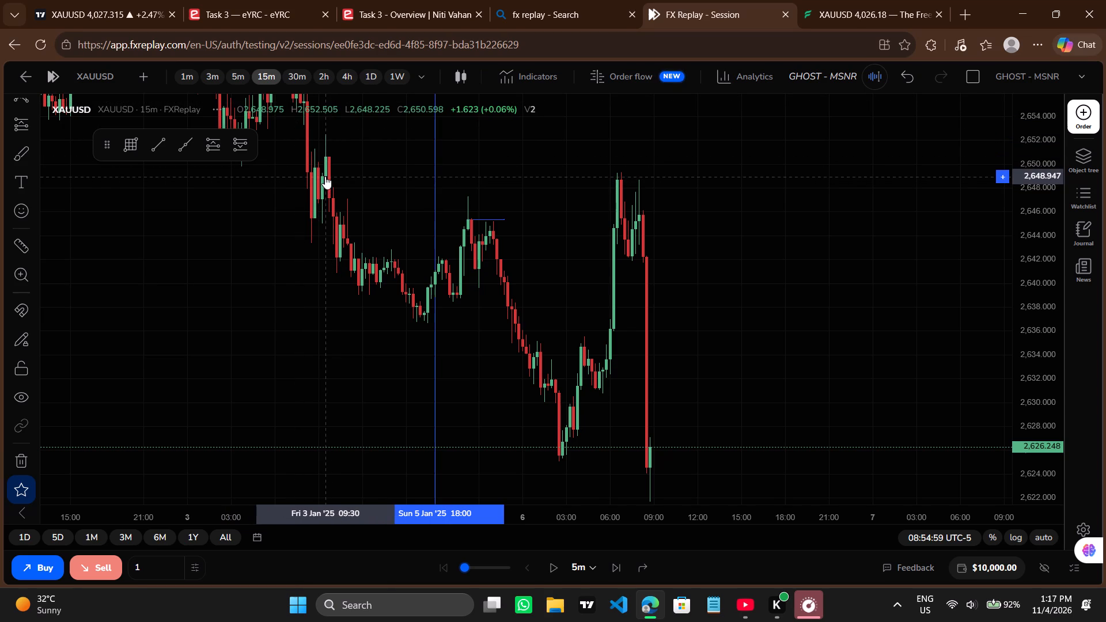
scroll(325, 176, up, 4)
drag(281, 186, 364, 219)
scroll(364, 219, up, 1)
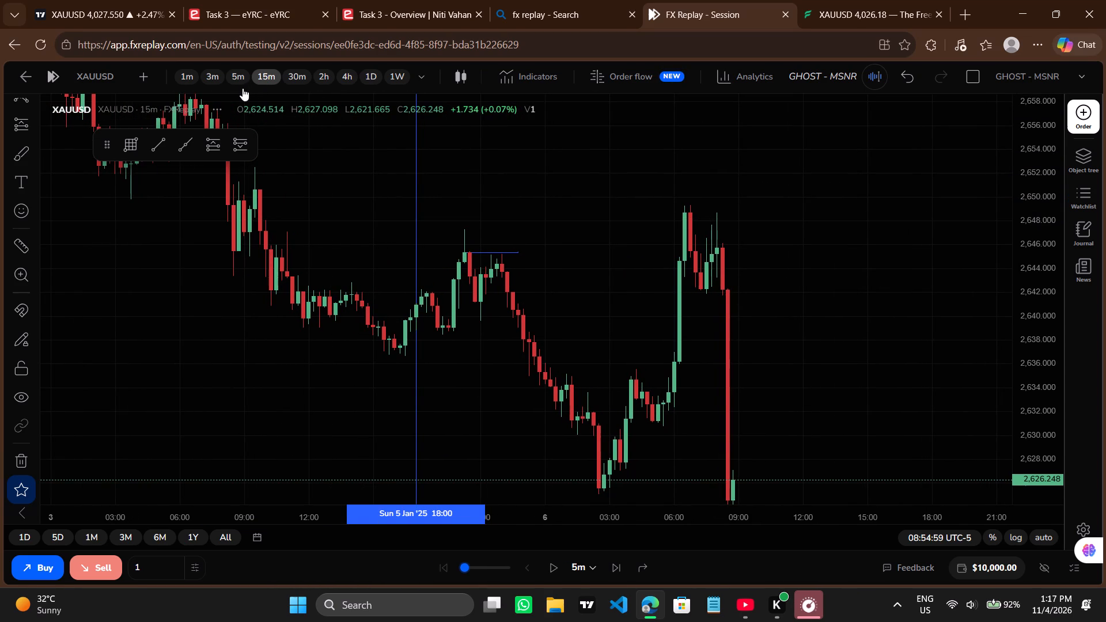
click(238, 78)
scroll(342, 212, down, 6)
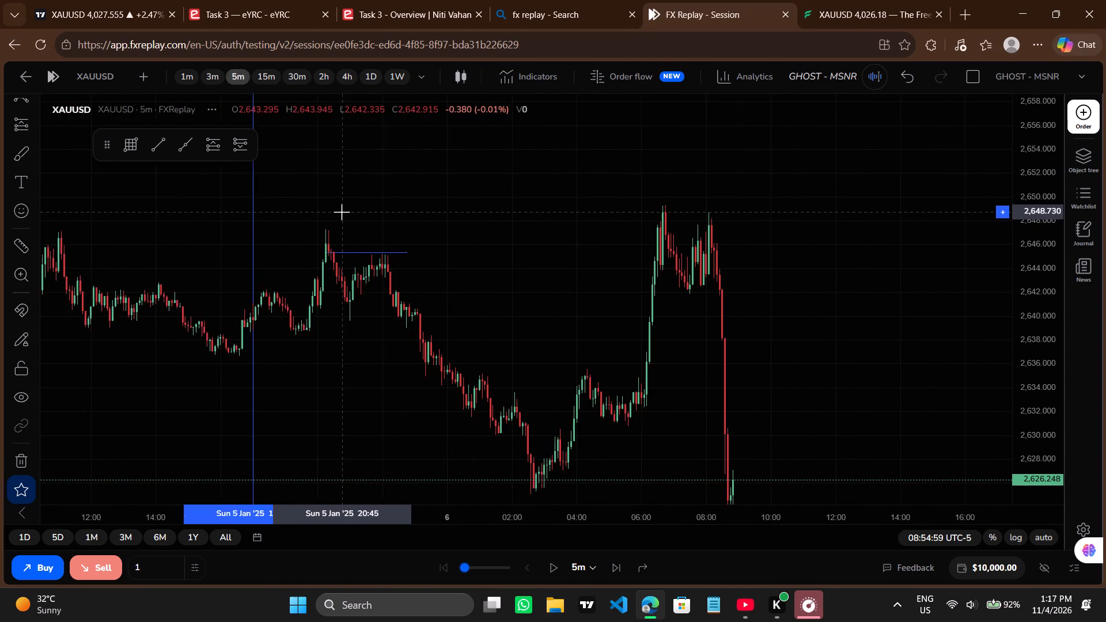
scroll(342, 212, down, 1)
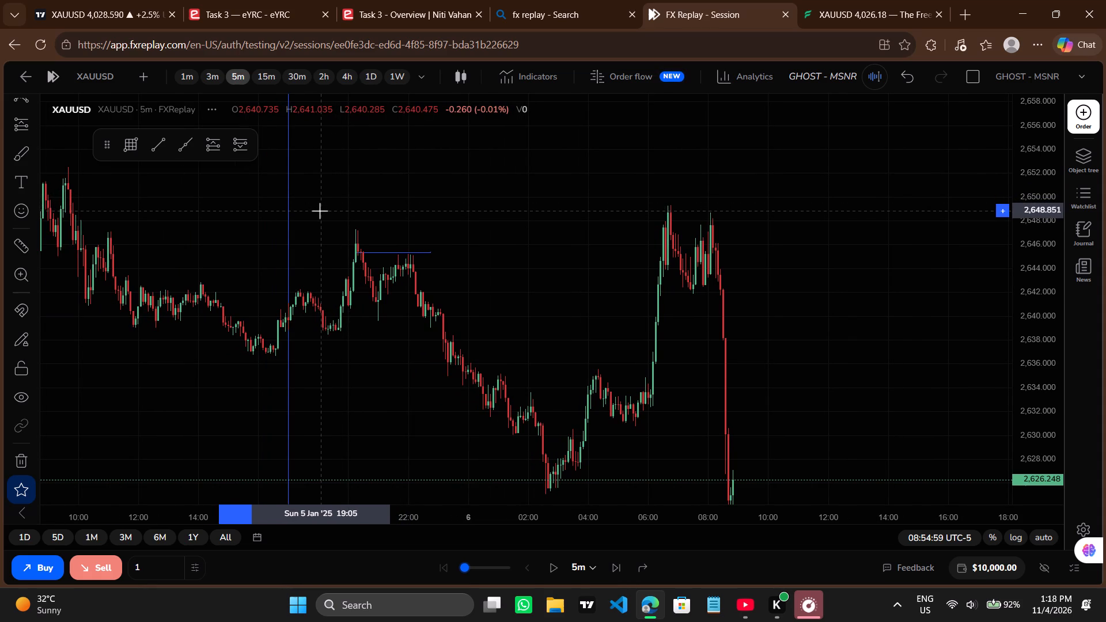
scroll(320, 212, down, 3)
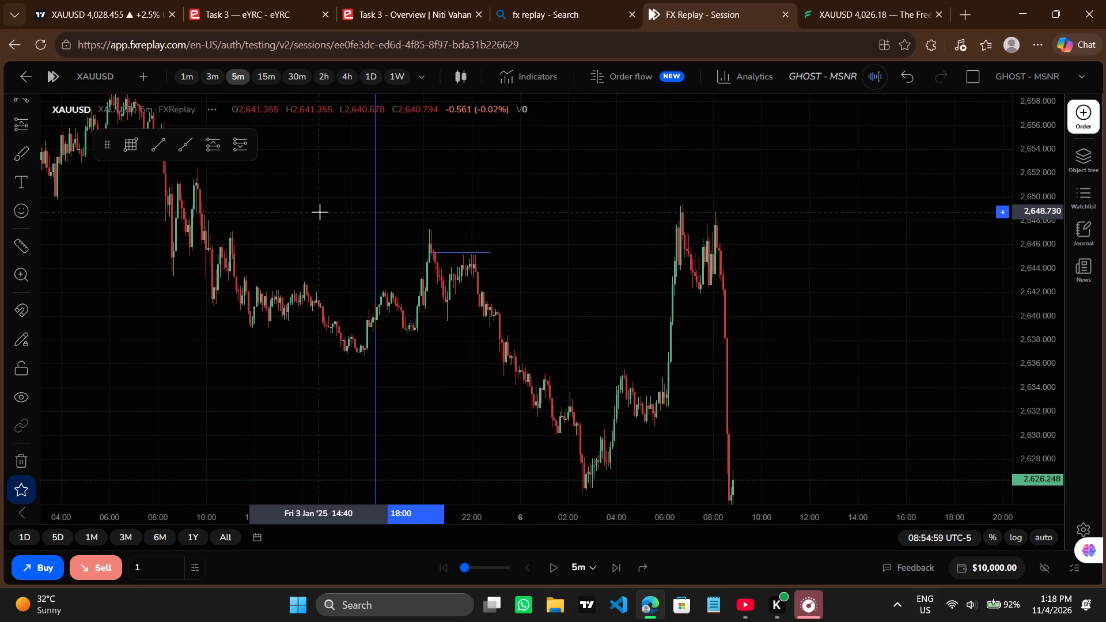
Measure a short upward price distance starting at about 2,648.73 on the 5m chart.
shift+click(320, 212)
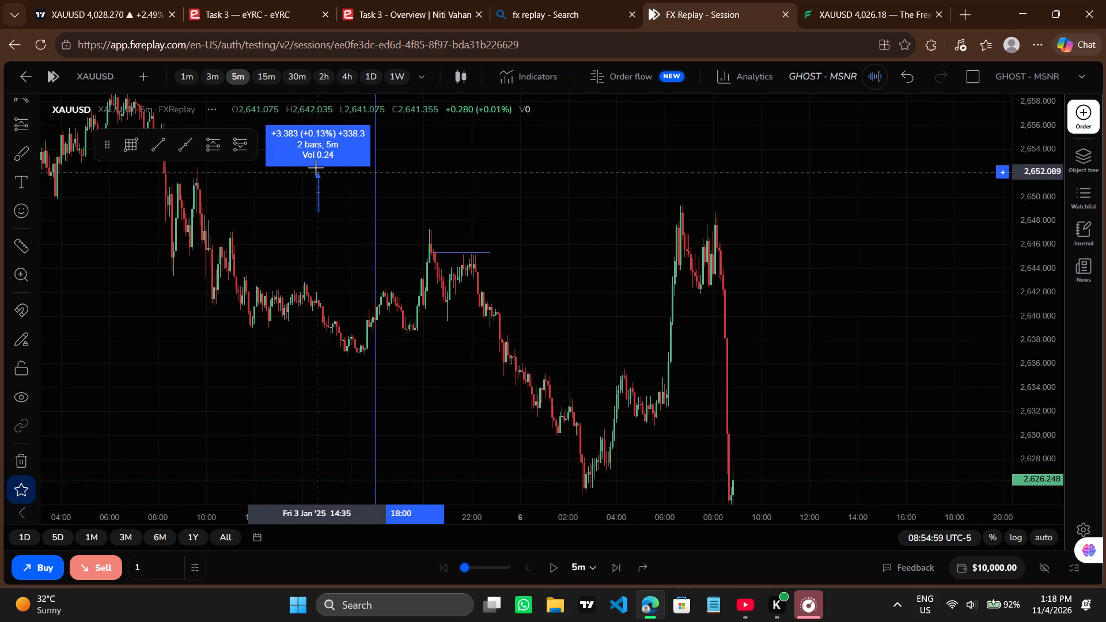
shift+click(314, 163)
drag(560, 236, 529, 212)
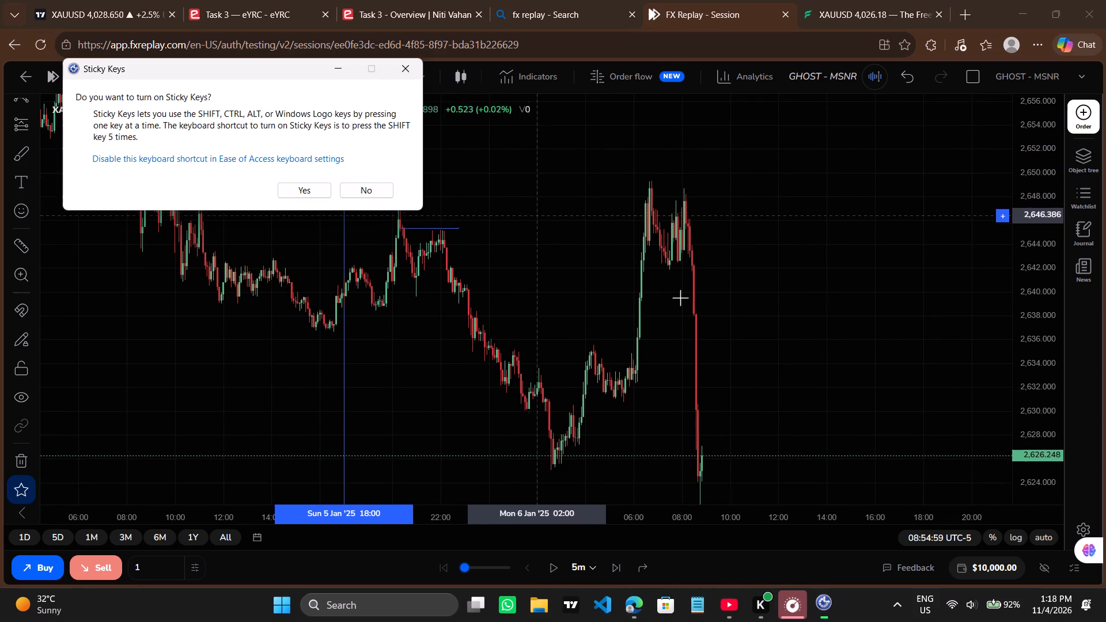
Advance the replay in 5m steps to 11:04:59 on 6 January.
drag(691, 302, 661, 249)
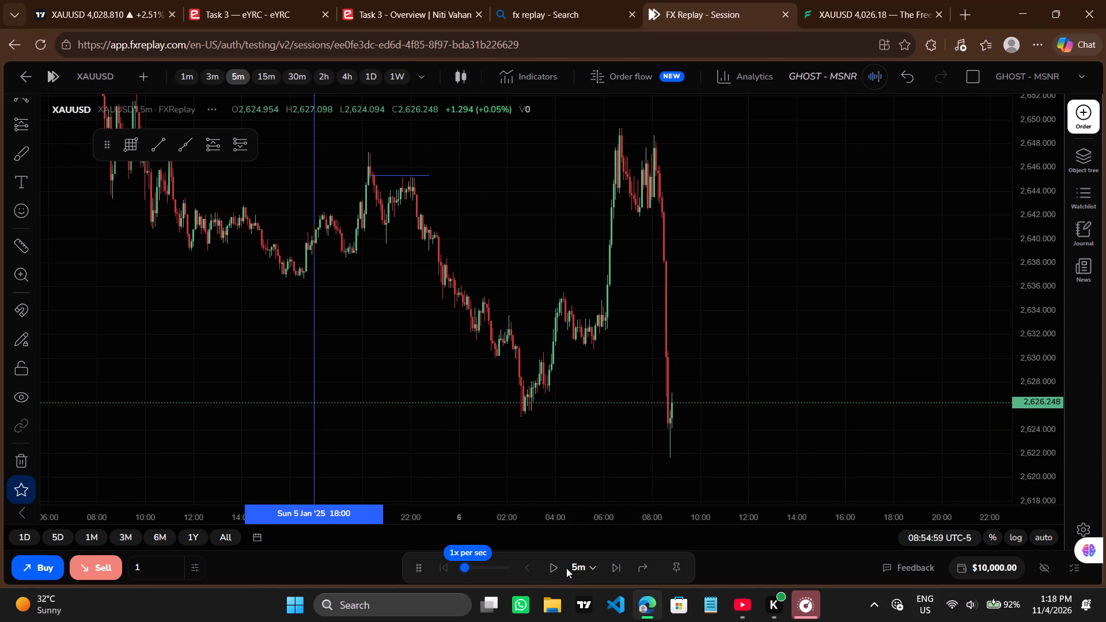
triple_click(615, 568)
click(615, 568)
triple_click(615, 568)
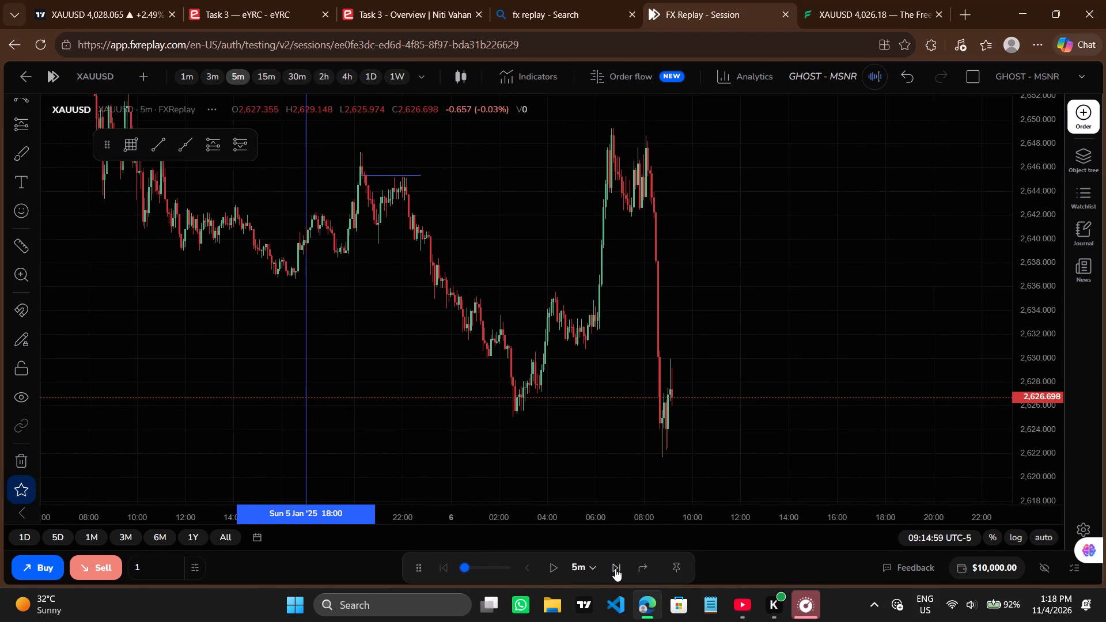
triple_click(615, 568)
triple_click(615, 568)
triple_click(615, 568)
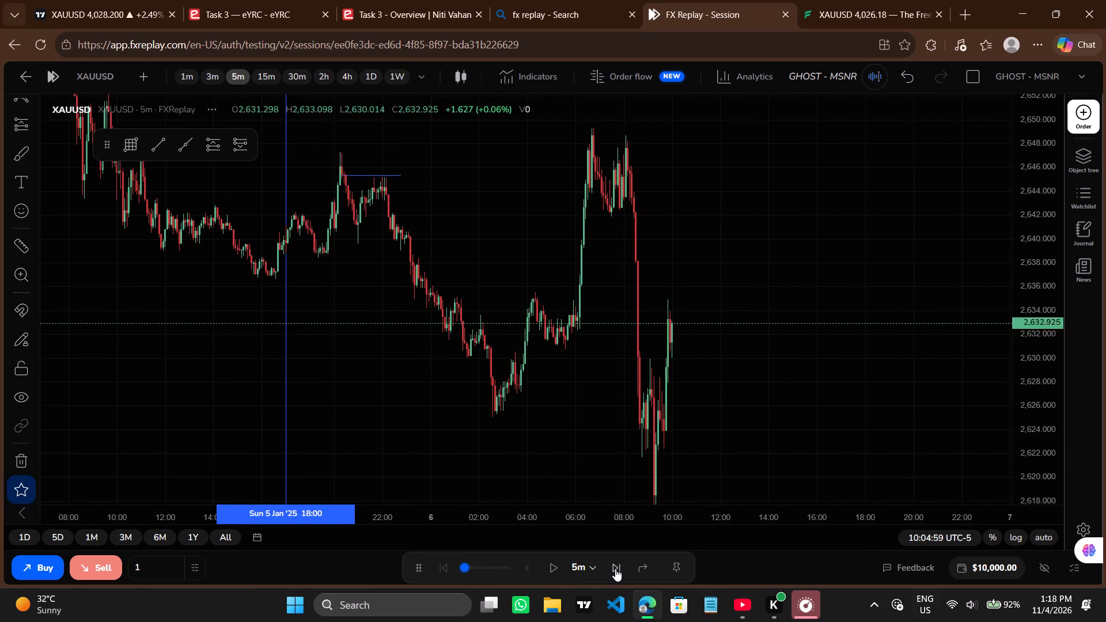
triple_click(615, 568)
triple_click(615, 568)
triple_click(615, 568)
triple_click(615, 568)
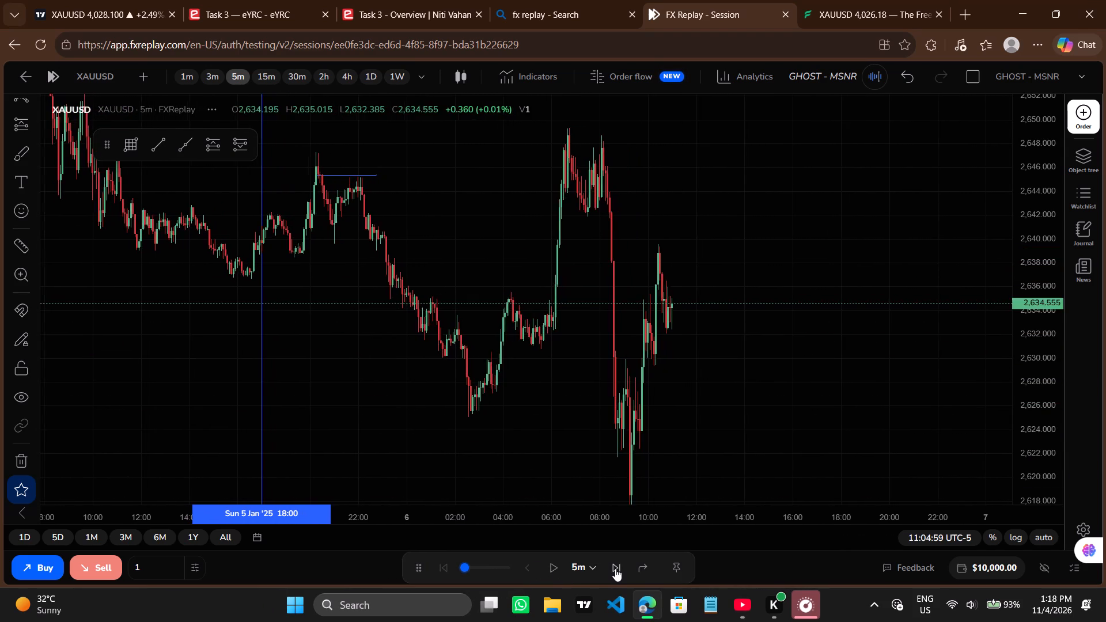
Continue advancing the replay in 5m steps to 13:39:59 on 6 January.
triple_click(615, 568)
triple_click(615, 568)
triple_click(615, 568)
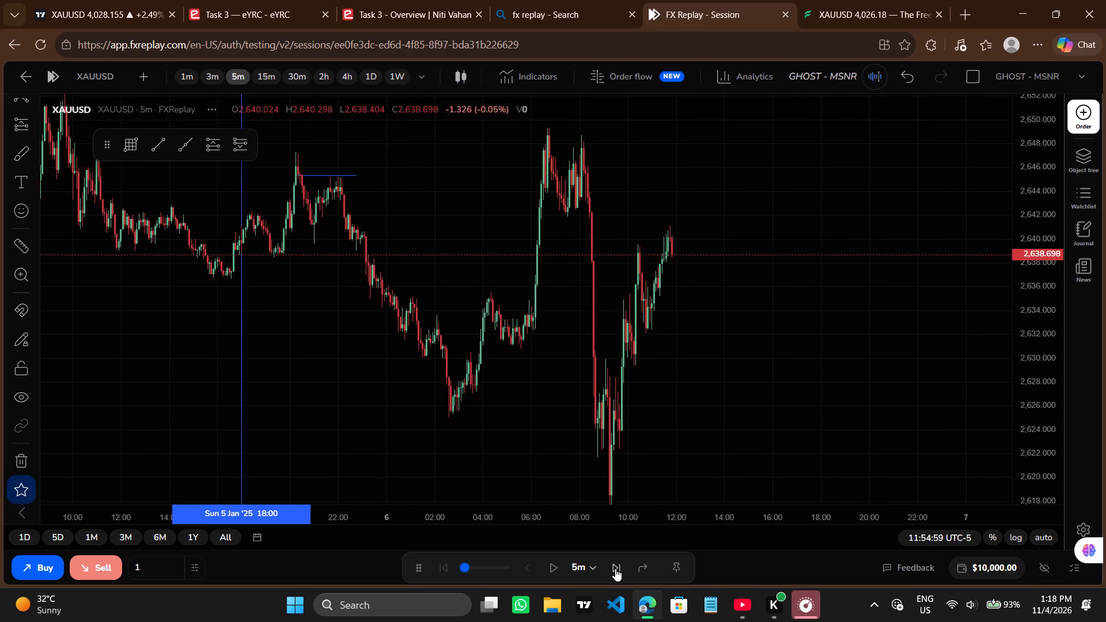
triple_click(615, 568)
triple_click(615, 568)
triple_click(615, 568)
triple_click(615, 568)
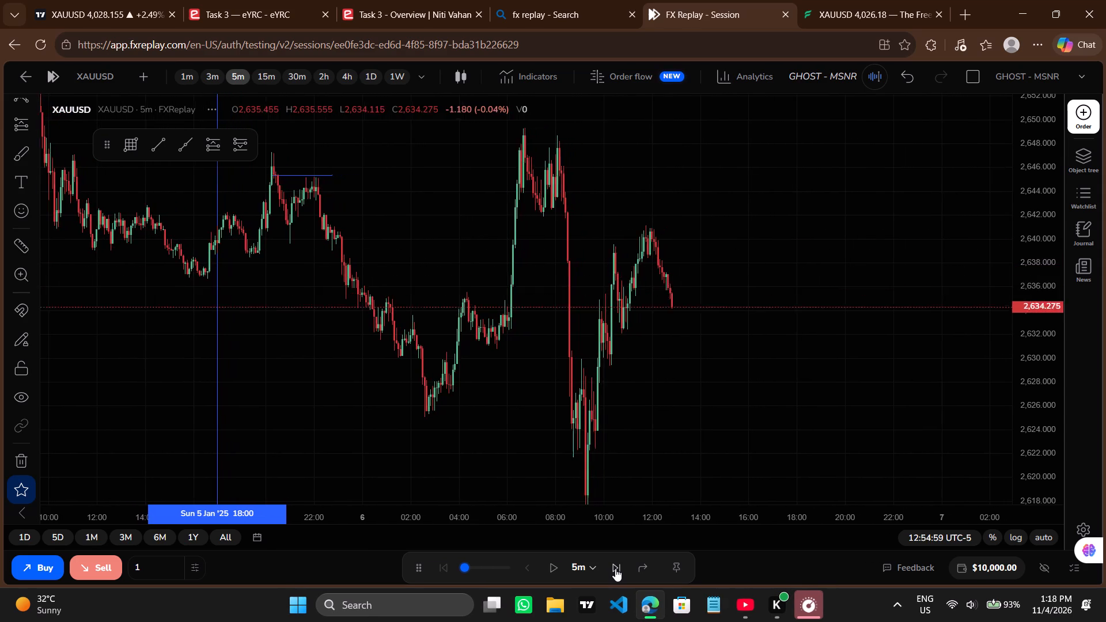
triple_click(615, 568)
triple_click(615, 568)
triple_click(615, 568)
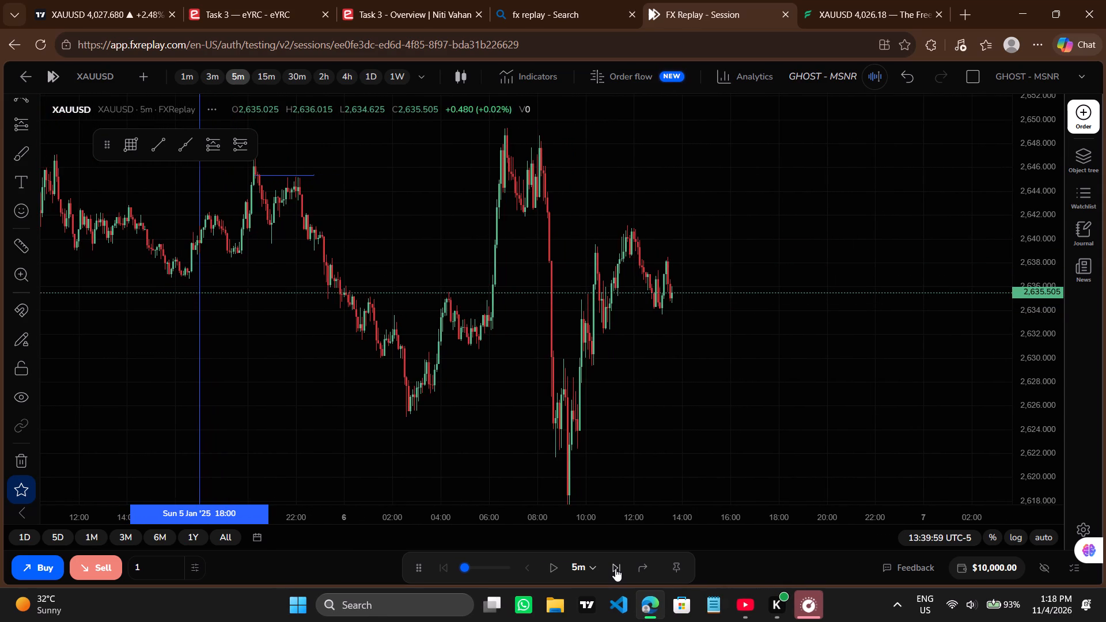
Continue advancing the replay in 5m steps to 16:09:59 on 6 January.
triple_click(615, 568)
triple_click(615, 568)
triple_click(615, 568)
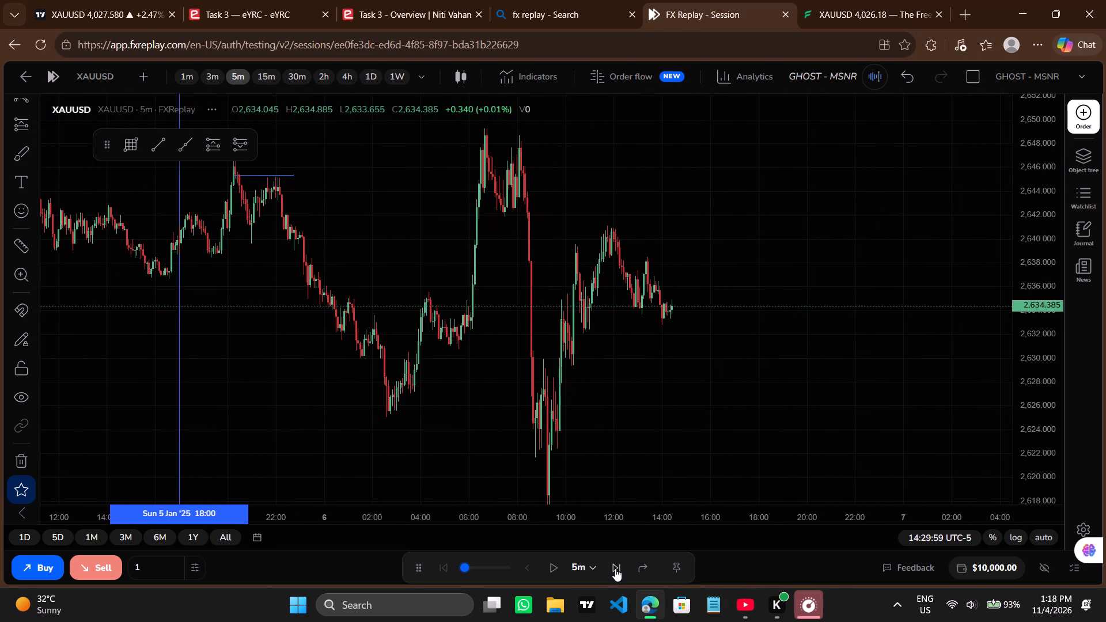
triple_click(615, 568)
triple_click(615, 568)
triple_click(615, 568)
triple_click(615, 568)
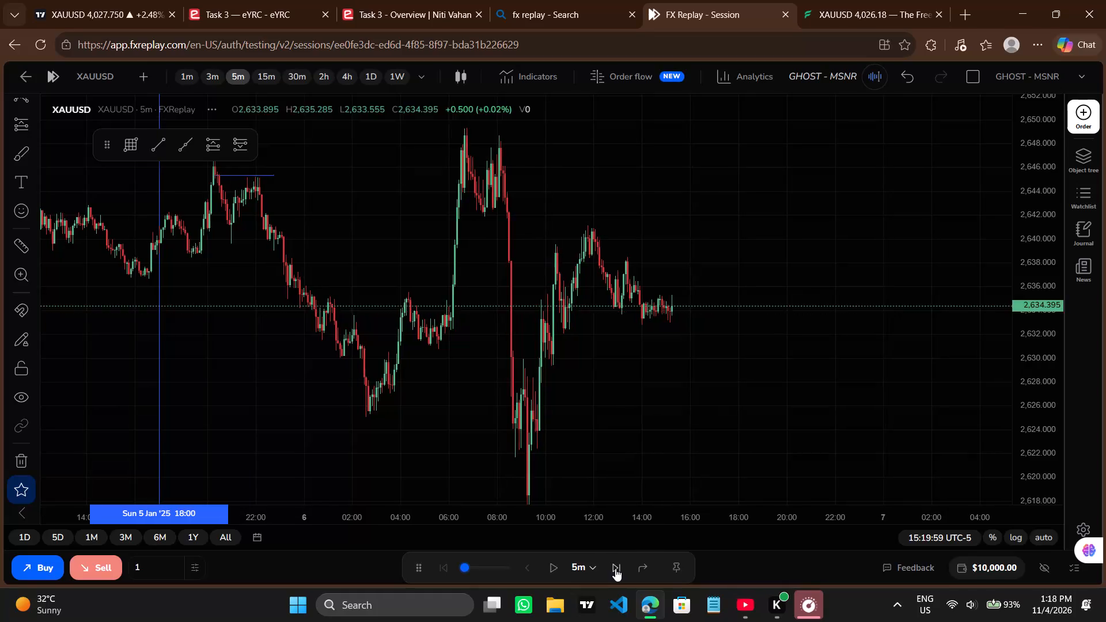
triple_click(615, 568)
triple_click(615, 568)
double_click(615, 568)
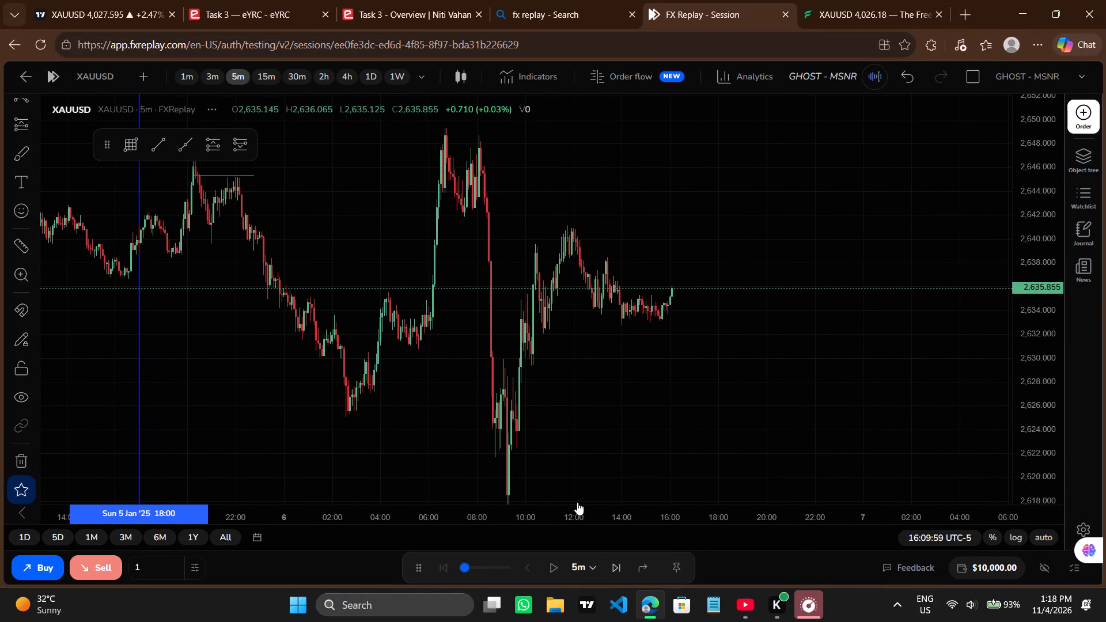
Switch the chart to 15m and enlarge the 6 January price action, dismissing the chart feedback survey.
click(270, 69)
scroll(491, 288, up, 5)
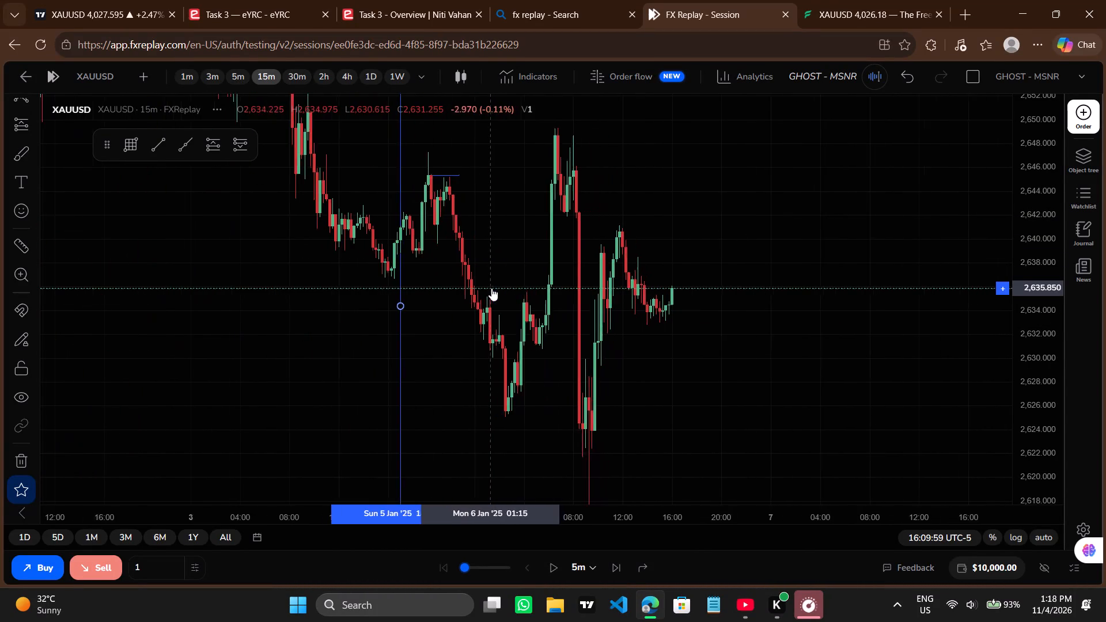
scroll(491, 288, up, 1)
drag(722, 352, 607, 370)
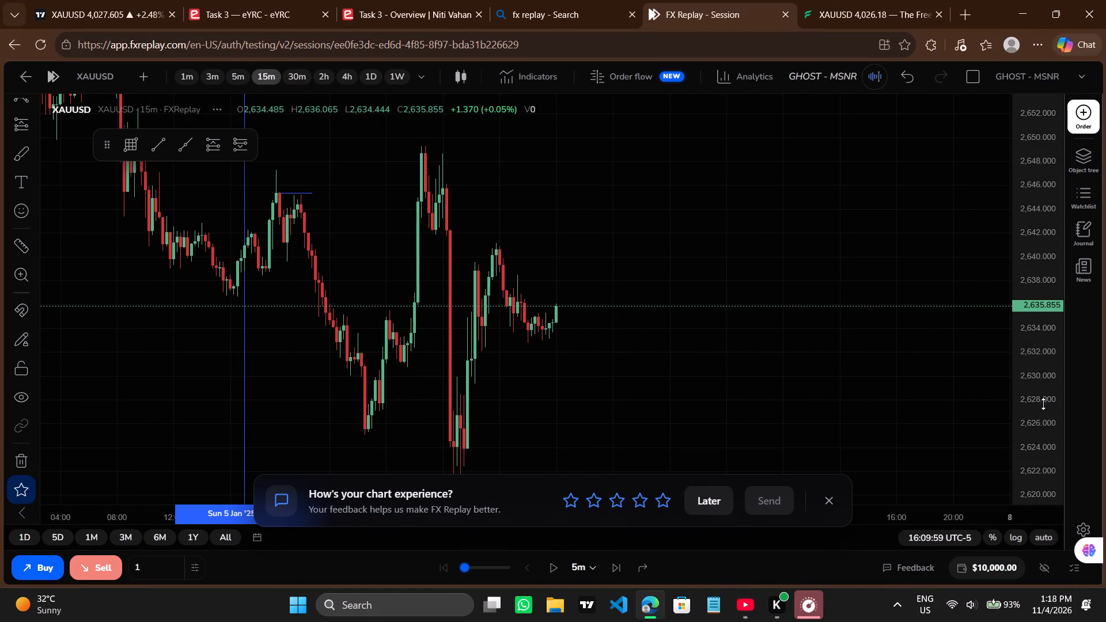
drag(1044, 404, 996, 268)
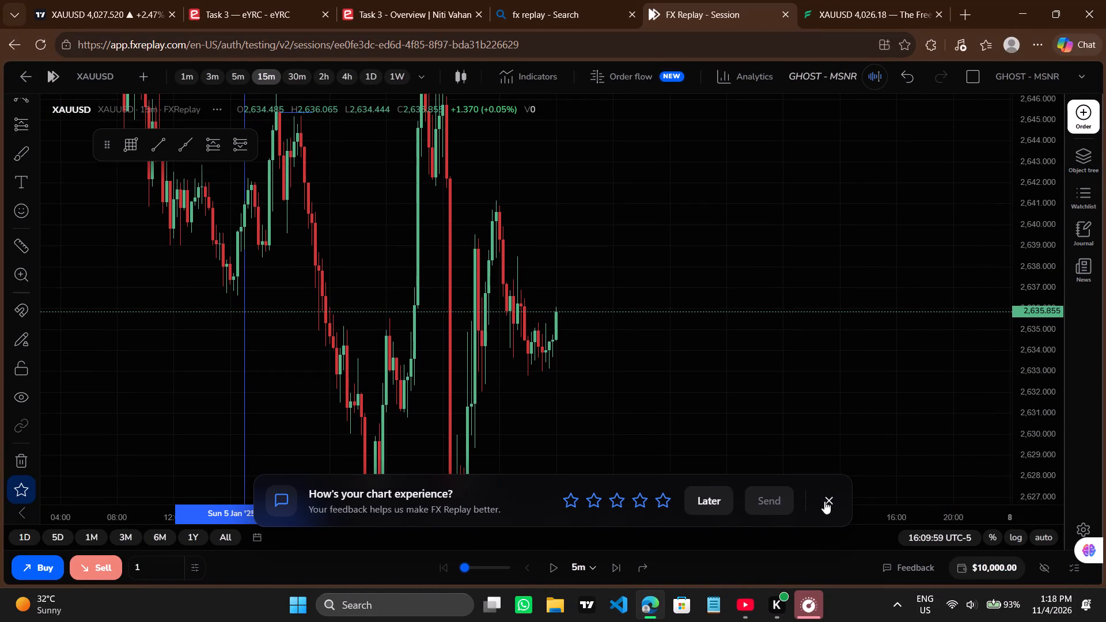
click(824, 501)
drag(718, 284, 737, 367)
scroll(737, 367, up, 1)
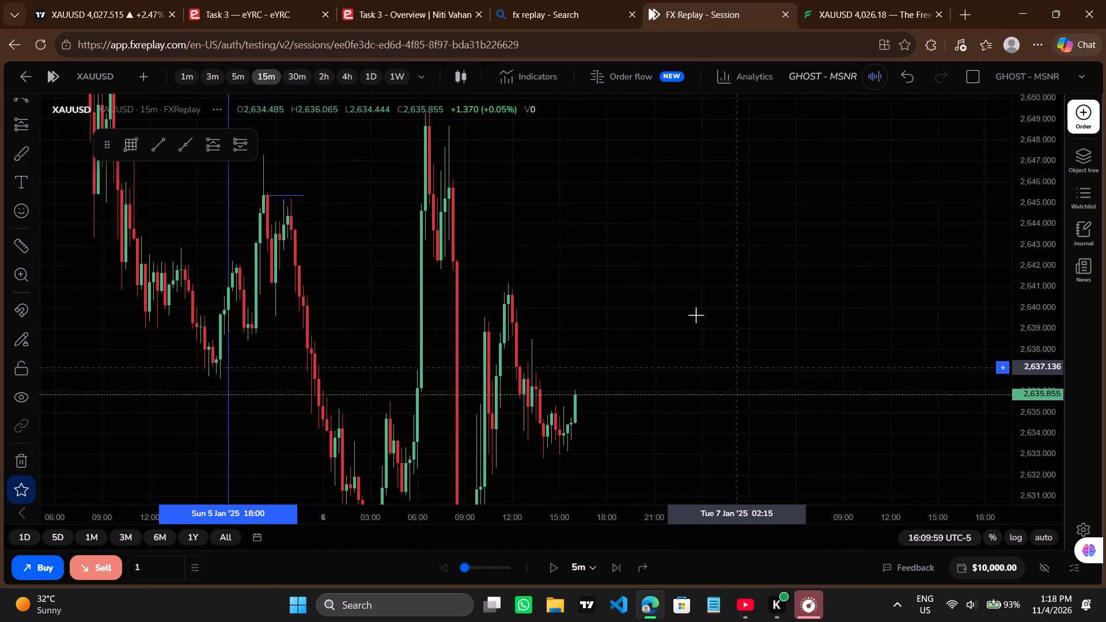
drag(677, 277, 654, 273)
scroll(654, 273, up, 3)
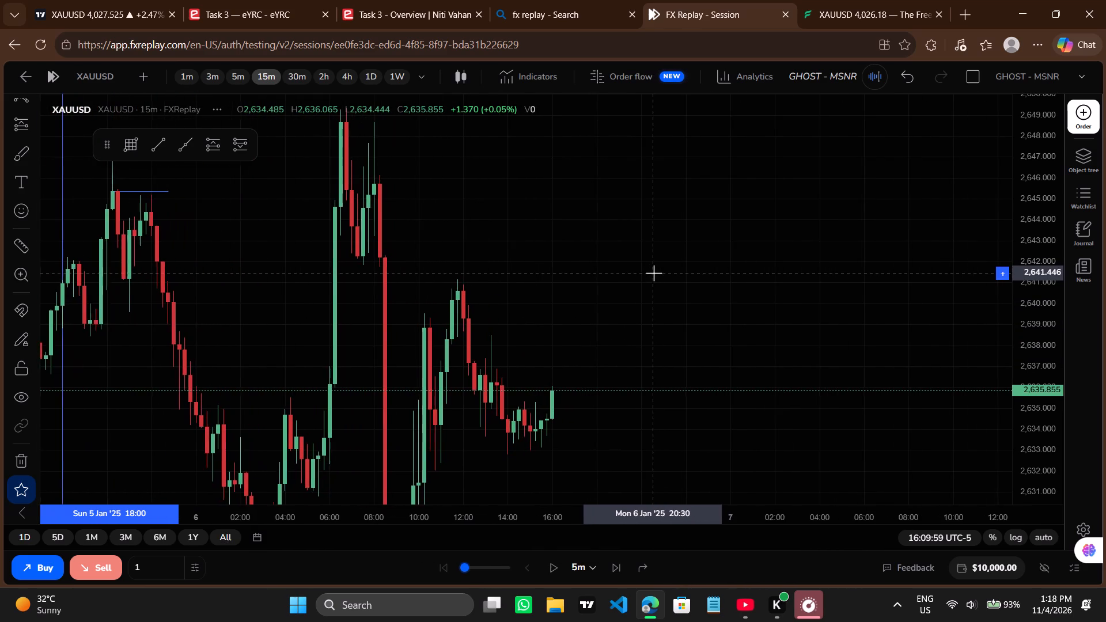
scroll(654, 273, up, 2)
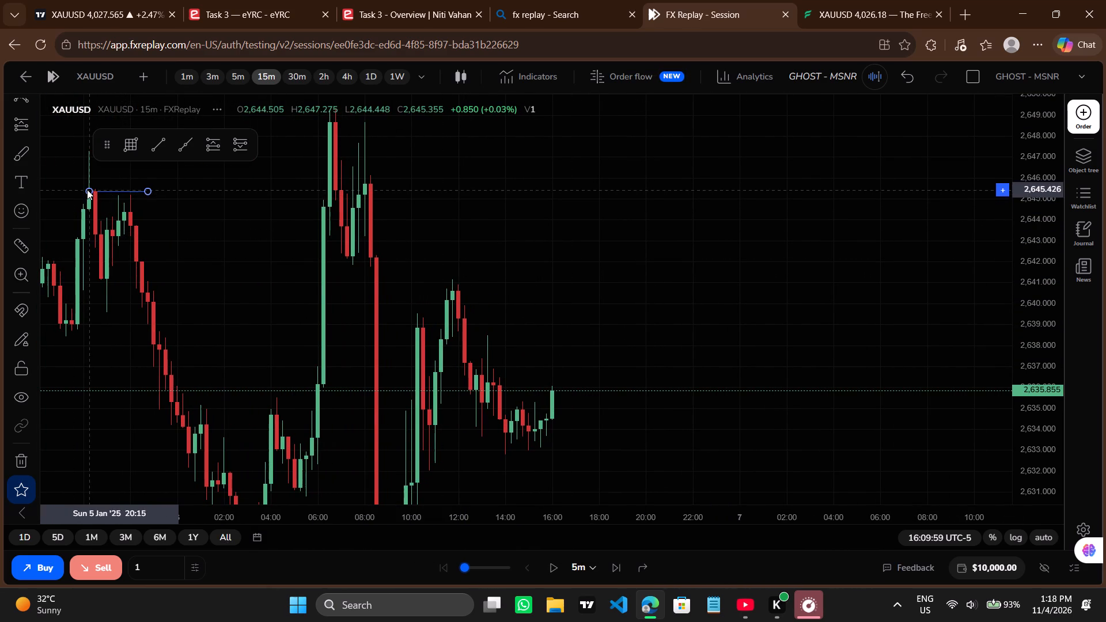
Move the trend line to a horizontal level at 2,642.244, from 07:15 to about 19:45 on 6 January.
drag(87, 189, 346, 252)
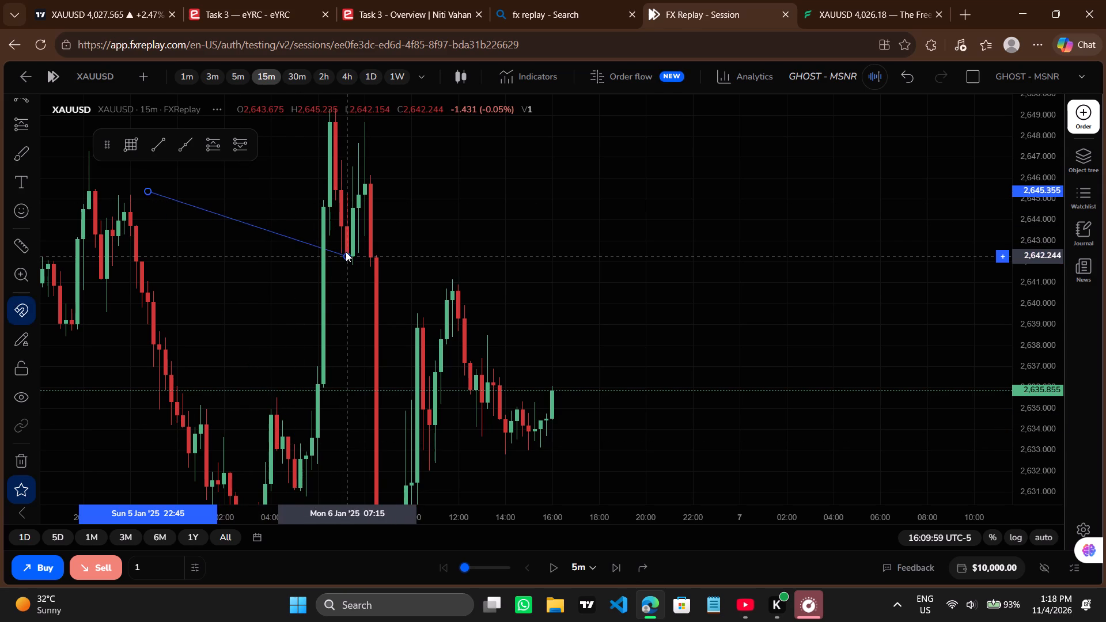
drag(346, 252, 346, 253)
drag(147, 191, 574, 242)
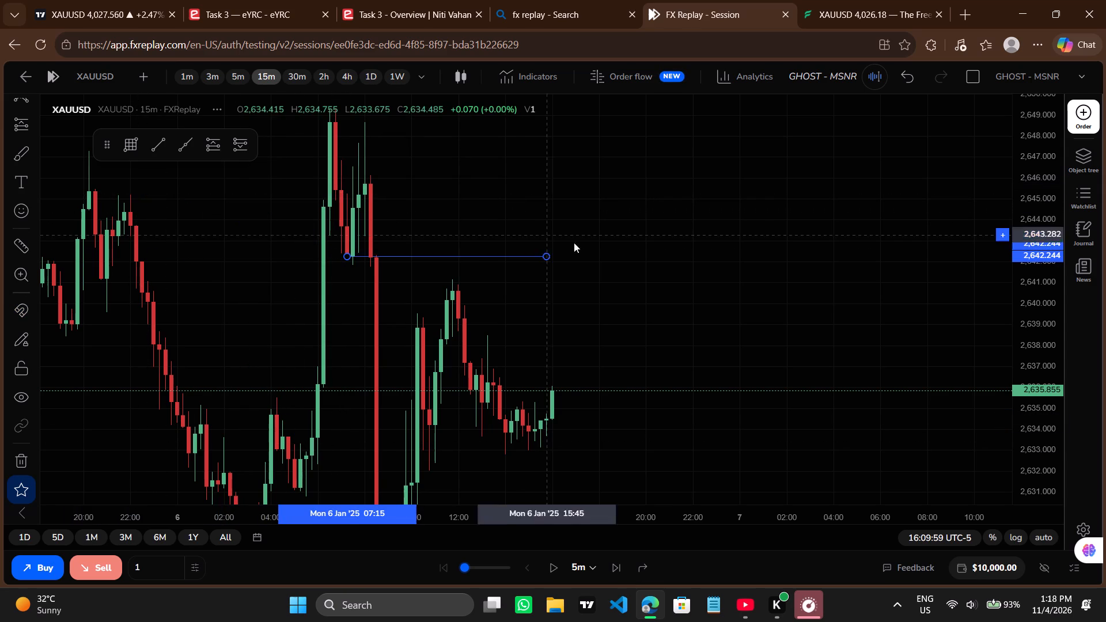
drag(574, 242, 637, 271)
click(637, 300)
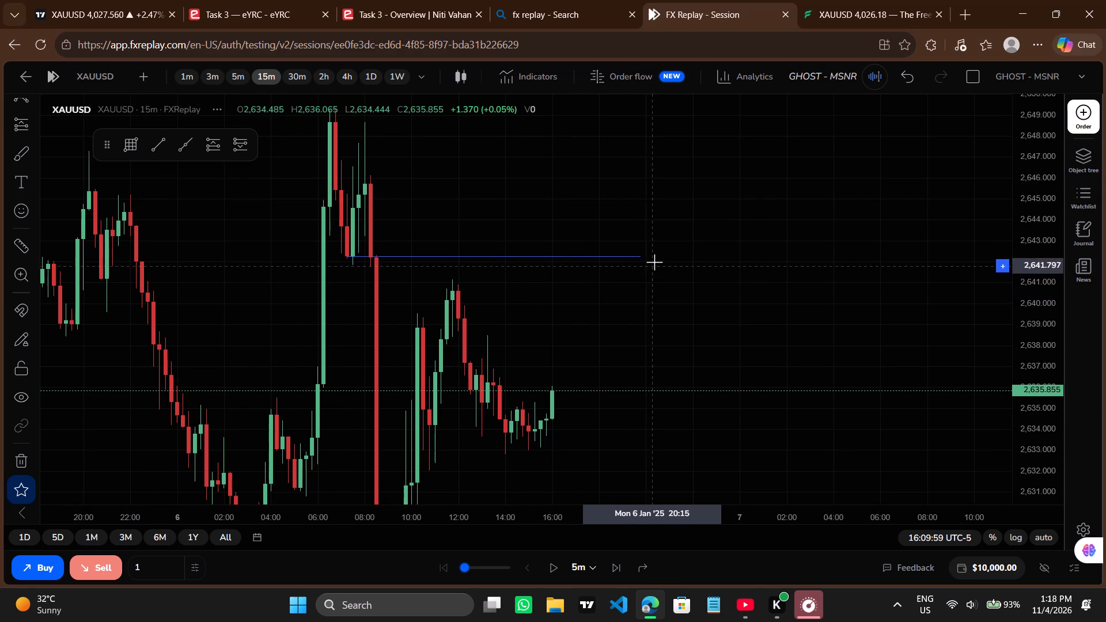
Advance the replay in 5m steps to 19:59:59 on 6 January.
drag(658, 365, 677, 297)
triple_click(615, 570)
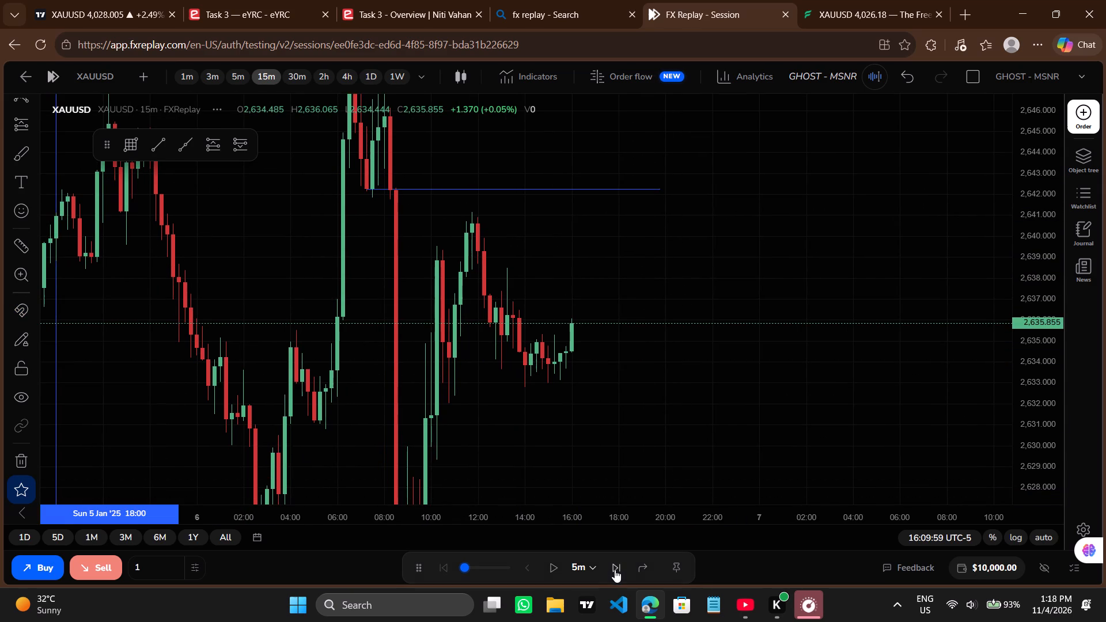
triple_click(615, 570)
triple_click(615, 570)
triple_click(615, 570)
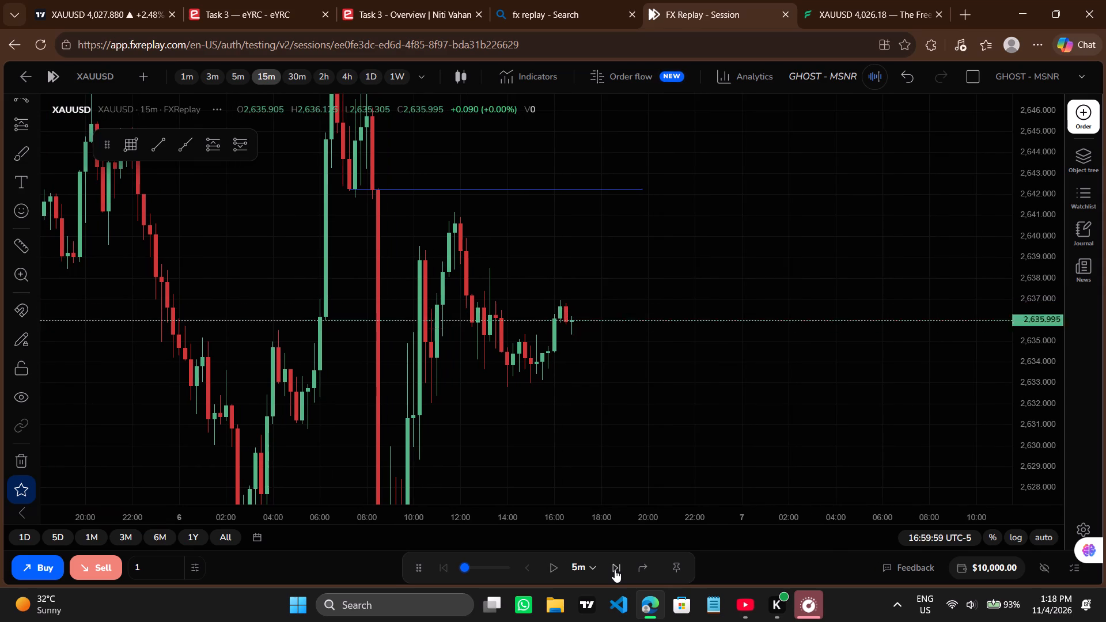
triple_click(615, 570)
triple_click(615, 570)
triple_click(615, 570)
triple_click(615, 570)
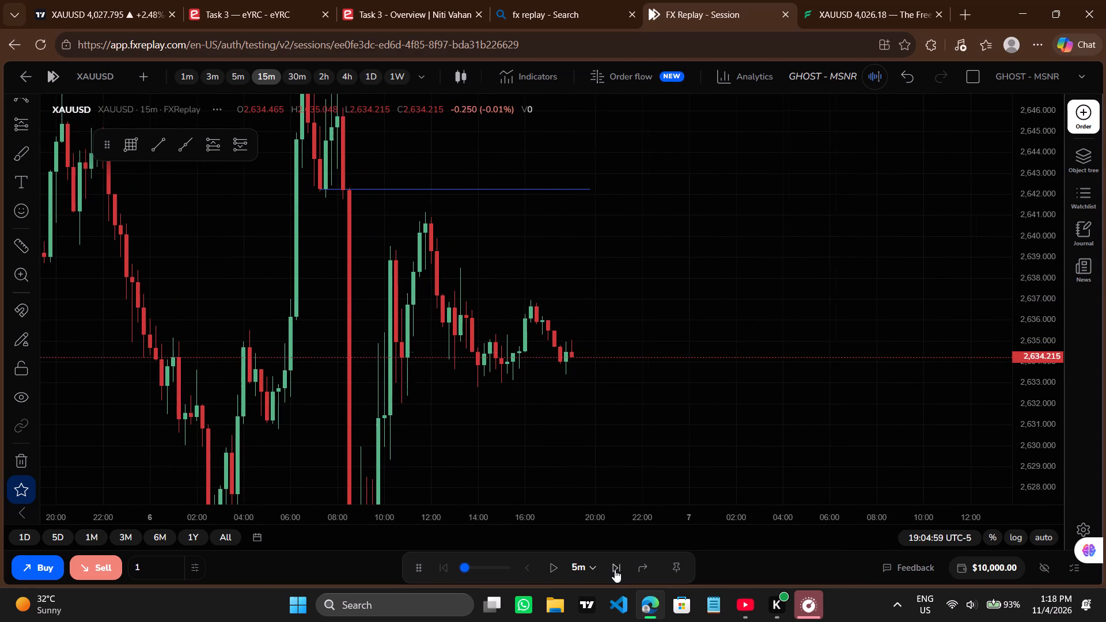
triple_click(615, 570)
triple_click(615, 570)
triple_click(615, 570)
click(615, 570)
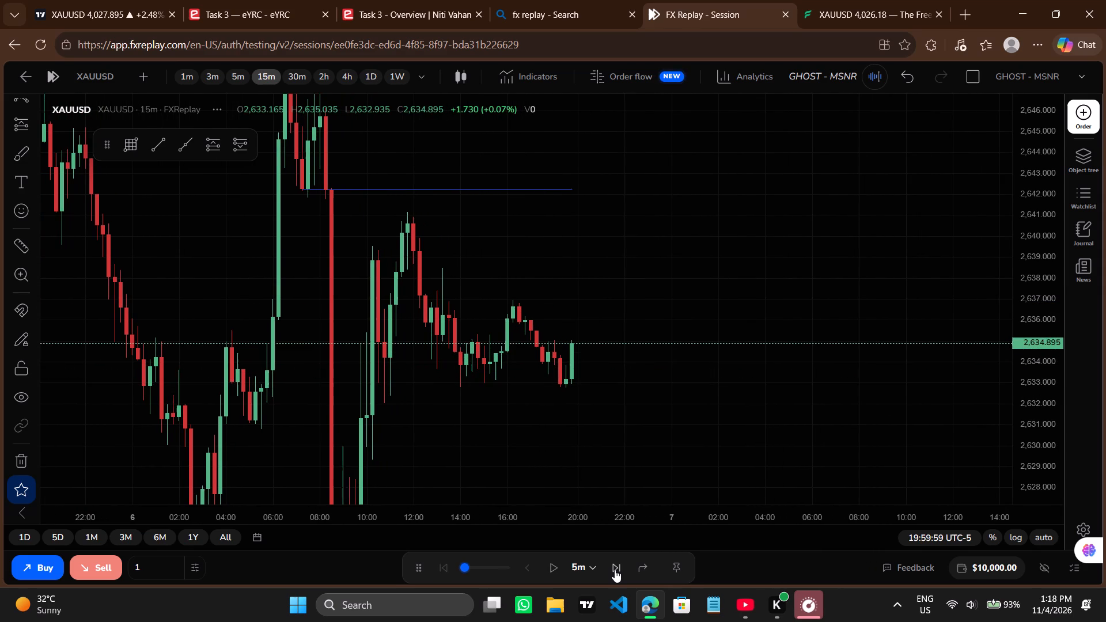
Continue advancing the replay in 5m steps to 21:59:59 on 6 January.
triple_click(615, 570)
triple_click(615, 570)
triple_click(615, 570)
triple_click(615, 570)
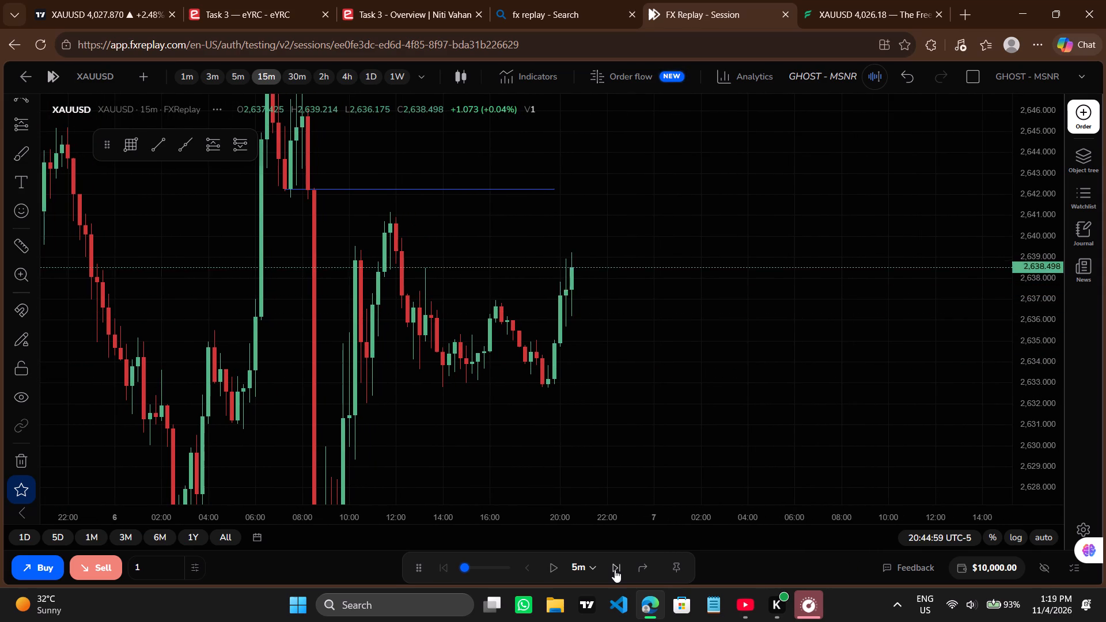
click(615, 570)
click(615, 570)
click(615, 570)
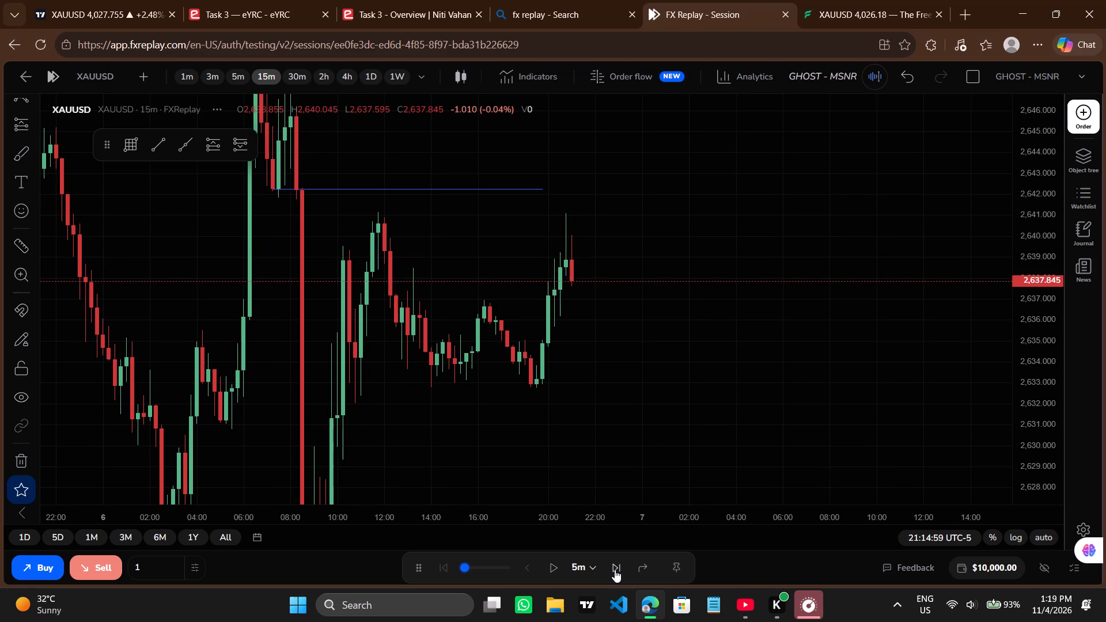
triple_click(615, 570)
triple_click(615, 570)
triple_click(615, 570)
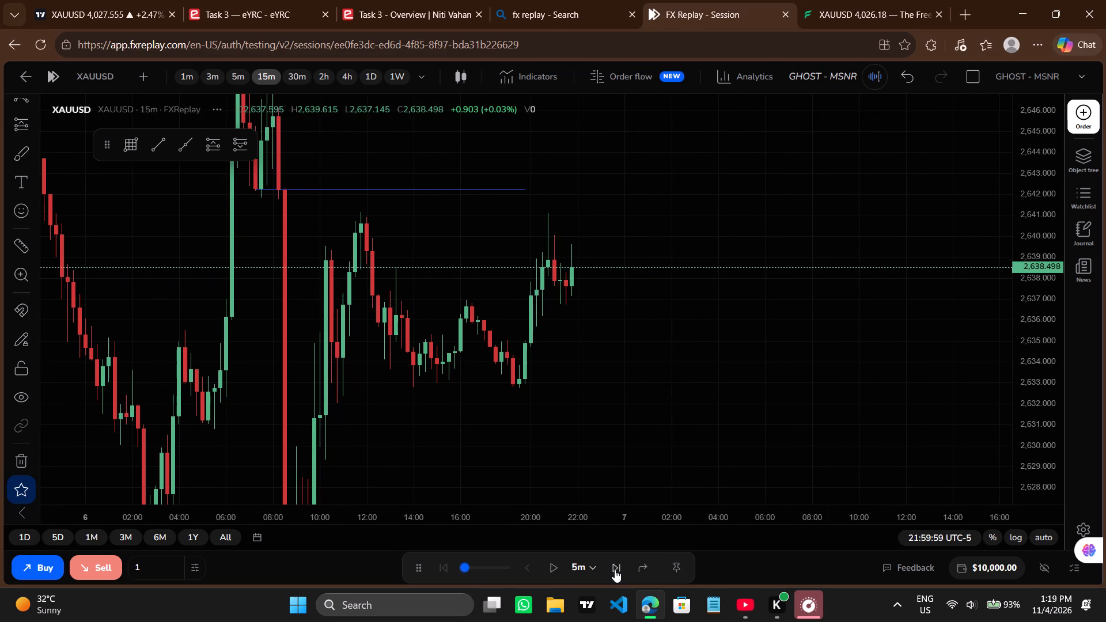
Continue advancing the replay in 5m steps to 00:34:59 on 7 January.
triple_click(615, 570)
triple_click(615, 570)
triple_click(615, 570)
triple_click(615, 570)
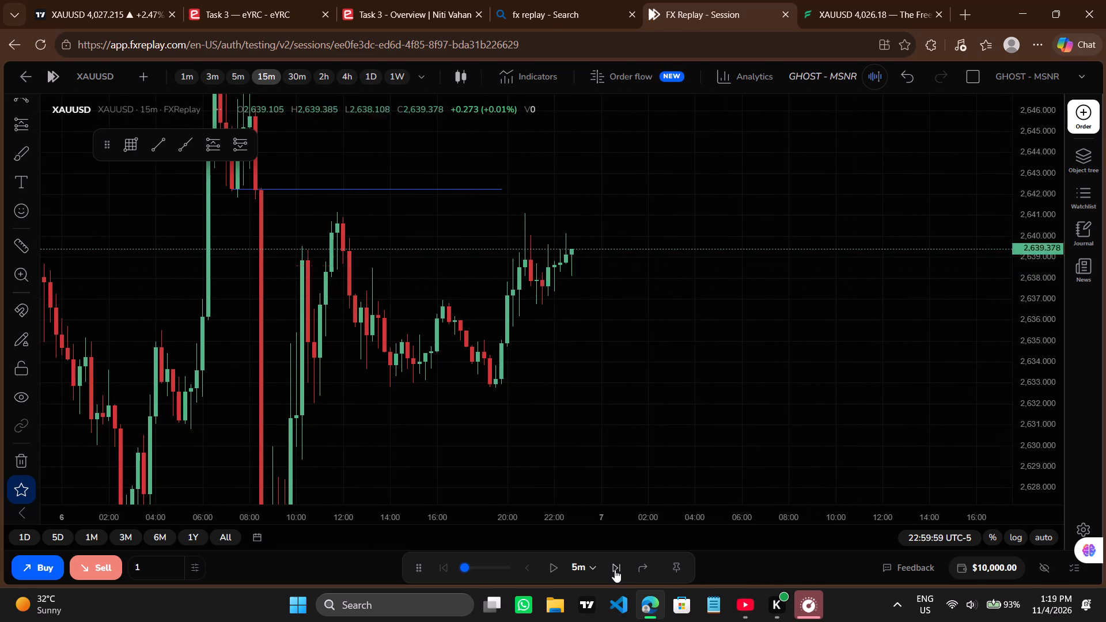
triple_click(615, 570)
triple_click(615, 570)
triple_click(615, 570)
triple_click(615, 570)
triple_click(615, 570)
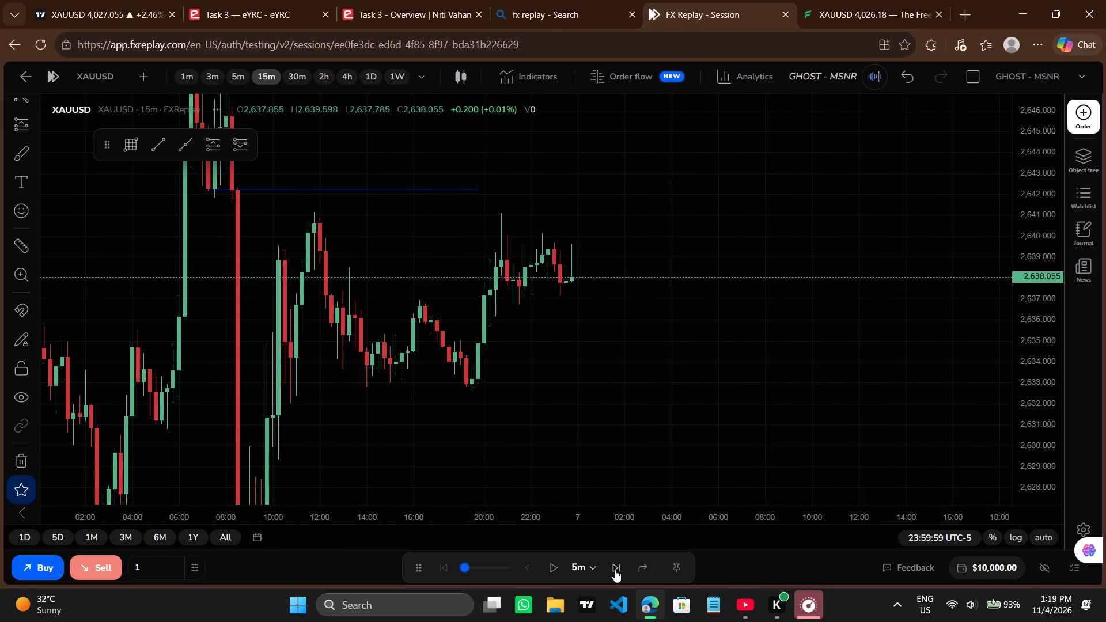
triple_click(615, 570)
click(615, 570)
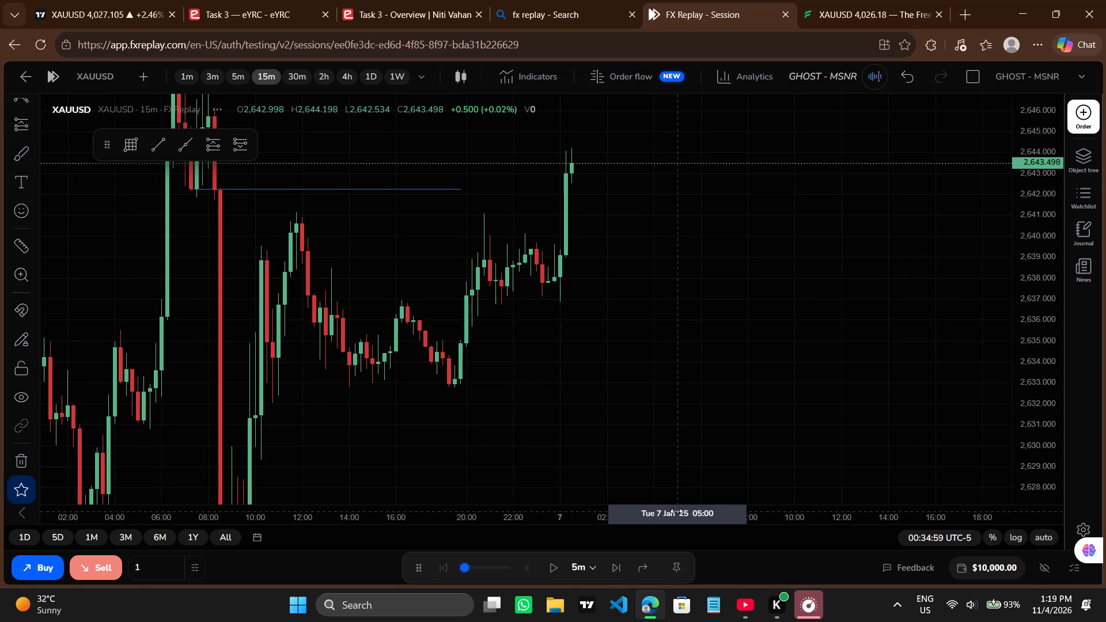
Examine the 15m price action from 5 to 7 January around the 2,642.244 level and the earlier highs.
drag(665, 400, 665, 483)
drag(560, 331, 586, 389)
scroll(586, 389, down, 1)
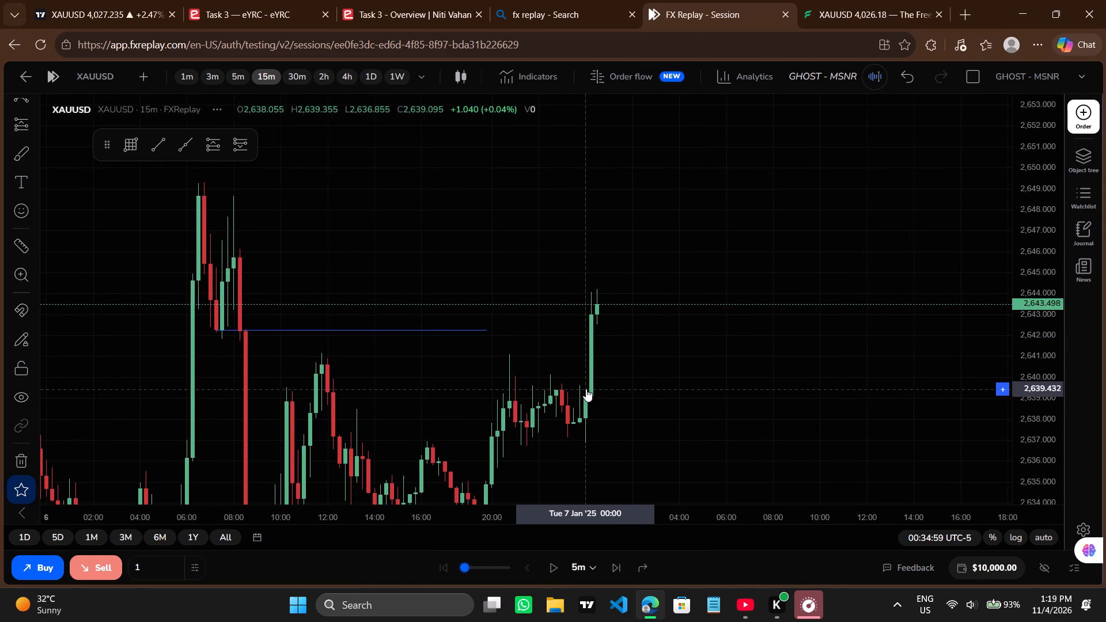
scroll(586, 389, down, 1)
drag(1036, 219, 1027, 284)
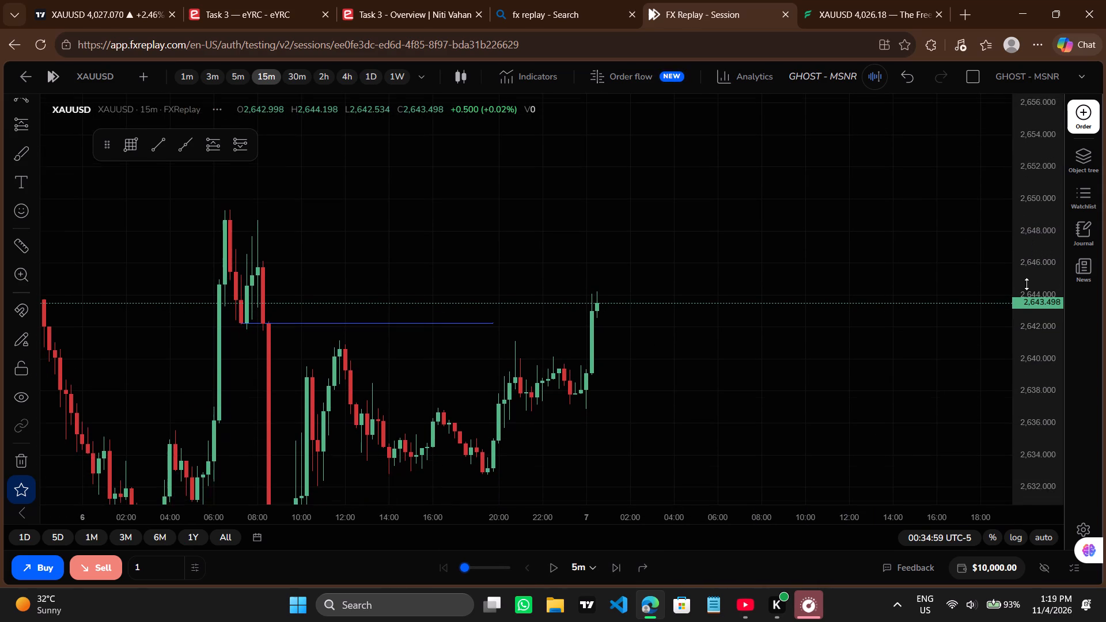
drag(585, 274, 732, 216)
scroll(732, 216, down, 2)
drag(654, 222, 684, 211)
scroll(684, 211, up, 1)
drag(711, 204, 664, 204)
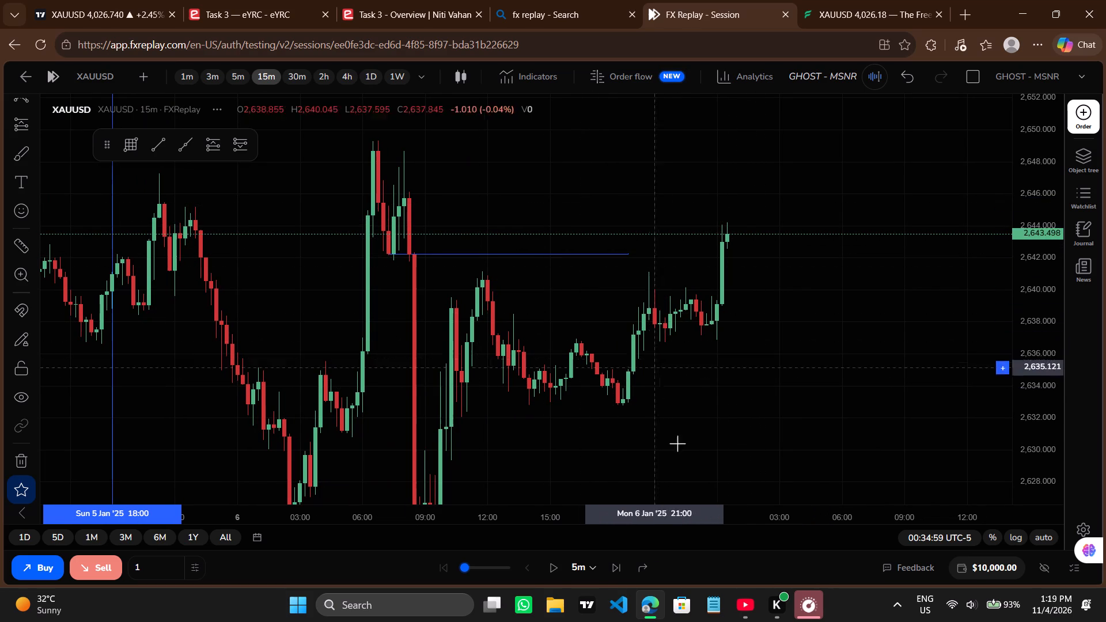
Advance the replay in 5m steps to 01:09:59 on 7 January.
click(615, 568)
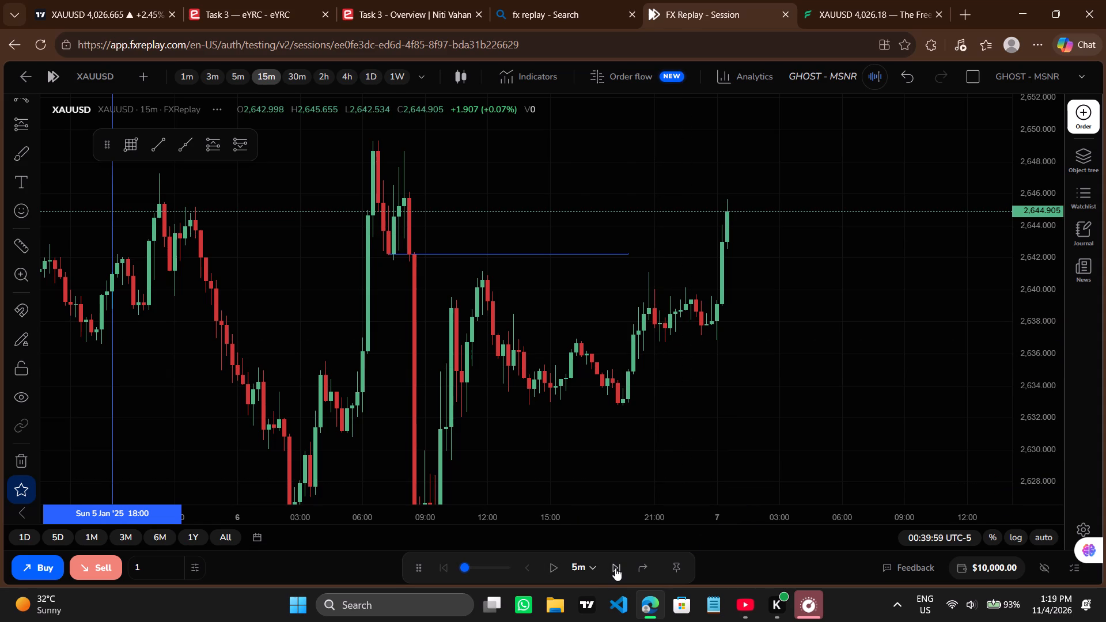
click(615, 568)
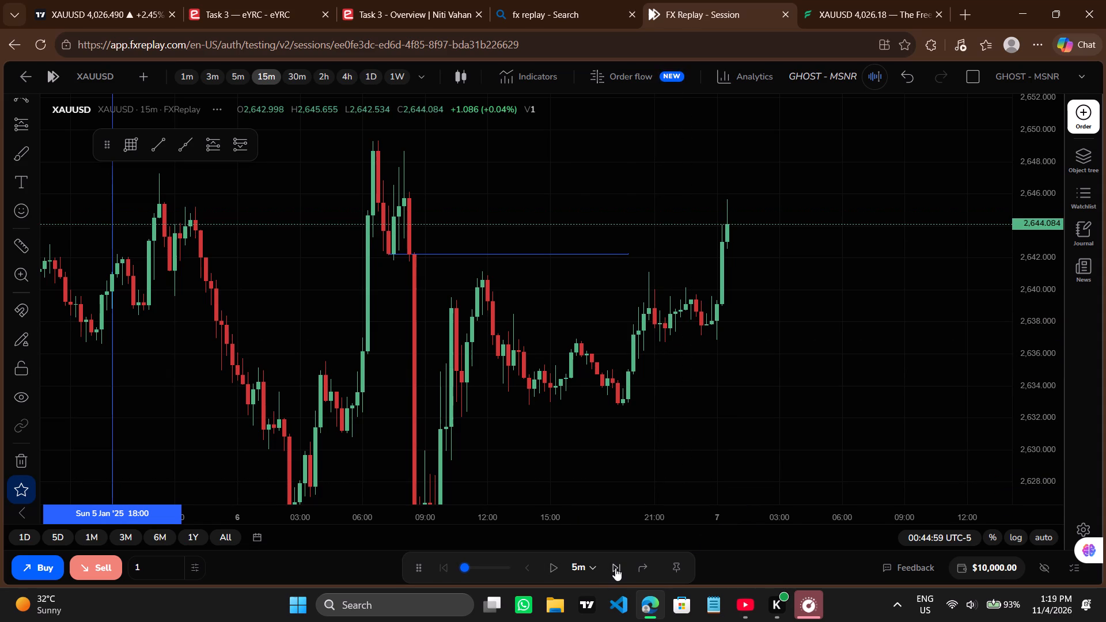
click(615, 568)
click(615, 568)
click(615, 568)
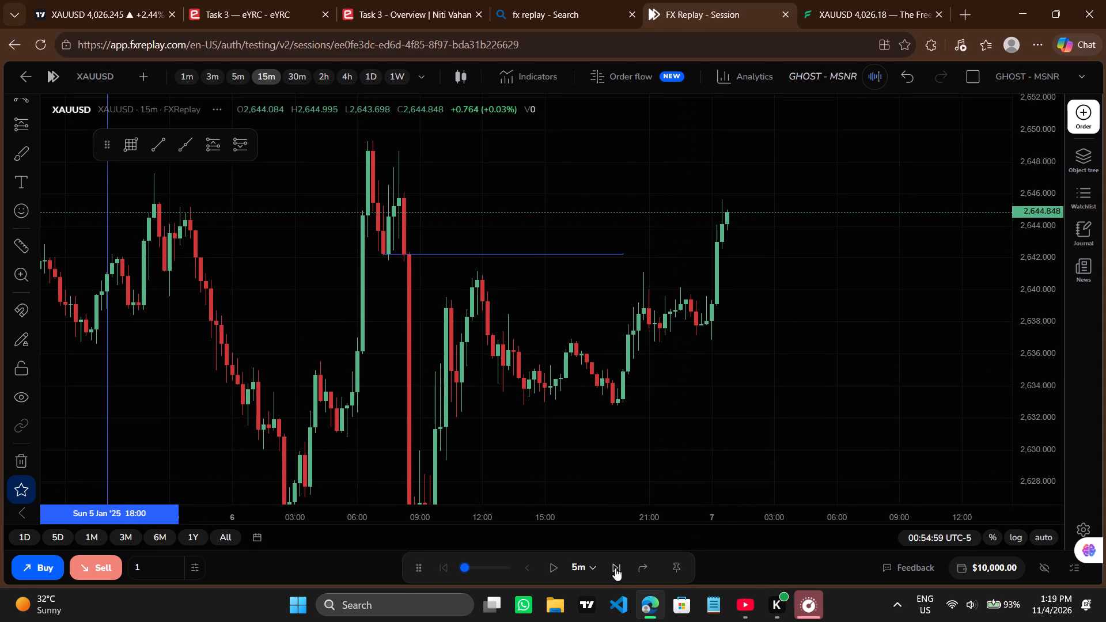
click(615, 568)
click(615, 568)
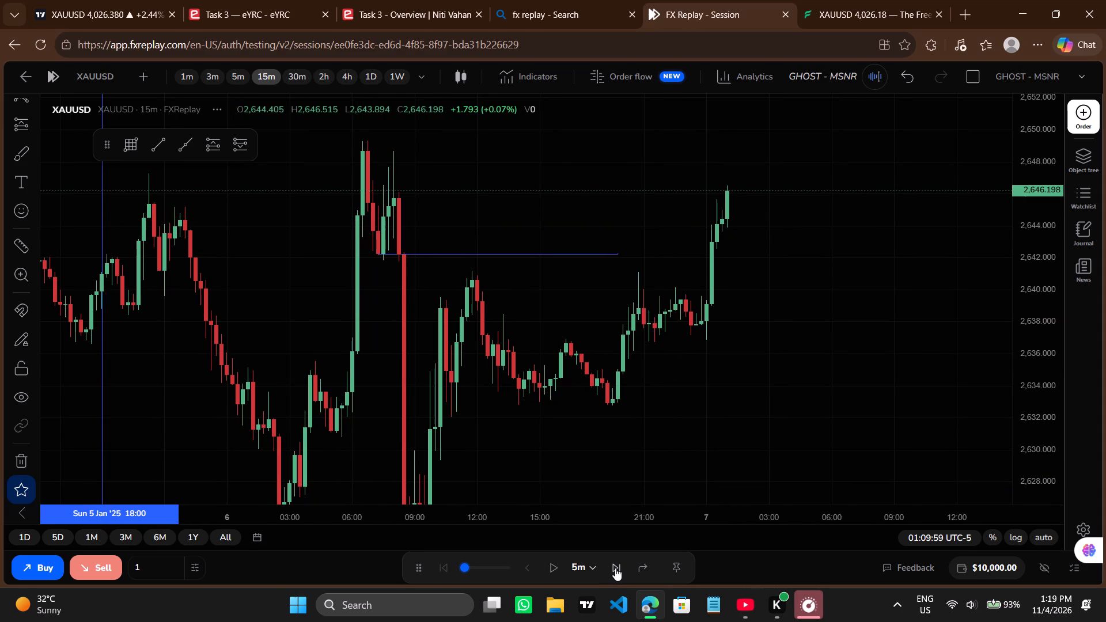
Continue advancing the replay in 5m steps to 01:49:59 on 7 January.
click(615, 568)
click(615, 568)
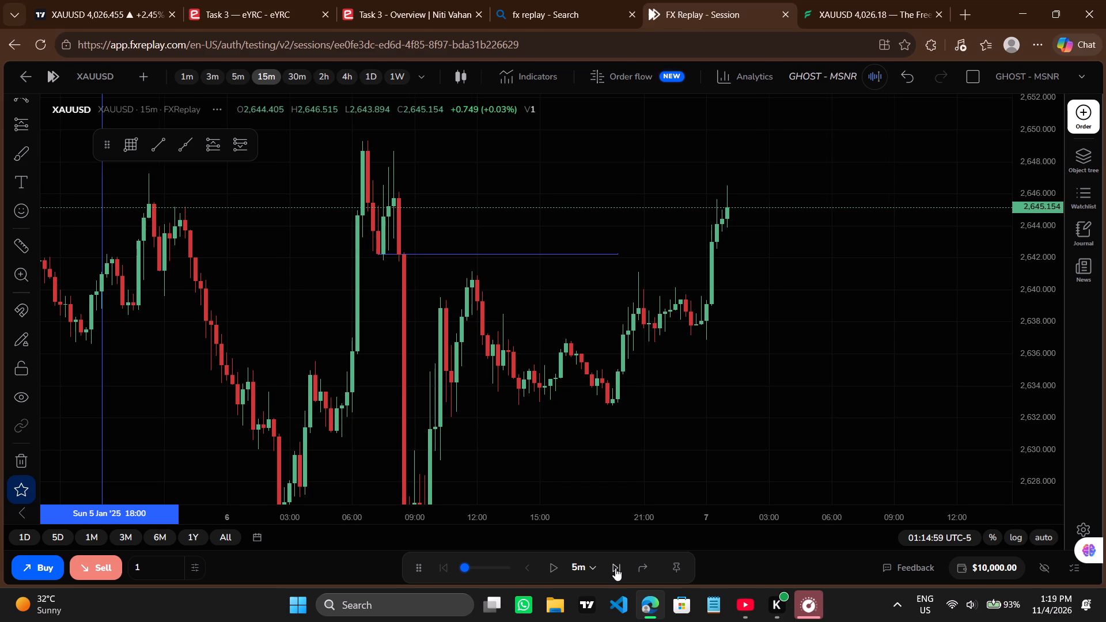
click(615, 568)
click(615, 568)
click(615, 568)
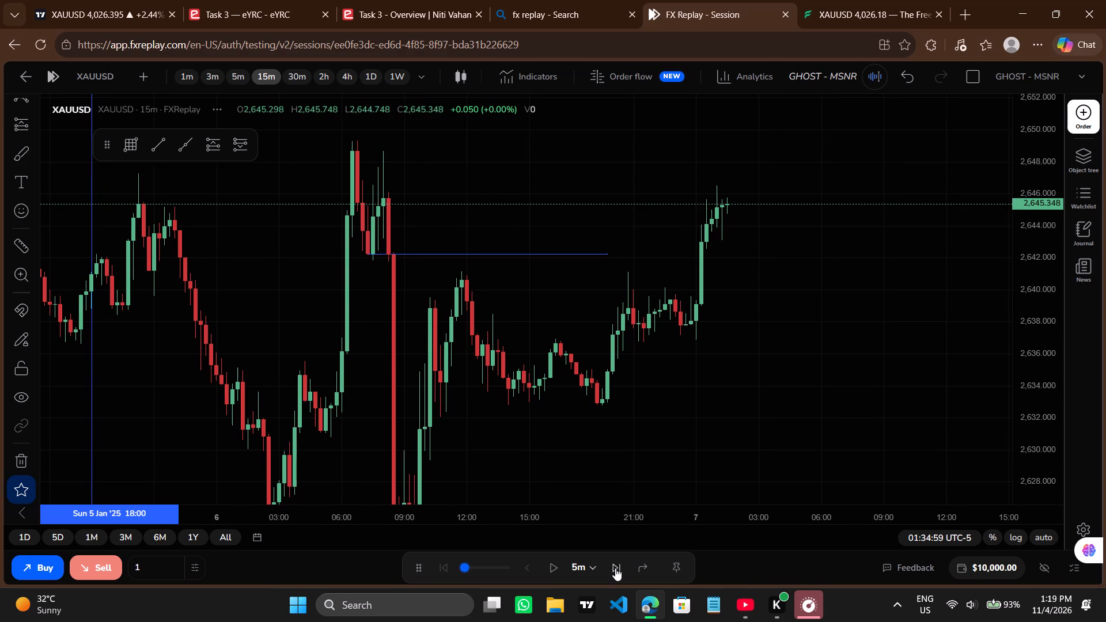
click(615, 568)
click(615, 568)
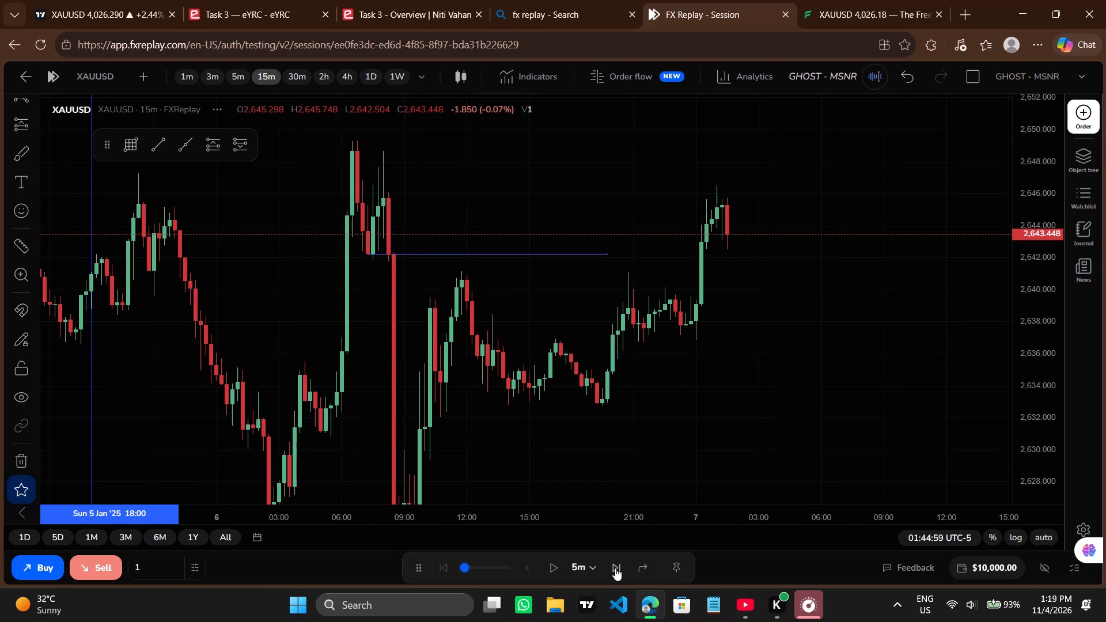
click(615, 568)
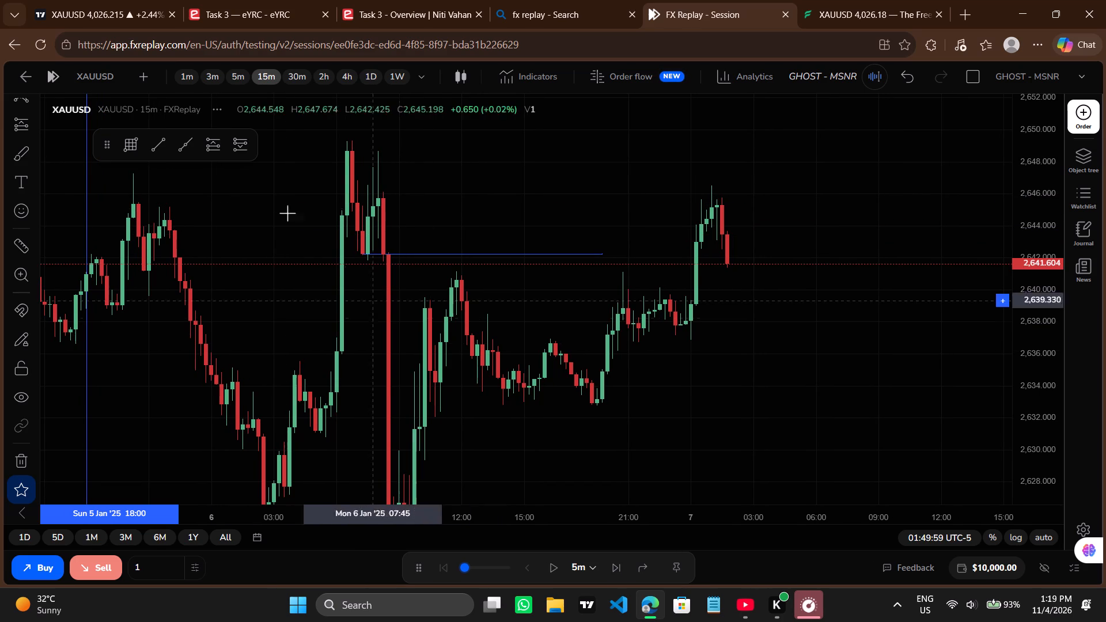
Move the level line to 2,645.355, running horizontally from 5 January 20:15 to about 02:30 on 7 January.
scroll(247, 202, down, 3)
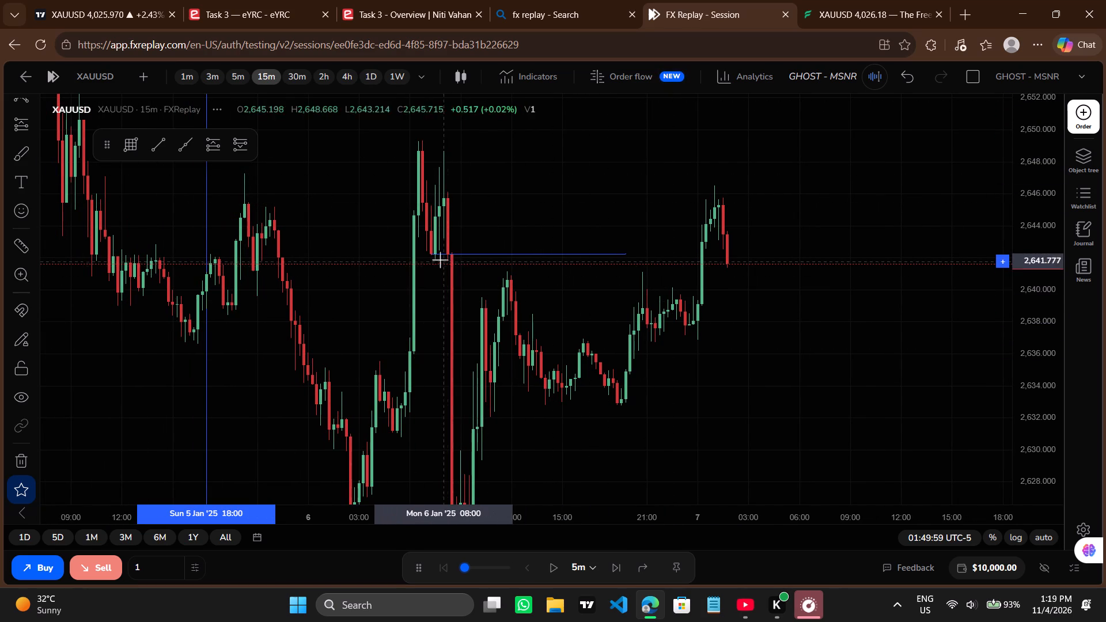
drag(431, 254, 250, 213)
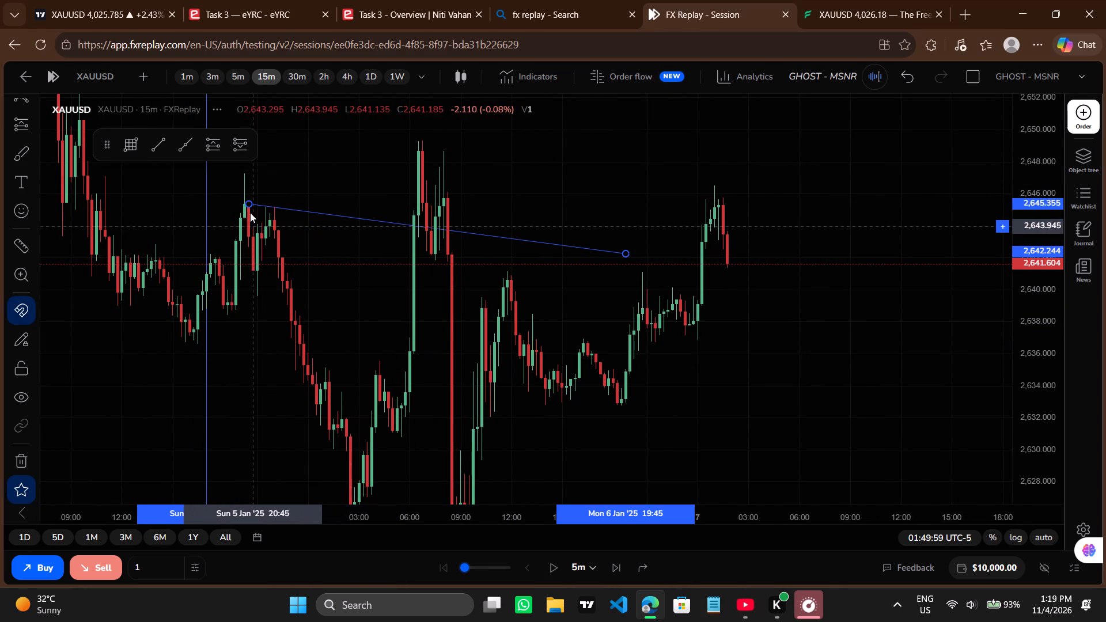
drag(250, 213, 243, 207)
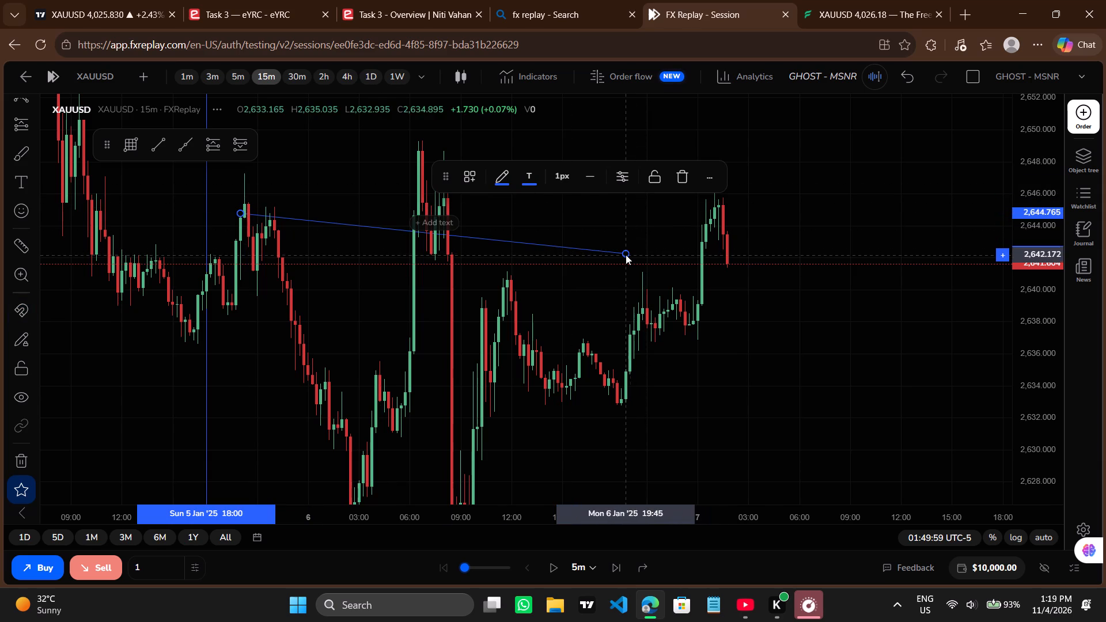
drag(626, 255, 774, 188)
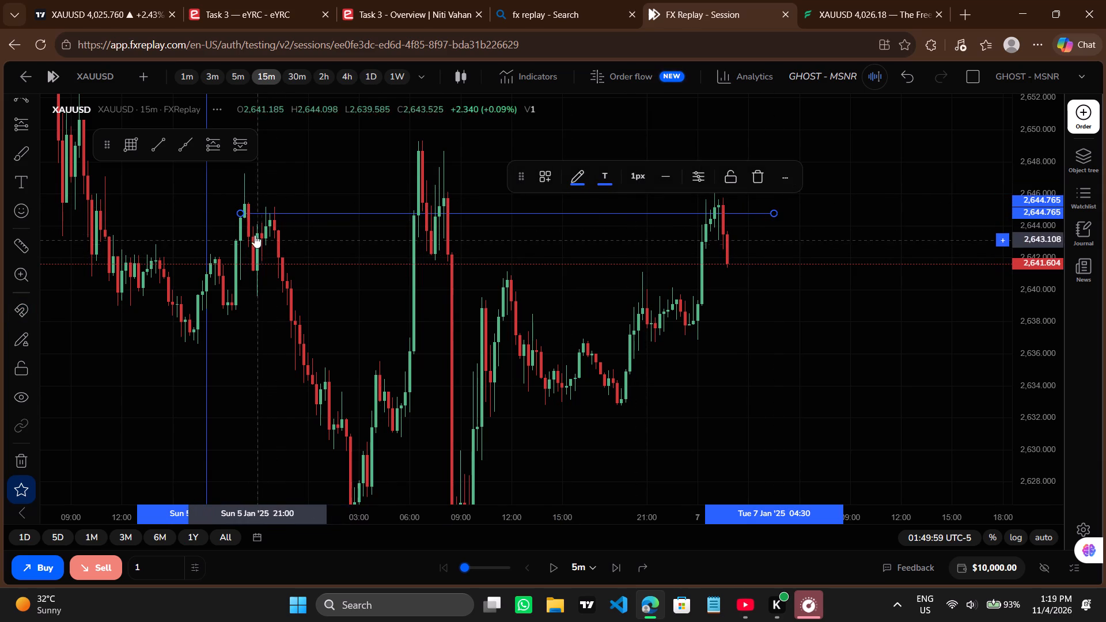
drag(244, 213, 238, 214)
drag(238, 214, 245, 210)
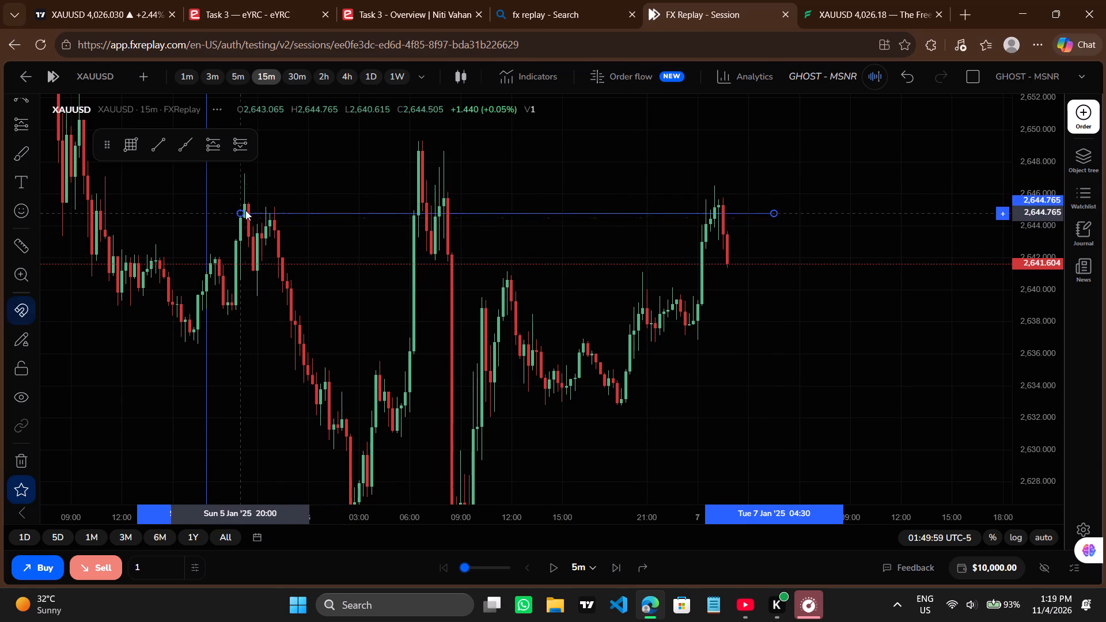
drag(245, 210, 247, 207)
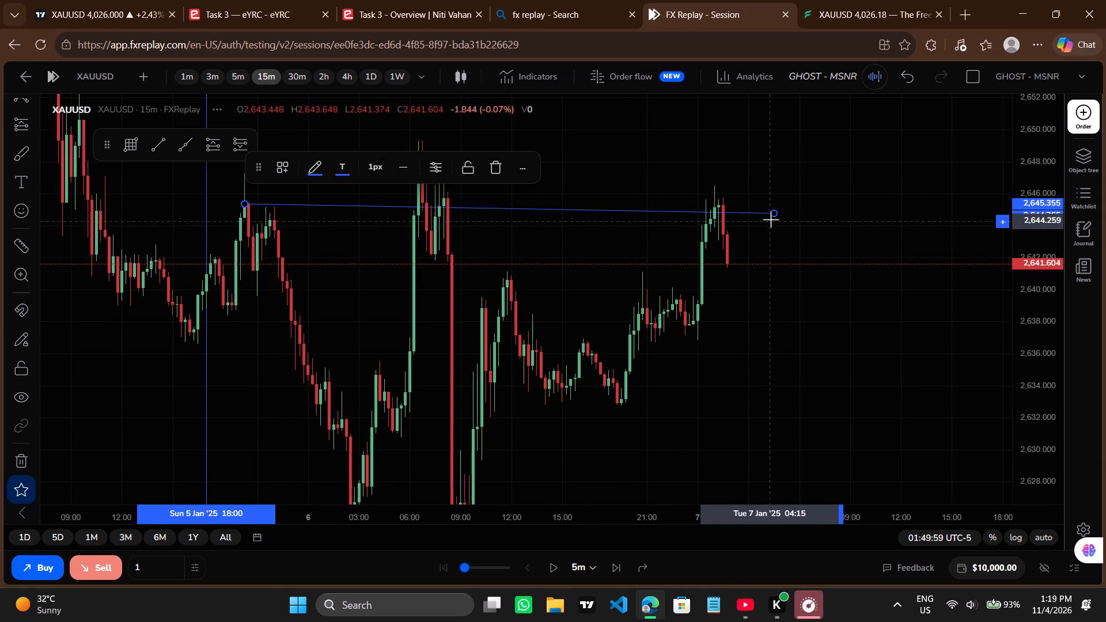
click(773, 212)
drag(773, 212, 766, 211)
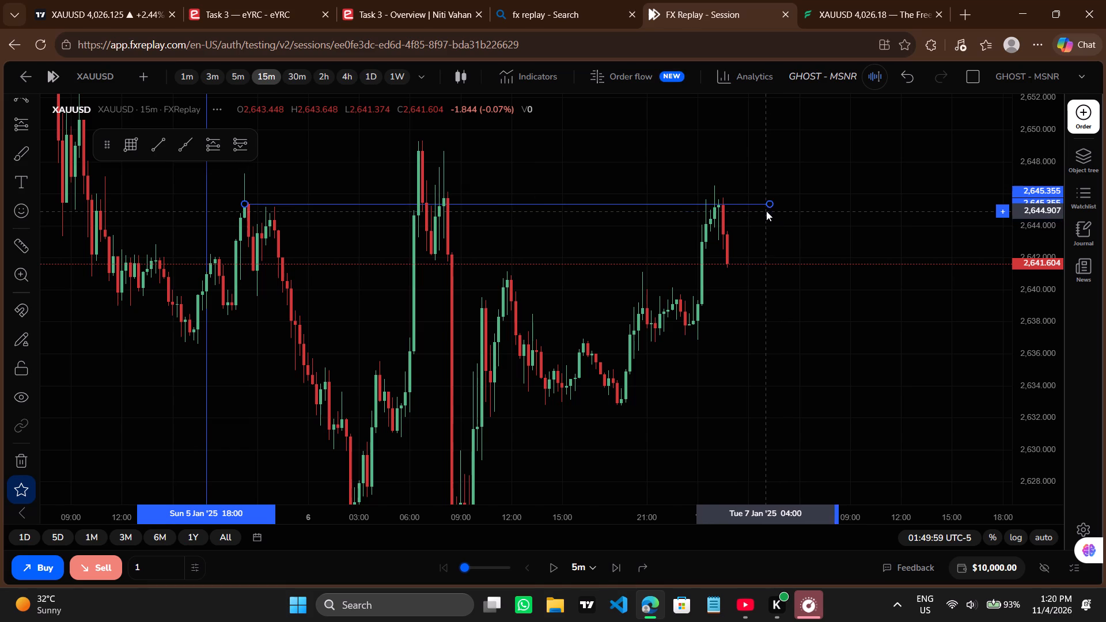
drag(766, 211, 739, 211)
click(762, 203)
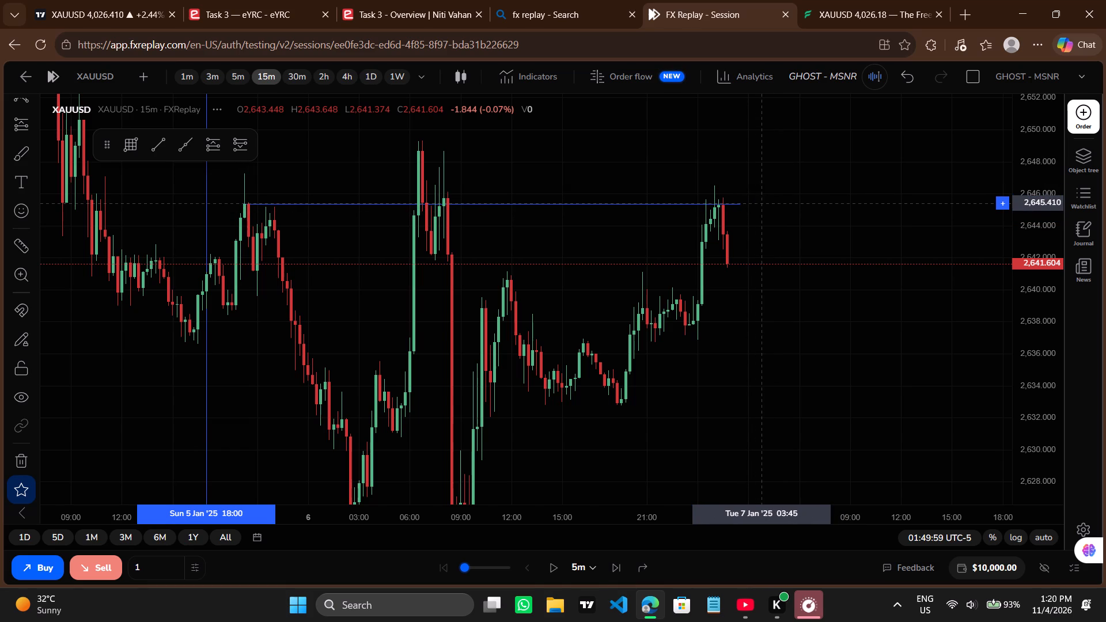
Measure the price move from the 2,645.355 level down to the current price, and clear the measurement.
shift+click(762, 203)
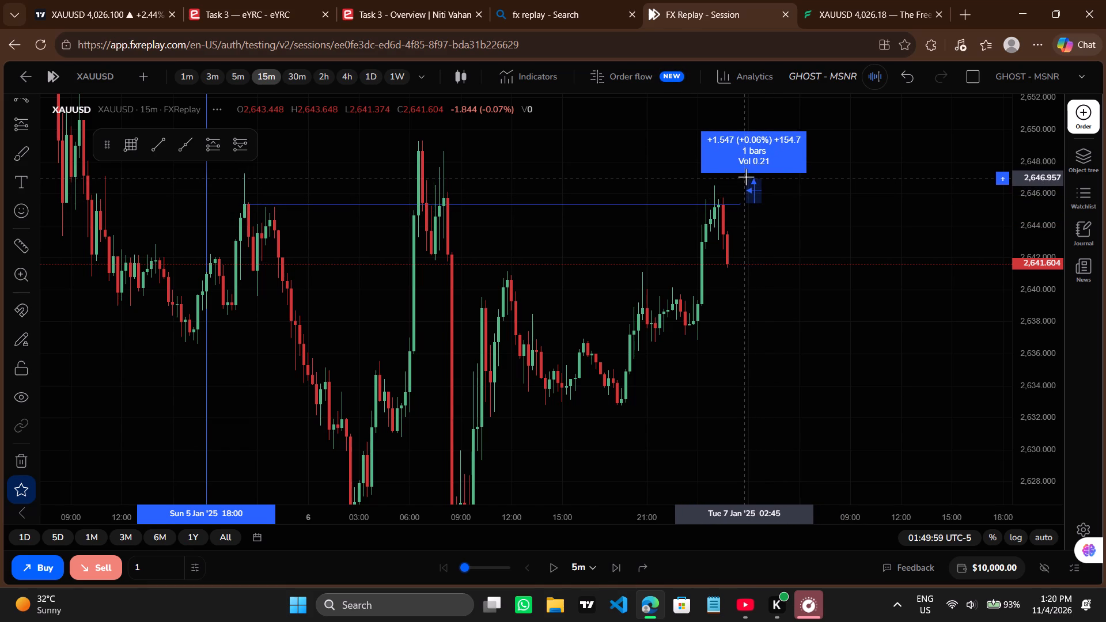
click(780, 263)
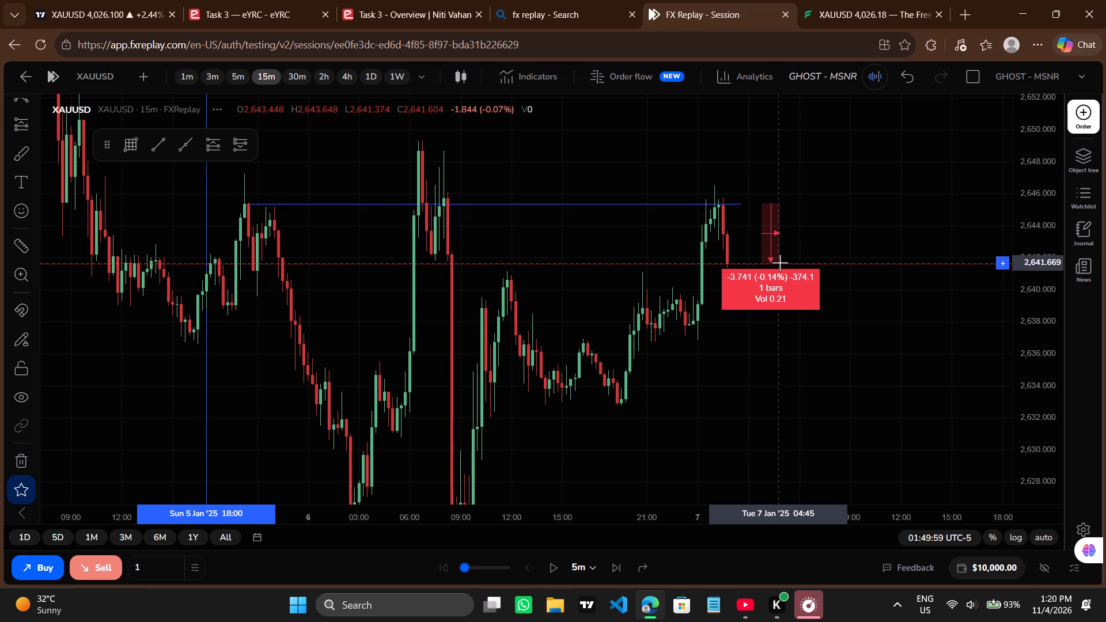
click(789, 298)
Advance the replay in 5m steps to 03:29:59 on 7 January.
click(612, 574)
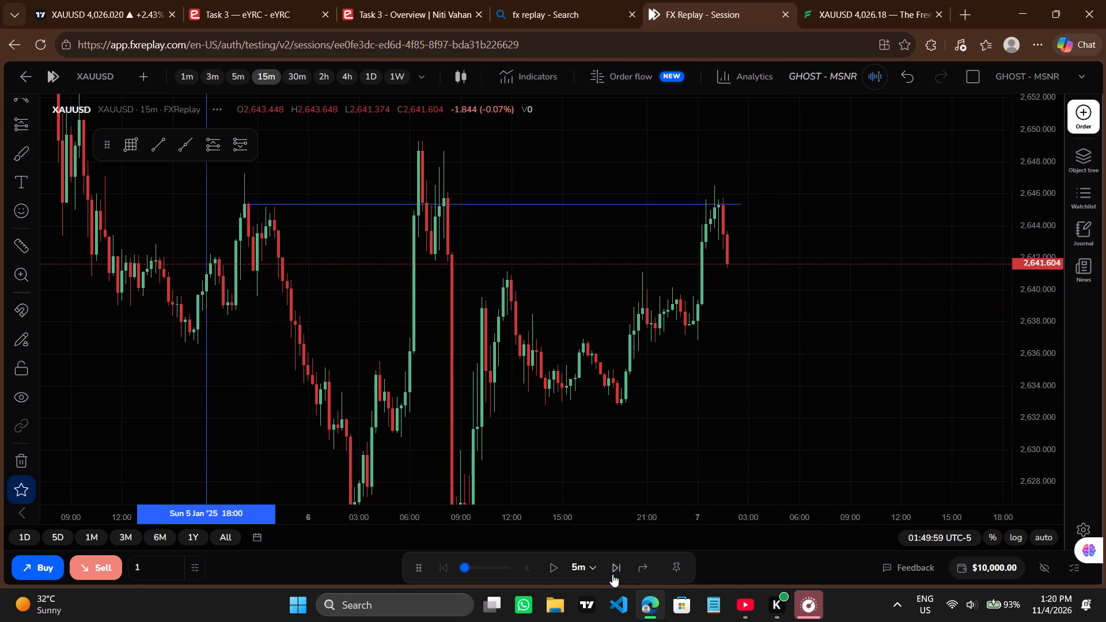
click(612, 574)
click(612, 574)
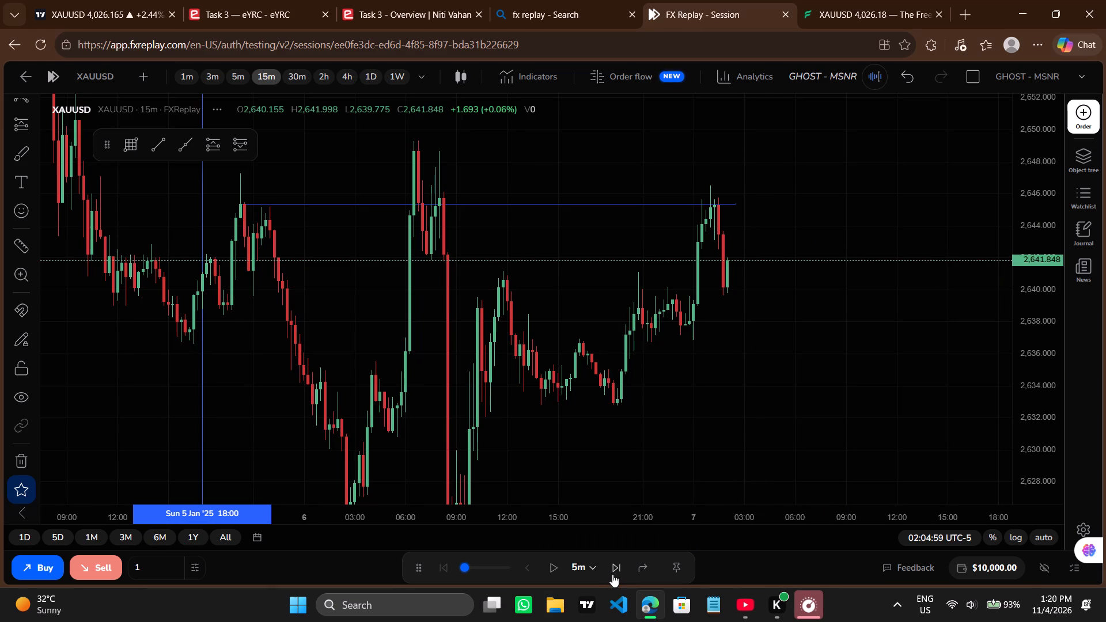
click(612, 574)
click(612, 574)
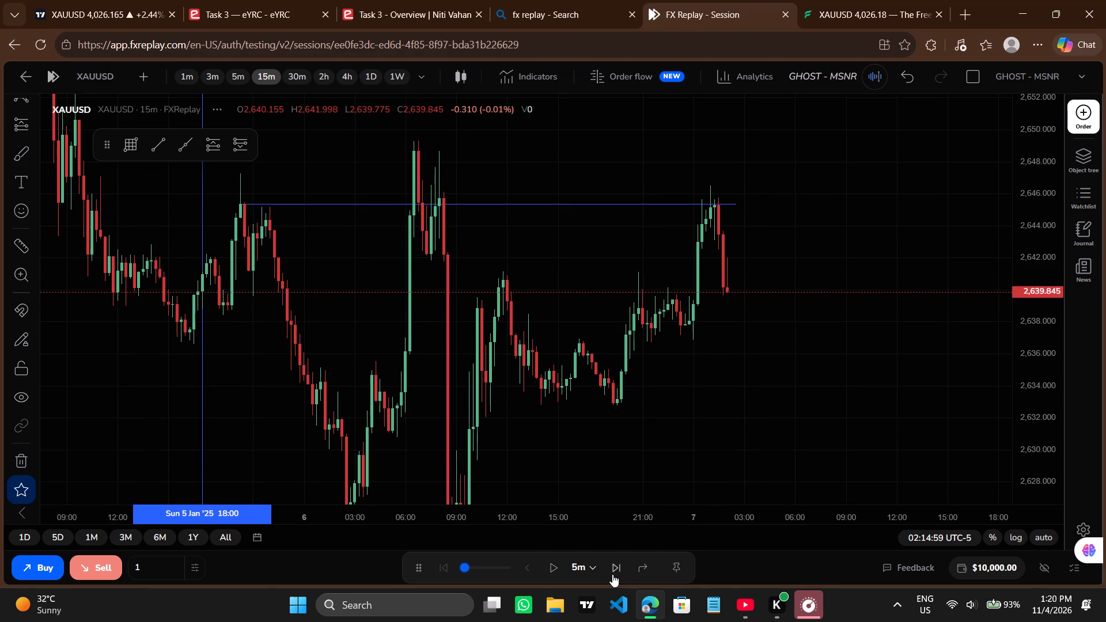
click(612, 574)
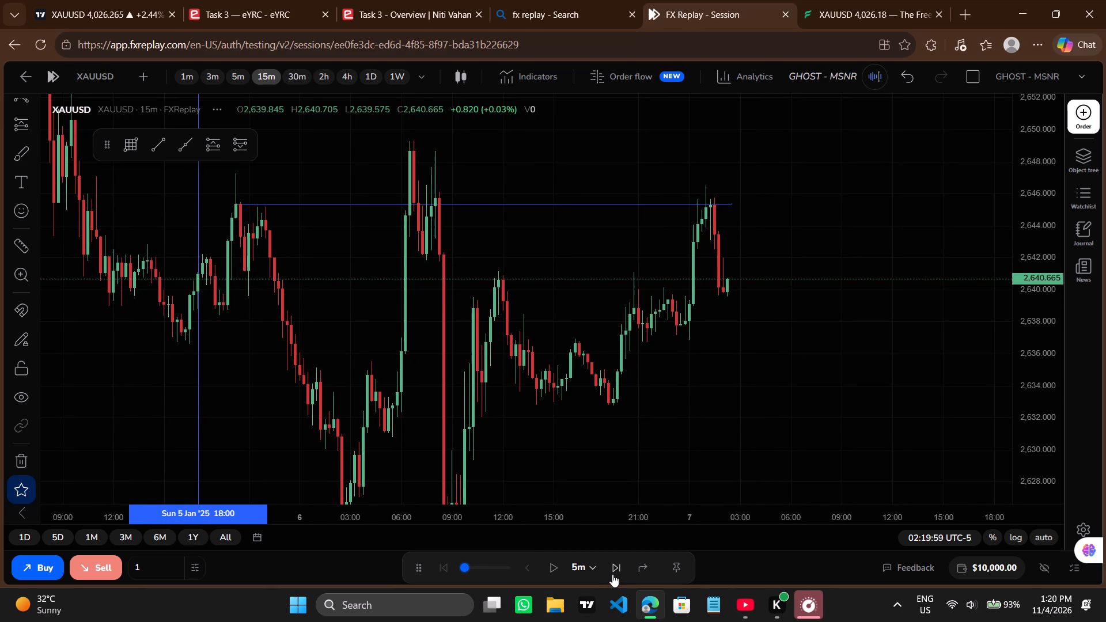
click(612, 574)
triple_click(612, 574)
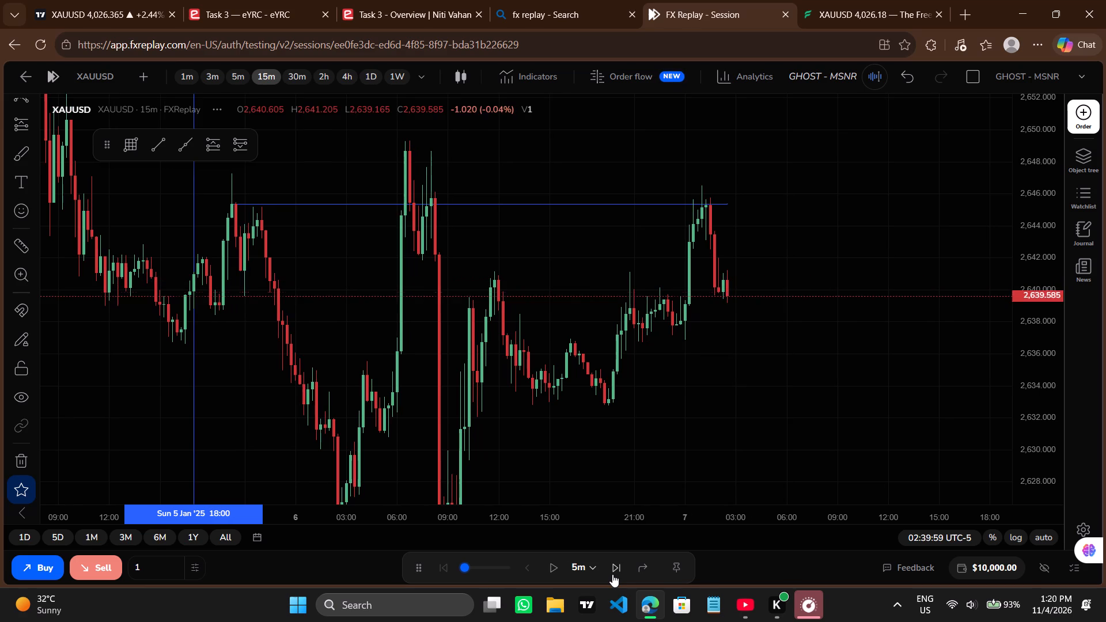
triple_click(612, 574)
triple_click(612, 574)
triple_click(612, 574)
click(612, 574)
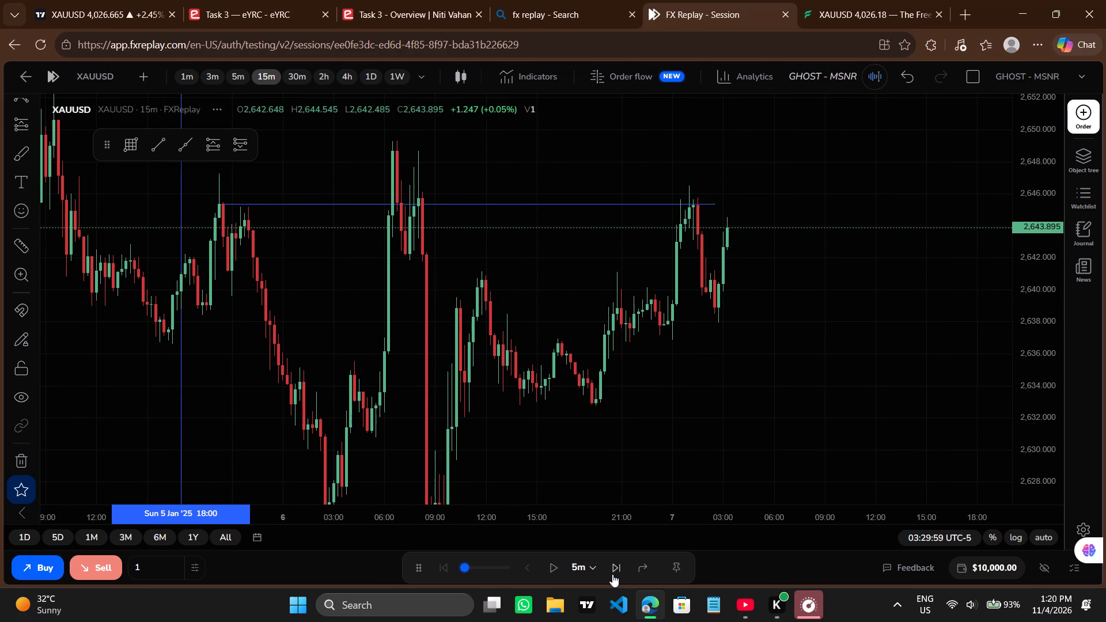
Continue advancing the replay in 5m steps to 05:24:59 on 7 January.
click(612, 574)
click(612, 574)
triple_click(612, 574)
triple_click(612, 574)
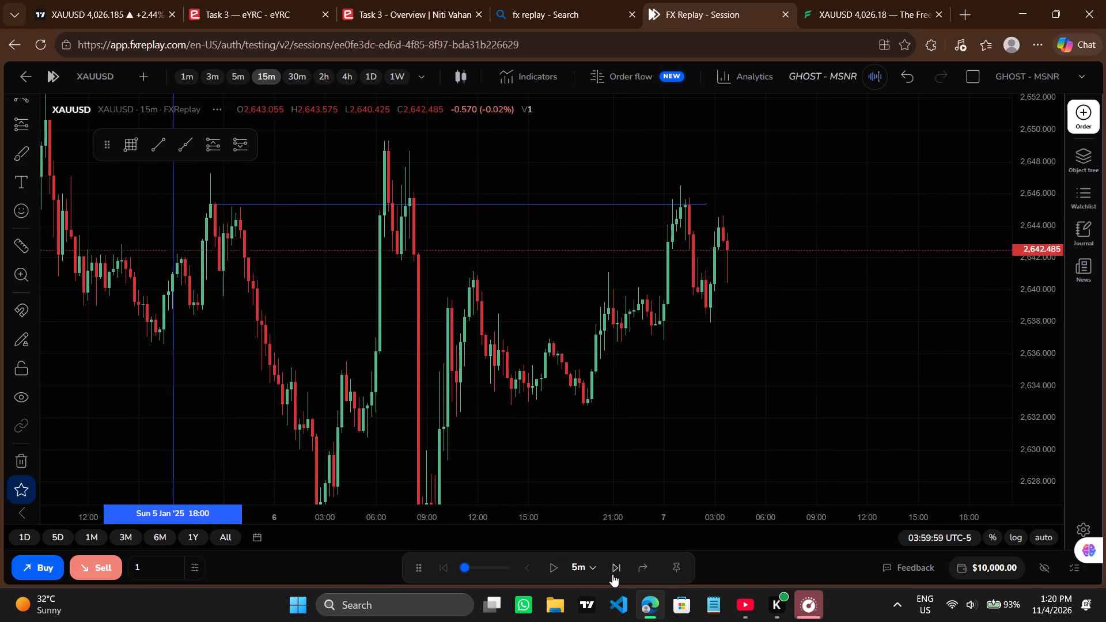
triple_click(612, 574)
triple_click(612, 574)
triple_click(612, 574)
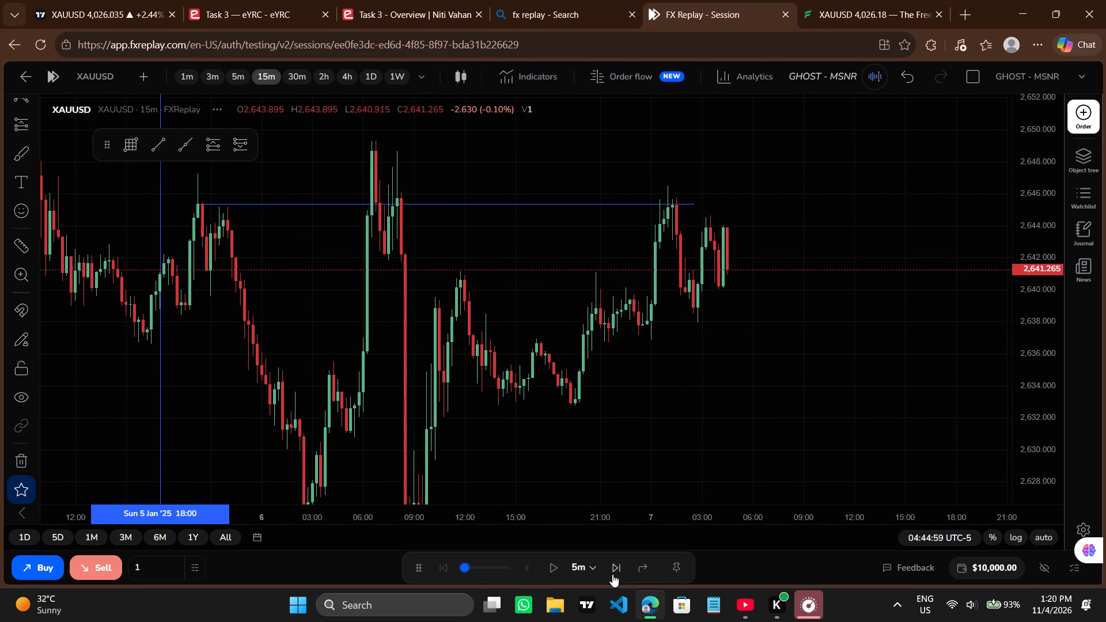
triple_click(612, 574)
double_click(612, 574)
click(612, 574)
triple_click(612, 574)
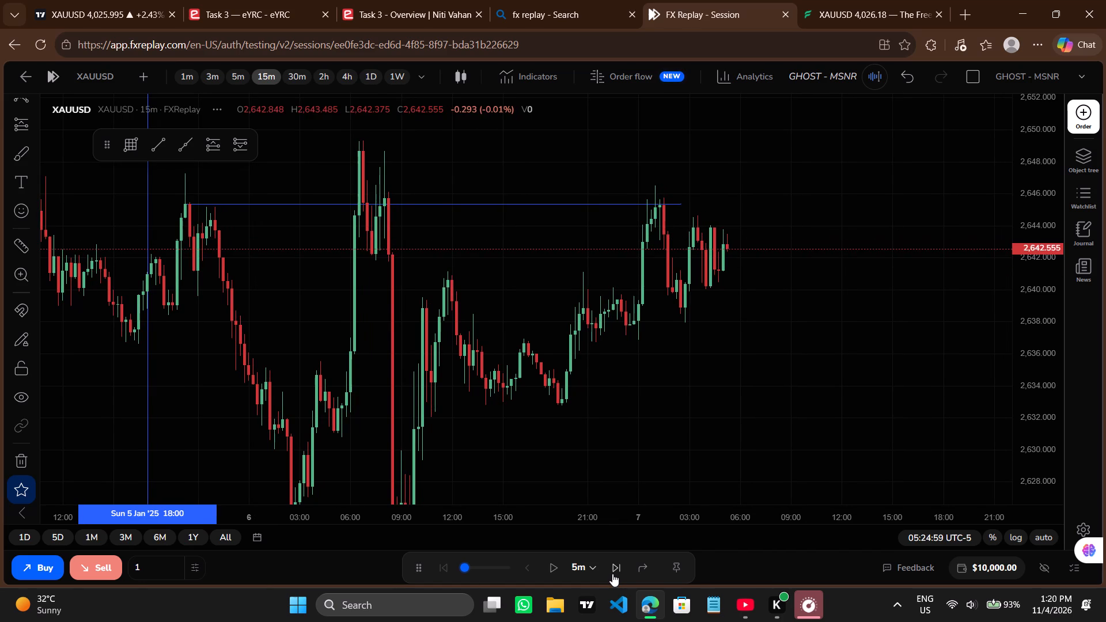
Advance the replay further in 5m steps to 07:19:59 on 7 January.
double_click(612, 574)
triple_click(612, 574)
click(612, 574)
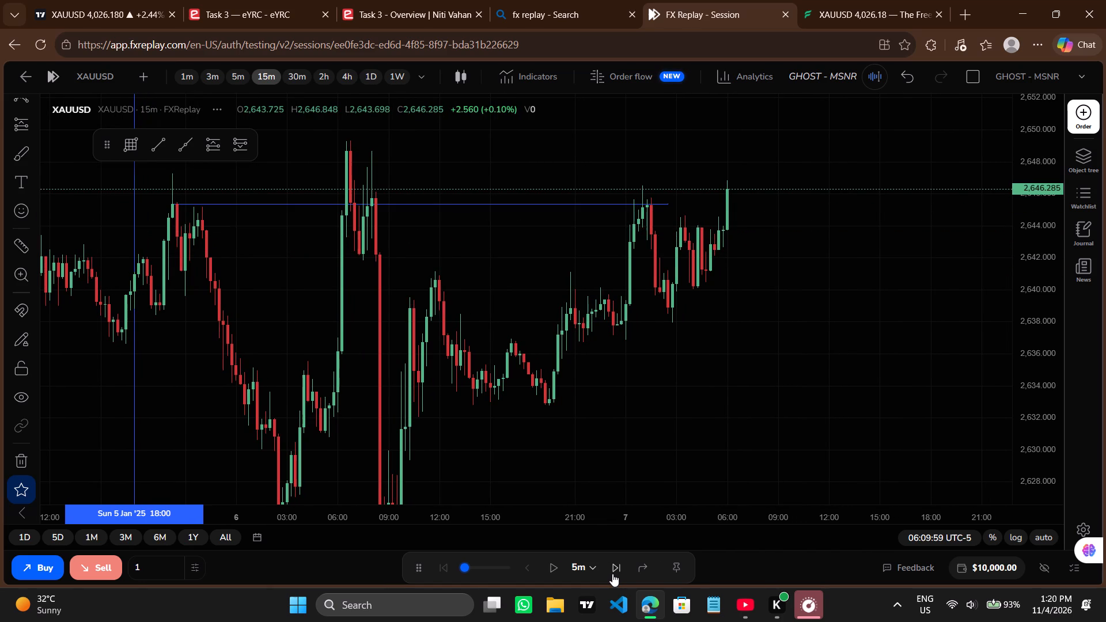
click(612, 574)
triple_click(612, 574)
triple_click(612, 574)
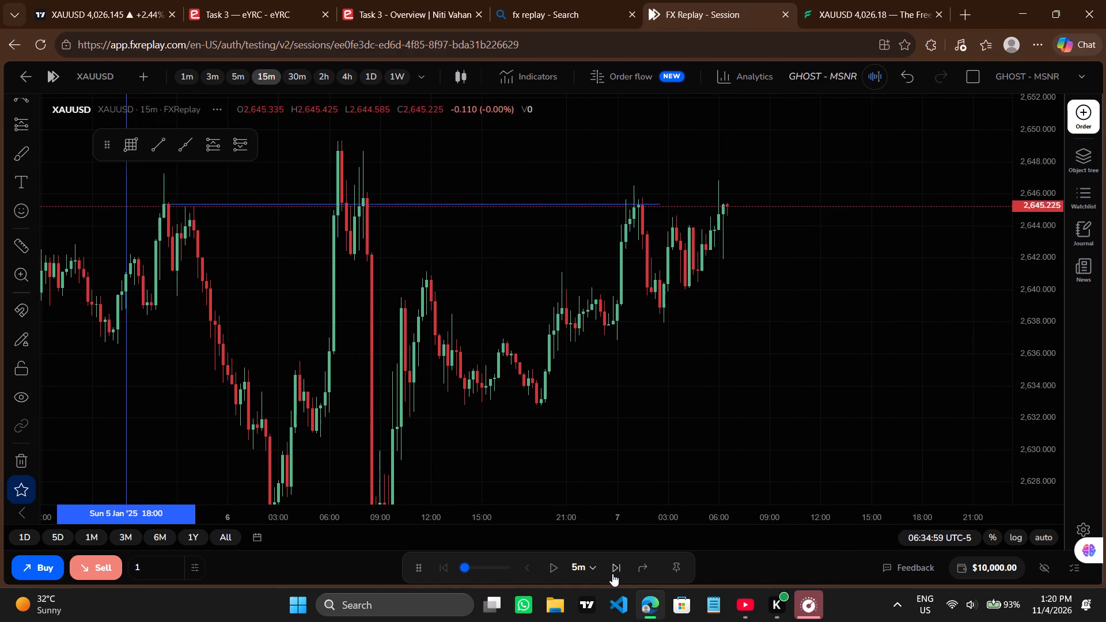
triple_click(612, 574)
triple_click(612, 574)
click(612, 574)
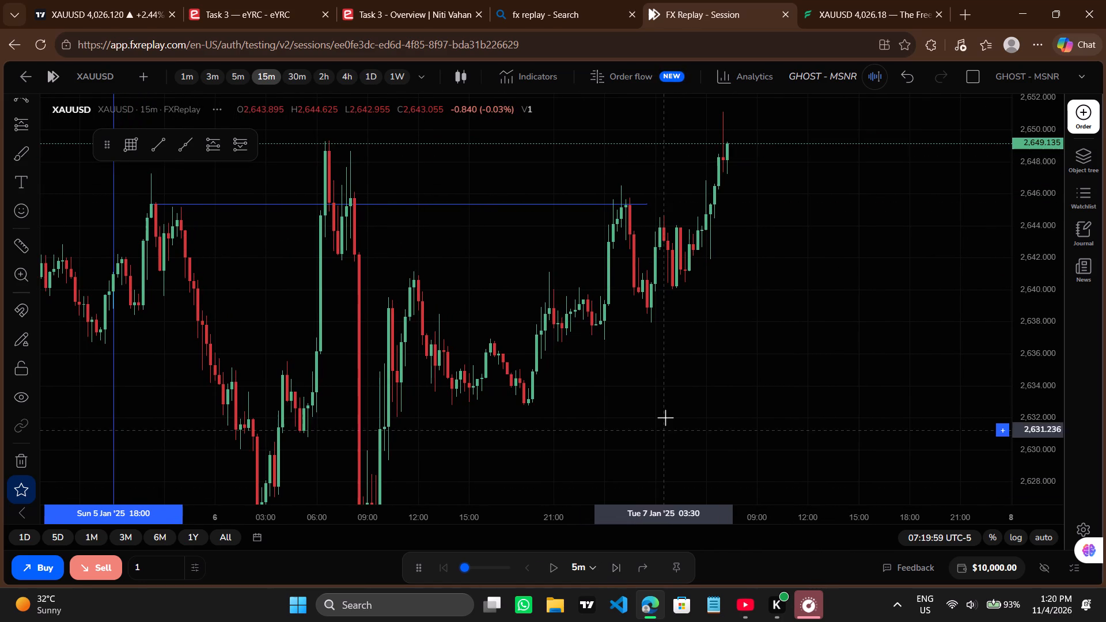
Measure the price move from the 2,645.355 level down to the 7 January swing low near 03:00, and clear the measurement.
drag(665, 418, 632, 469)
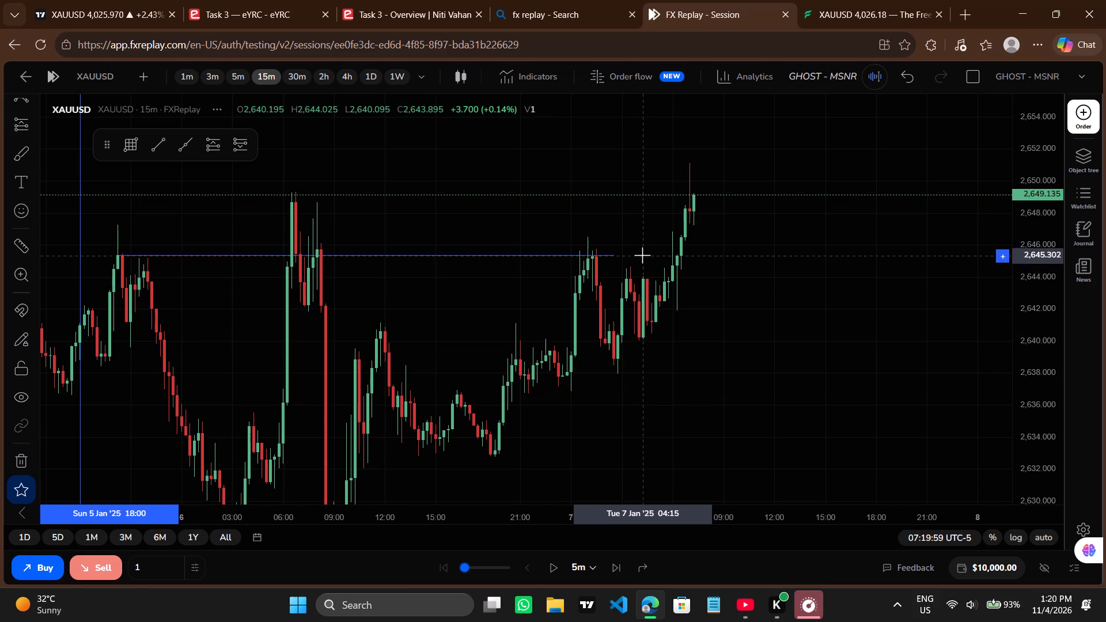
shift+click(642, 252)
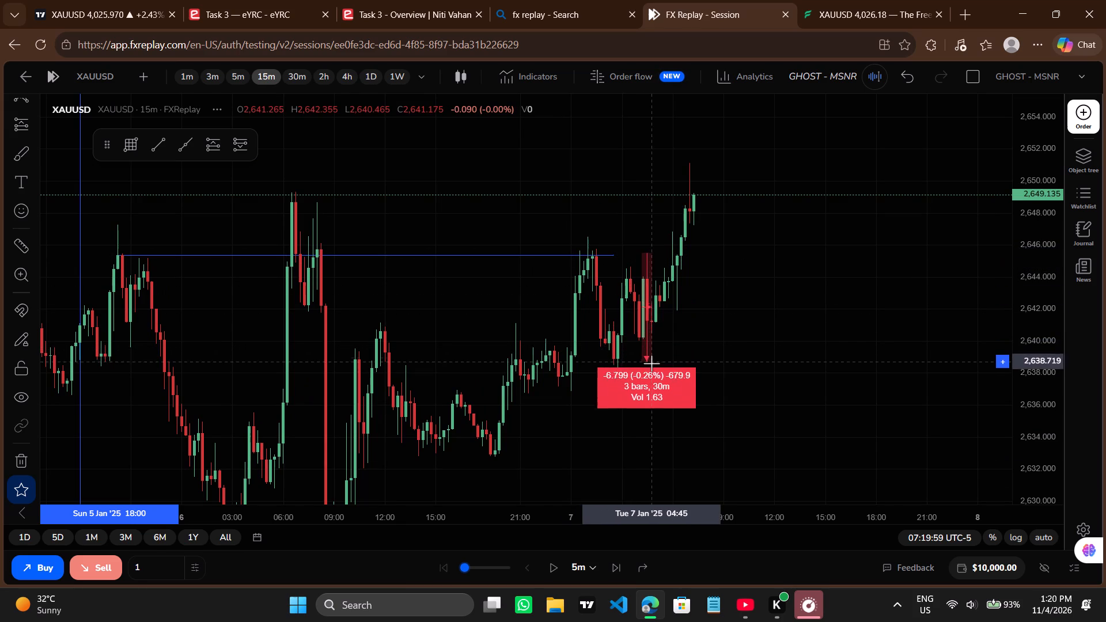
shift+click(632, 373)
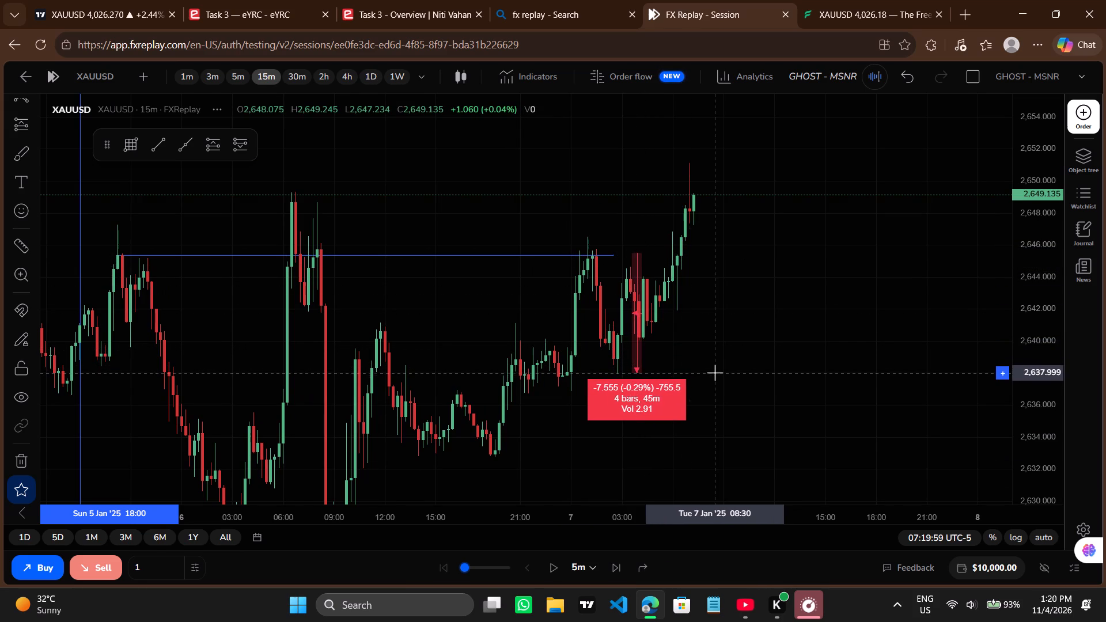
click(715, 373)
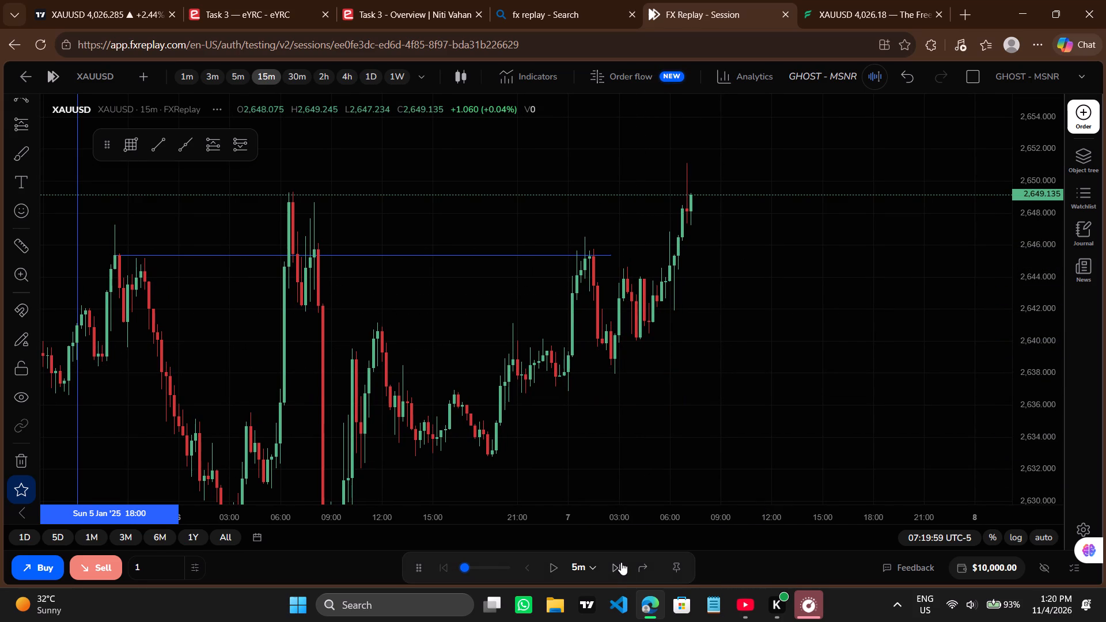
Advance the replay in 5m steps to 08:04:59 on 7 January.
click(621, 562)
triple_click(621, 562)
triple_click(621, 562)
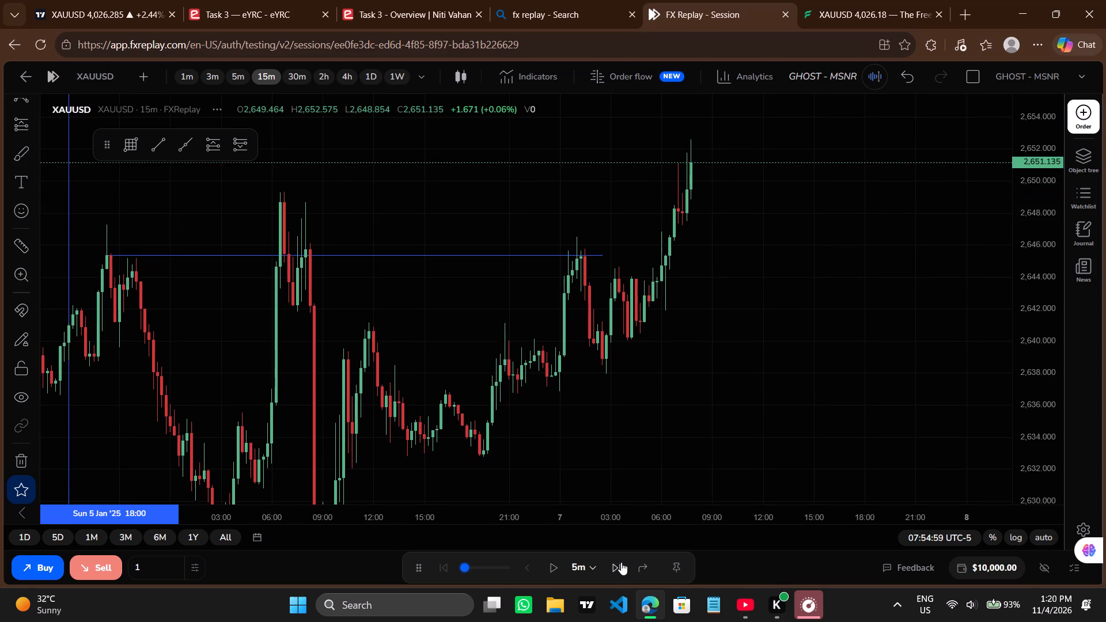
double_click(621, 562)
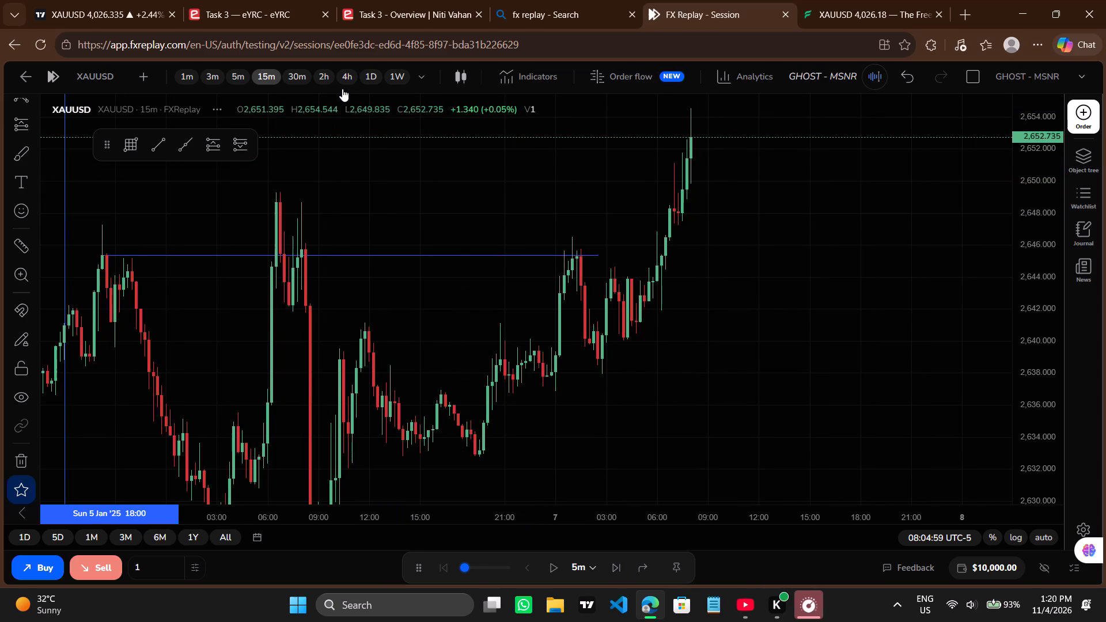
On the 4h chart, remove all drawings, including the 5 January 18:00 vertical line and the 2,645.355 level line.
click(342, 89)
scroll(468, 194, up, 5)
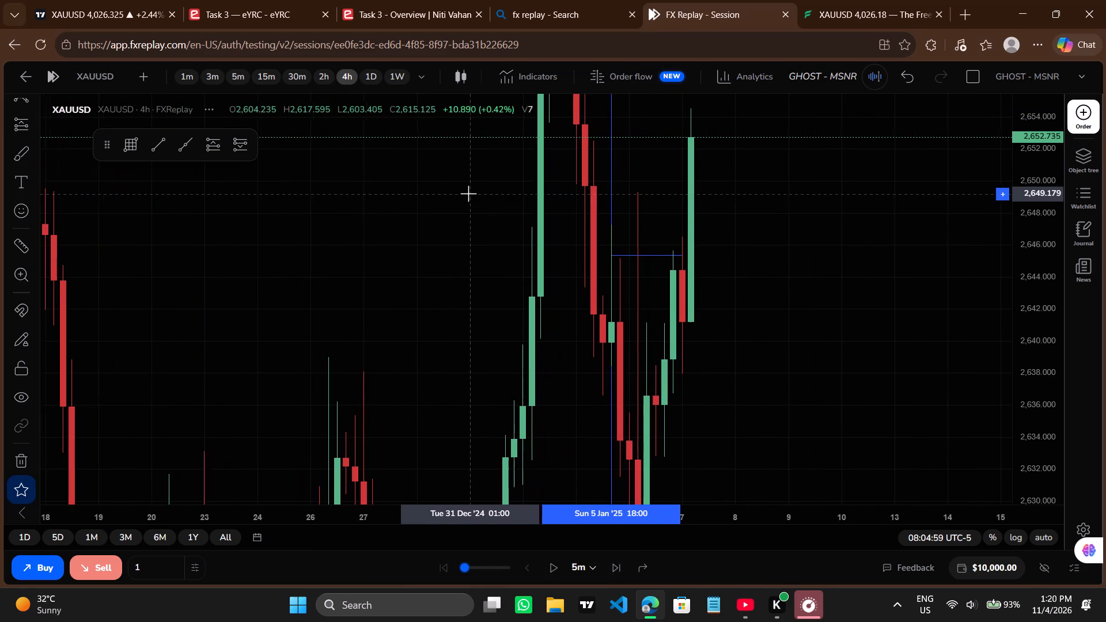
click(17, 461)
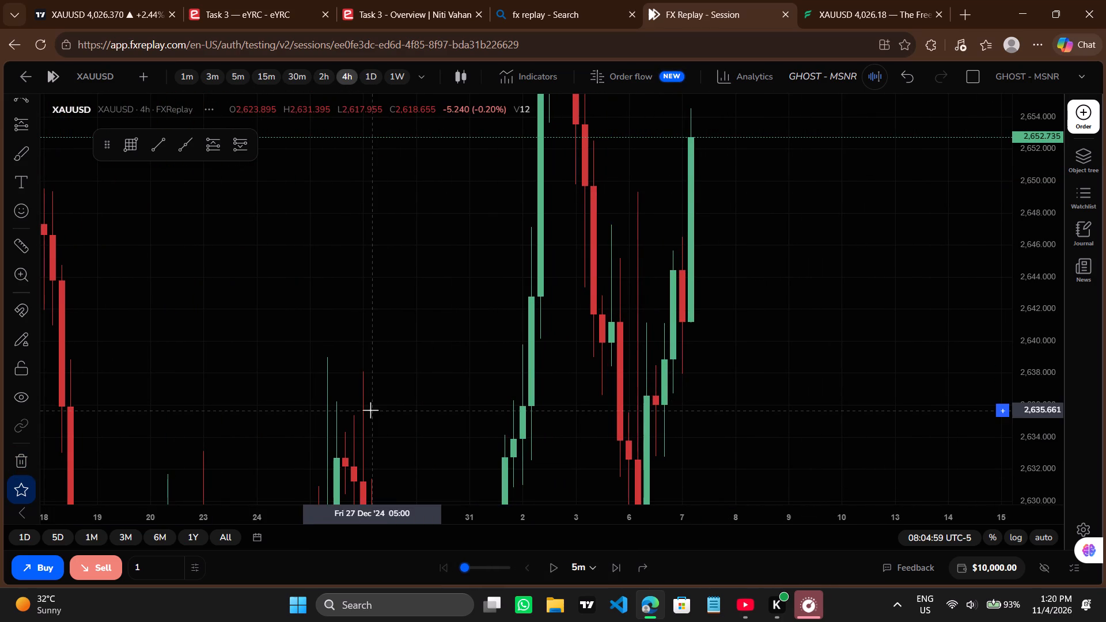
Draw a horizontal trend line at 2,653.525 on the 4h chart, from 3 January 01:00 to 8 January 01:00.
drag(370, 410, 293, 393)
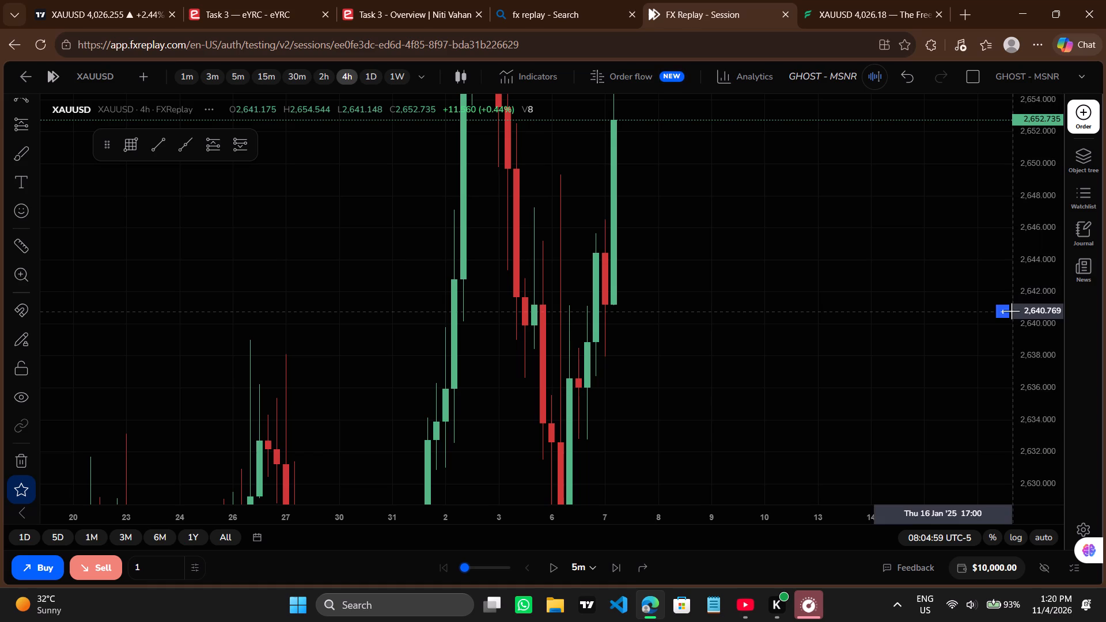
click(1012, 311)
drag(1034, 255, 1042, 416)
drag(791, 421, 776, 373)
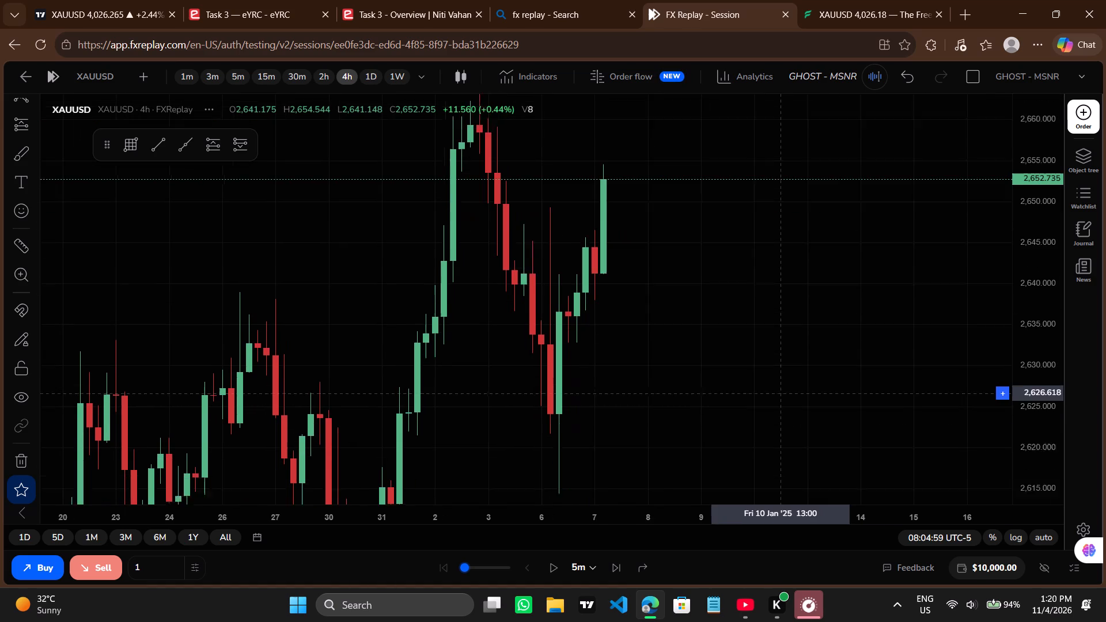
drag(776, 373, 775, 359)
scroll(775, 359, up, 1)
drag(686, 332, 700, 441)
drag(704, 358, 652, 372)
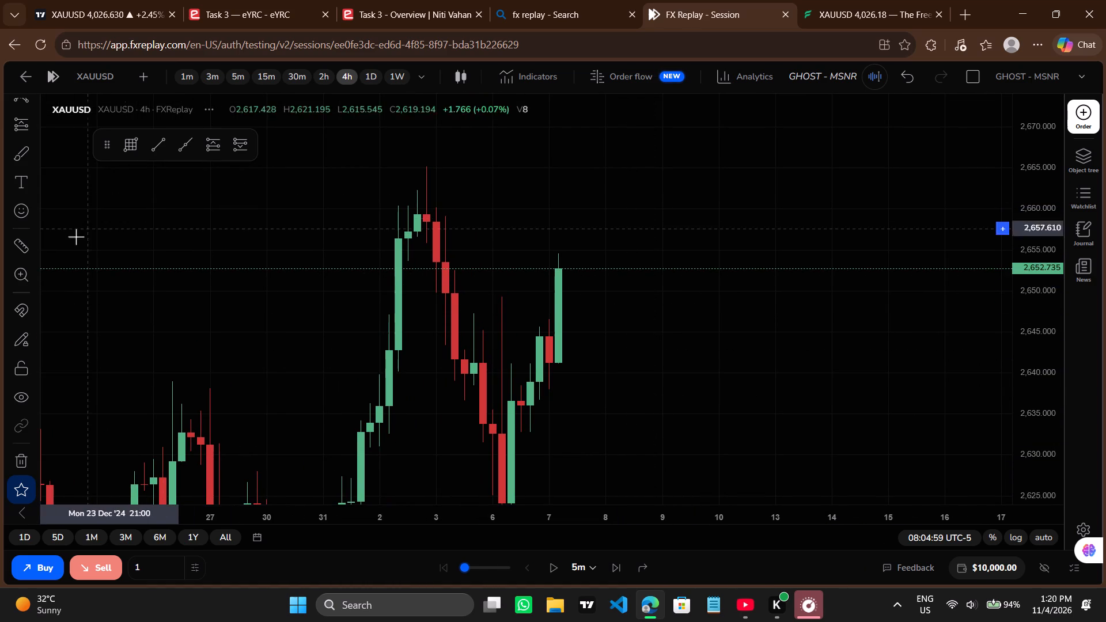
click(161, 142)
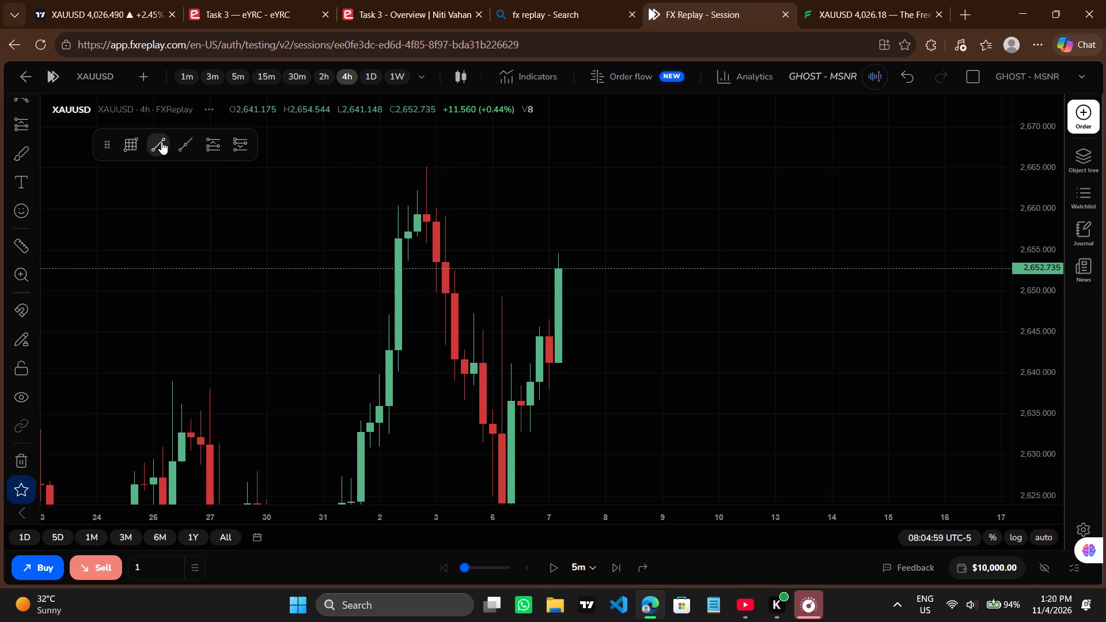
ctrl+click(438, 261)
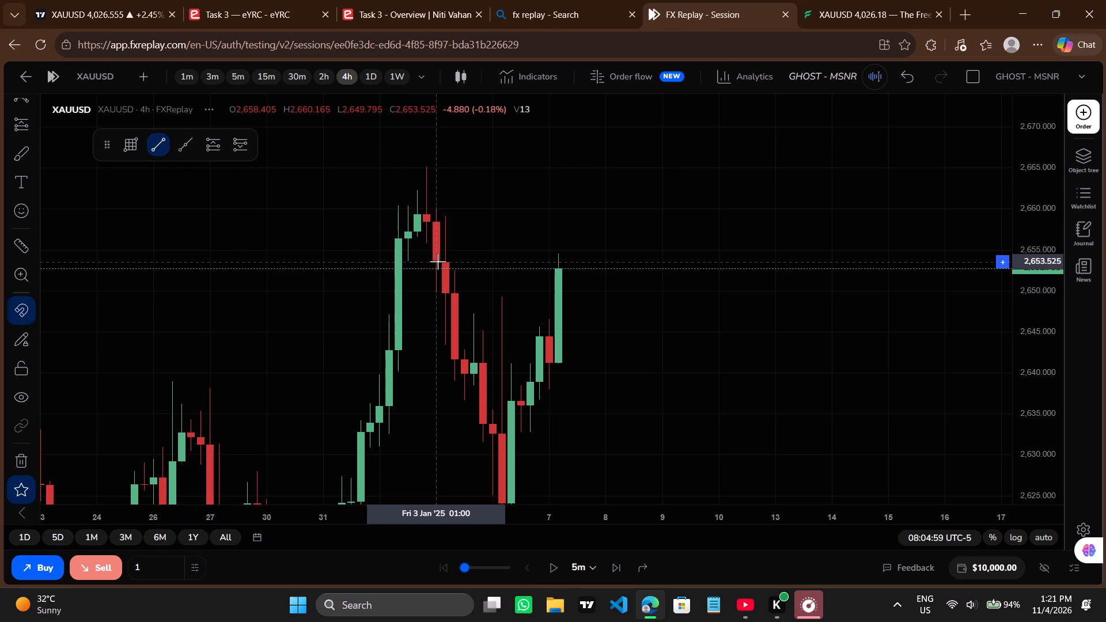
shift+click(602, 255)
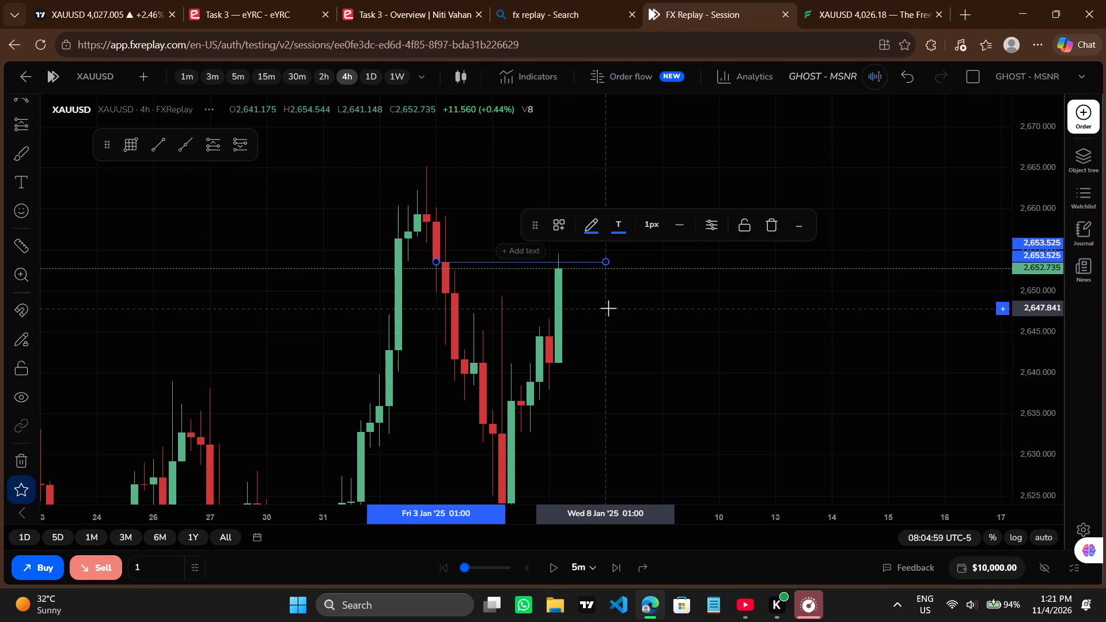
click(608, 308)
Return to the 15m chart and advance the replay in 5m steps to 08:19:59 on 7 January.
click(264, 78)
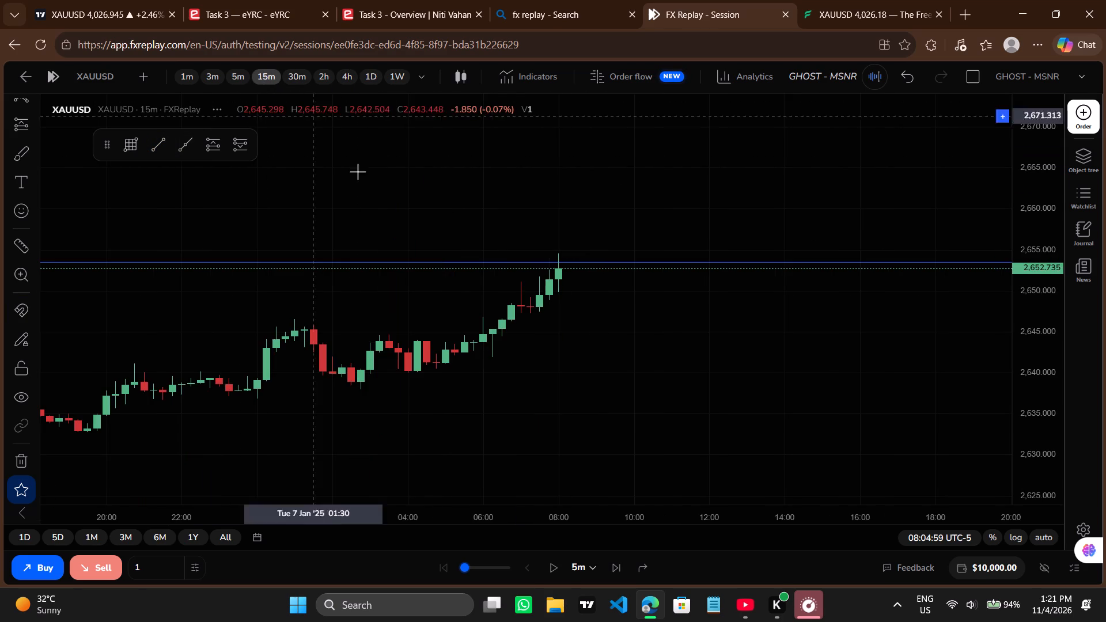
scroll(371, 194, down, 8)
drag(557, 394, 603, 376)
scroll(603, 376, down, 1)
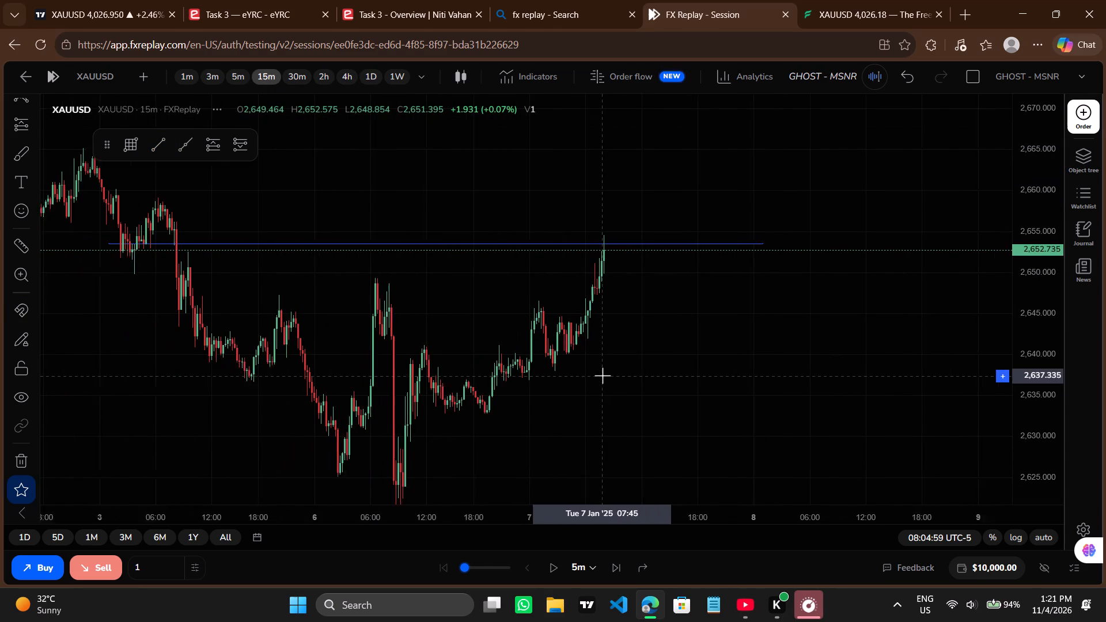
scroll(603, 376, down, 1)
drag(736, 346, 679, 339)
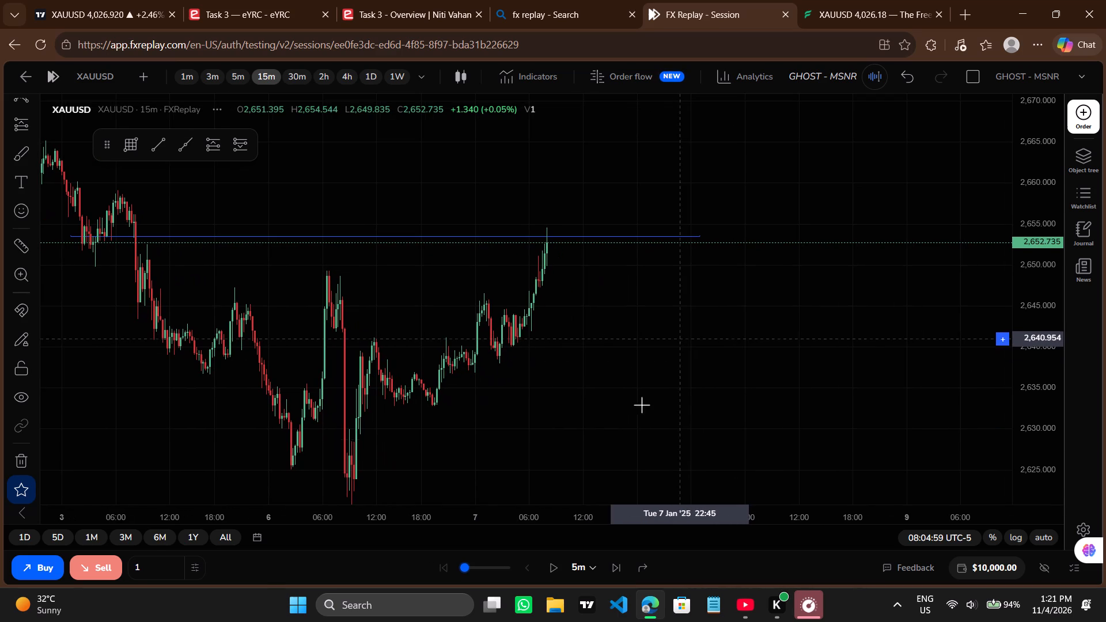
click(614, 564)
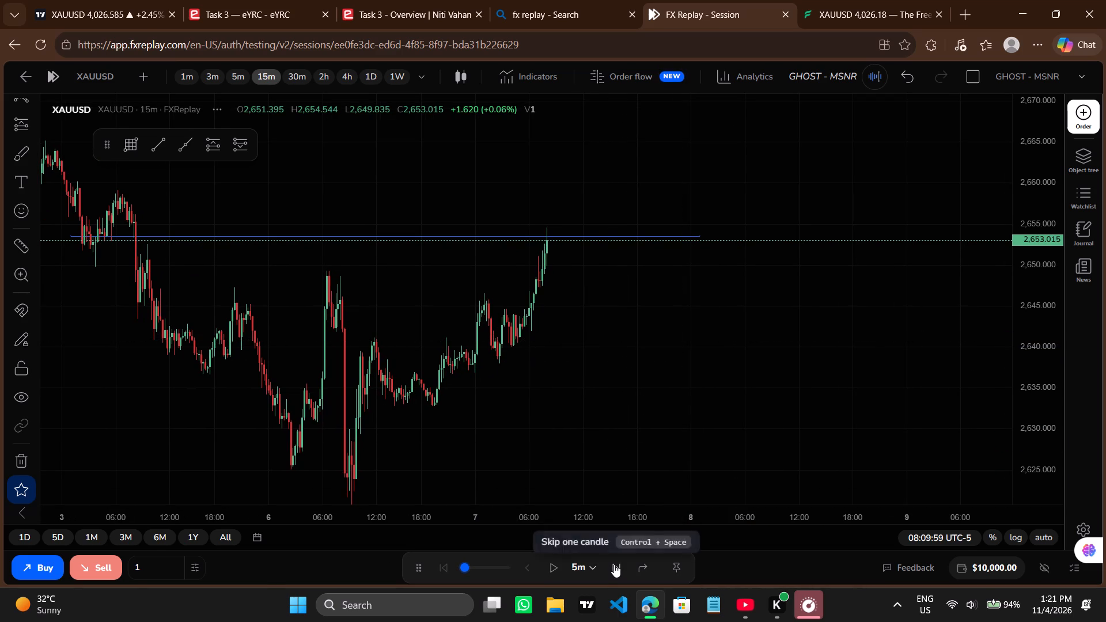
click(614, 564)
click(614, 564)
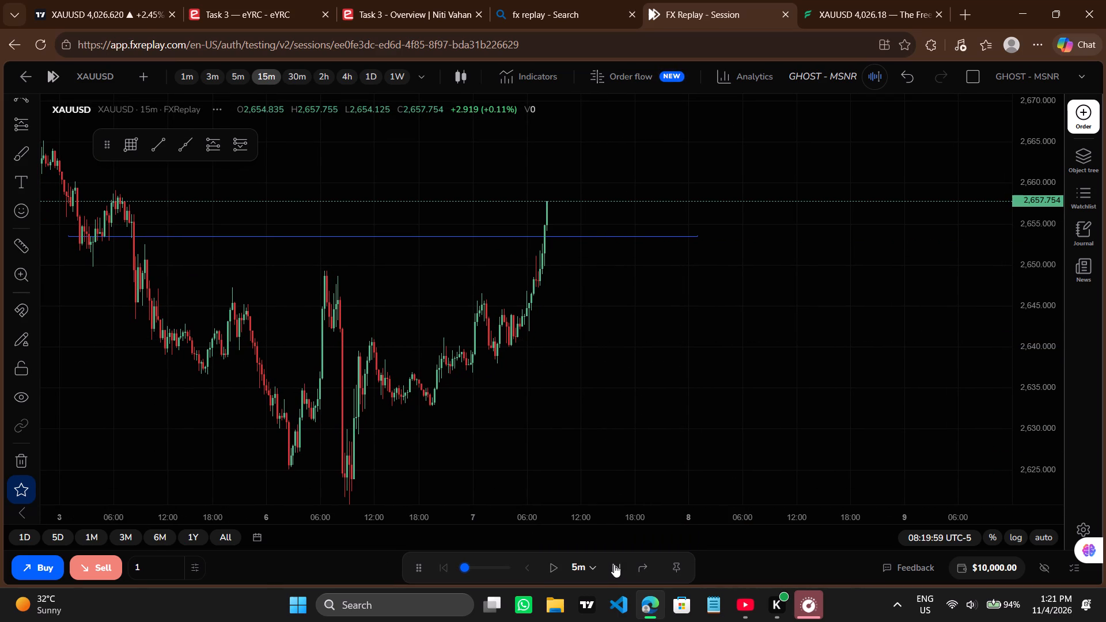
Switch to the 4h chart and advance the replay in 5m steps to 13:19:59 on 7 January.
scroll(491, 327, down, 2)
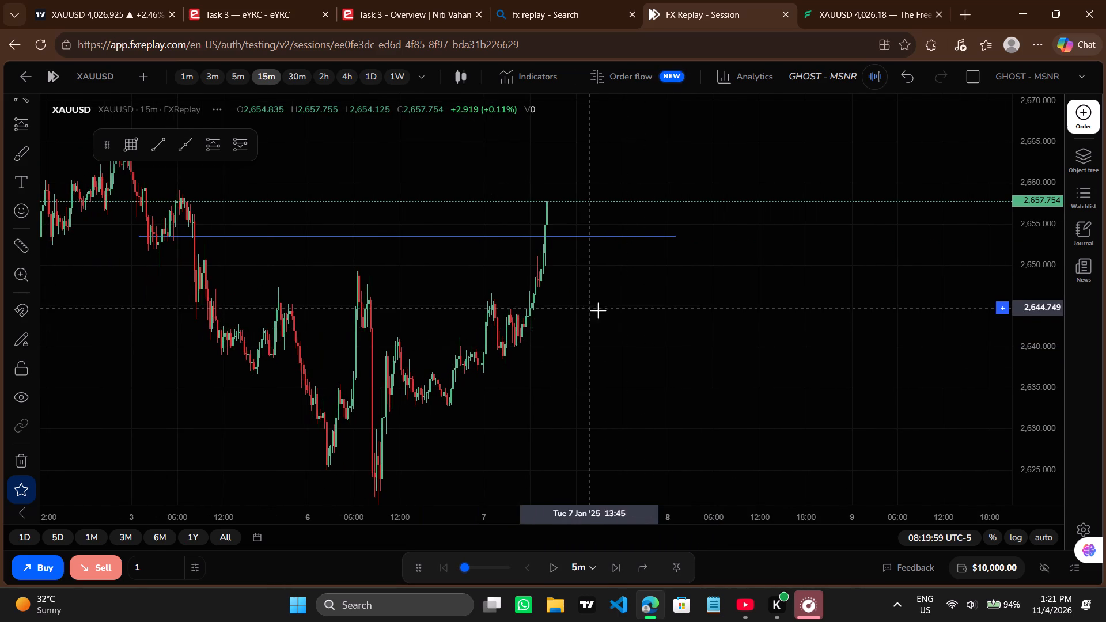
drag(640, 323, 700, 327)
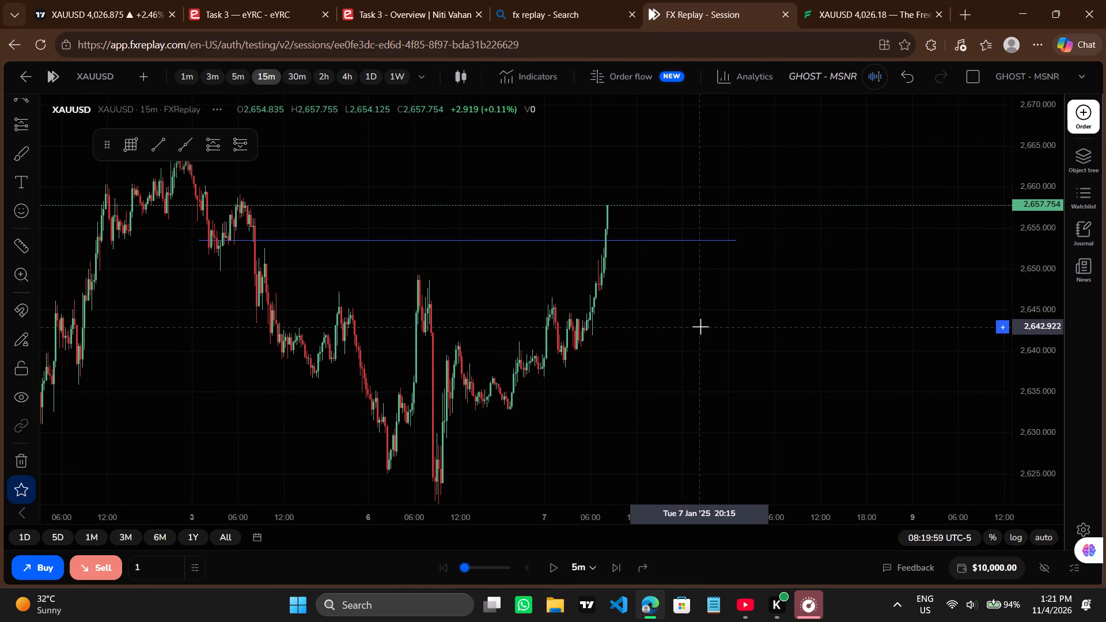
click(347, 78)
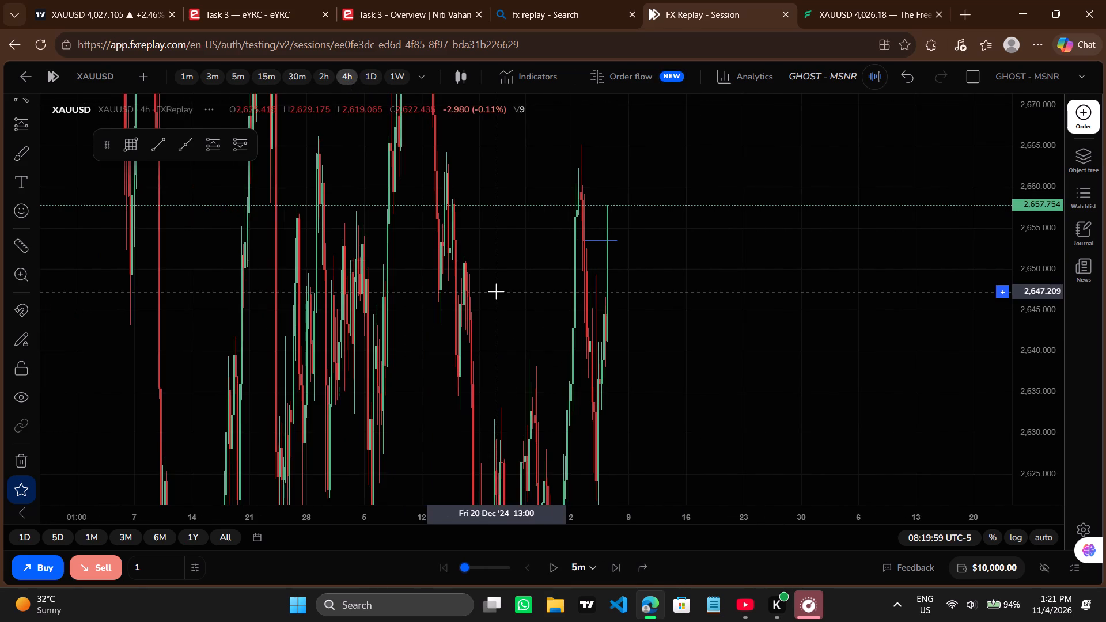
scroll(496, 291, up, 8)
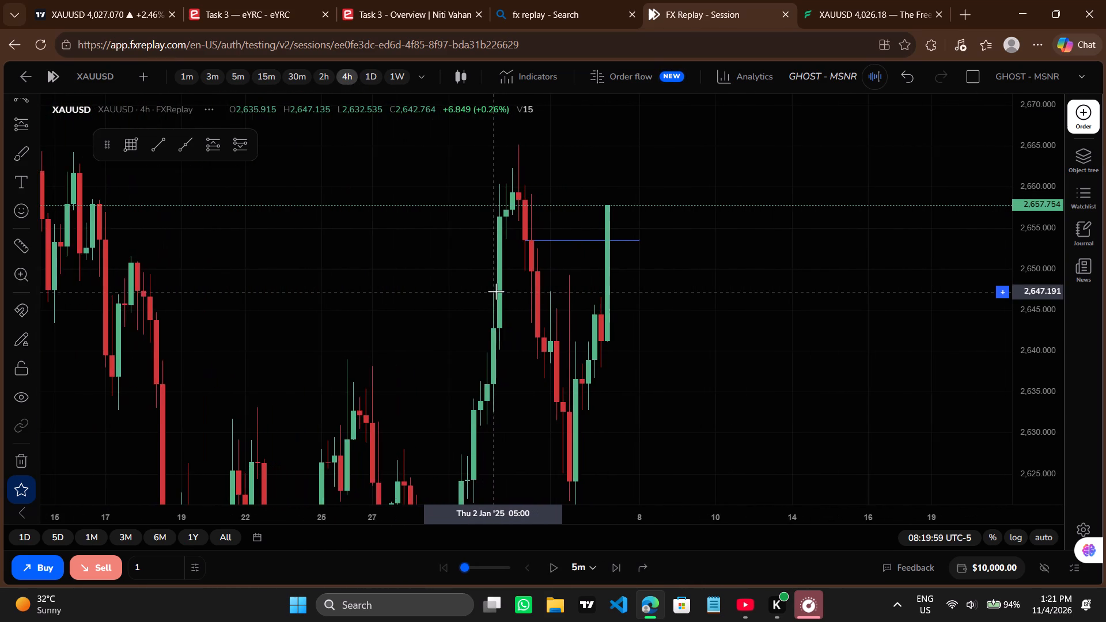
scroll(496, 291, up, 5)
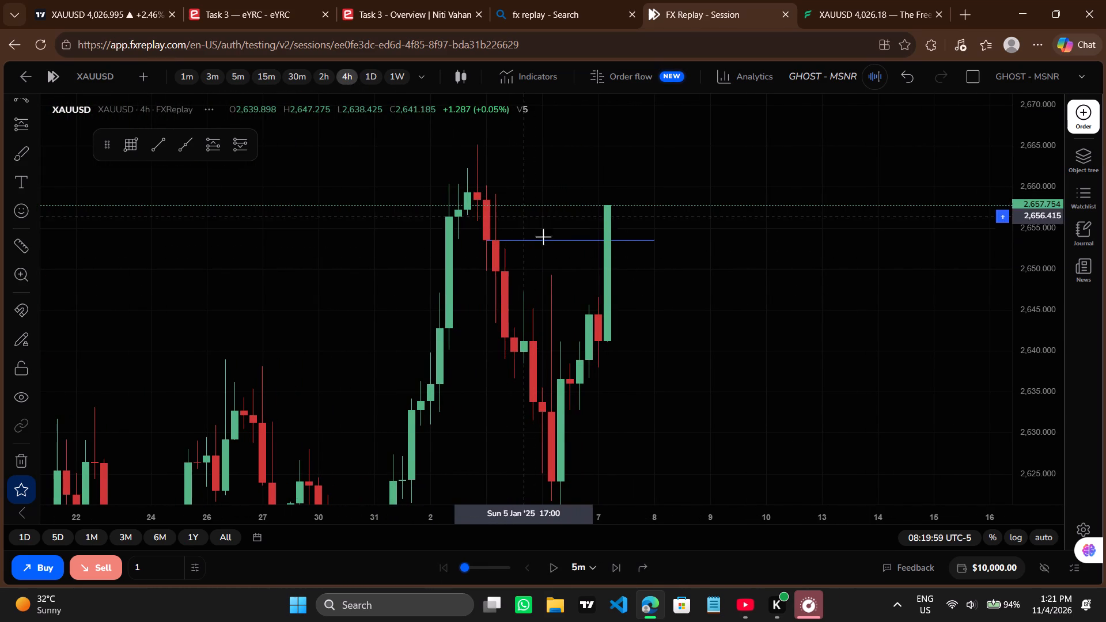
click(618, 565)
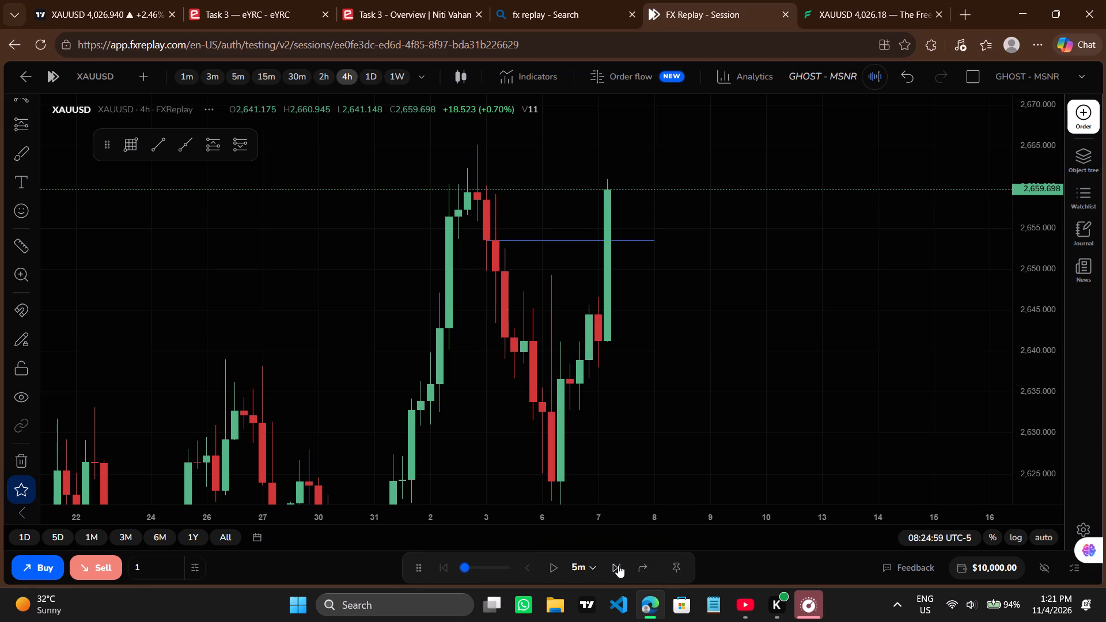
click(618, 565)
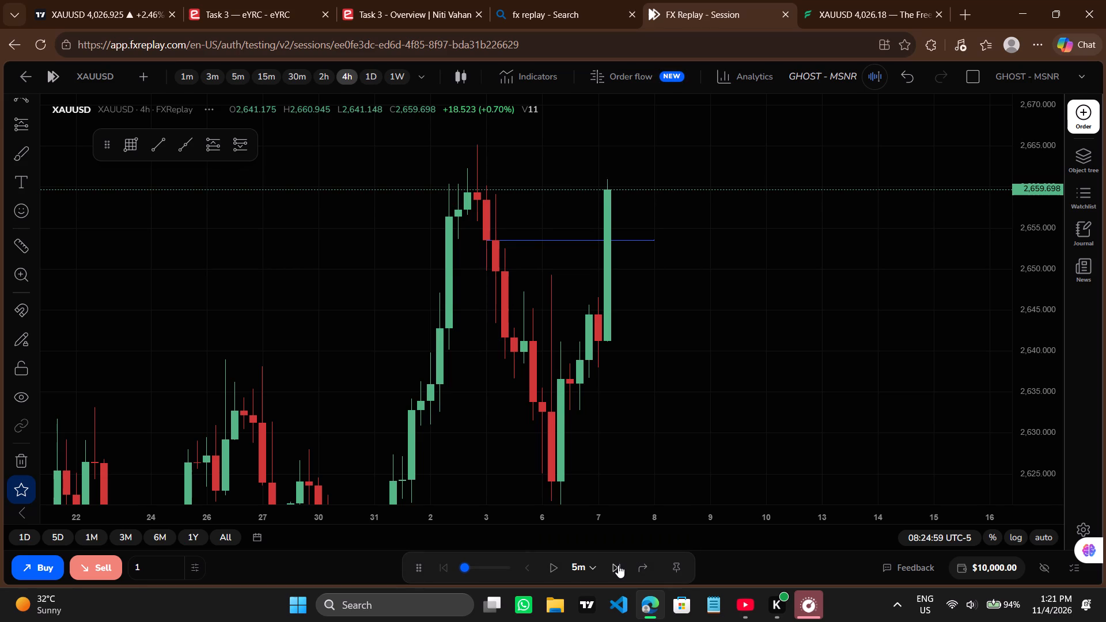
click(618, 565)
click(618, 565)
triple_click(618, 565)
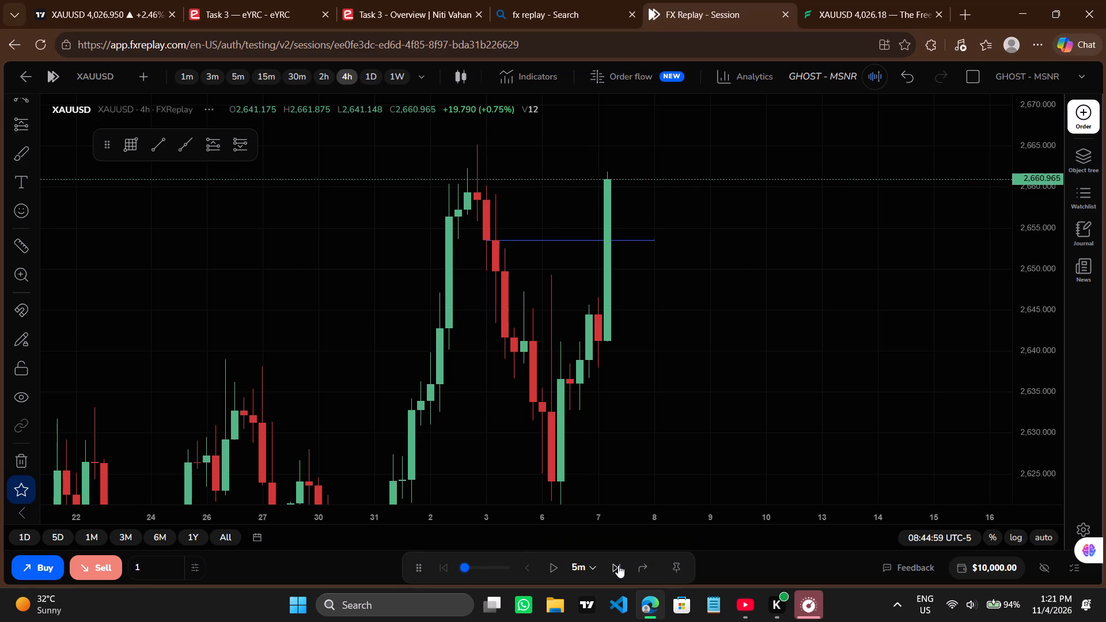
triple_click(618, 565)
triple_click(618, 565)
triple_click(618, 565)
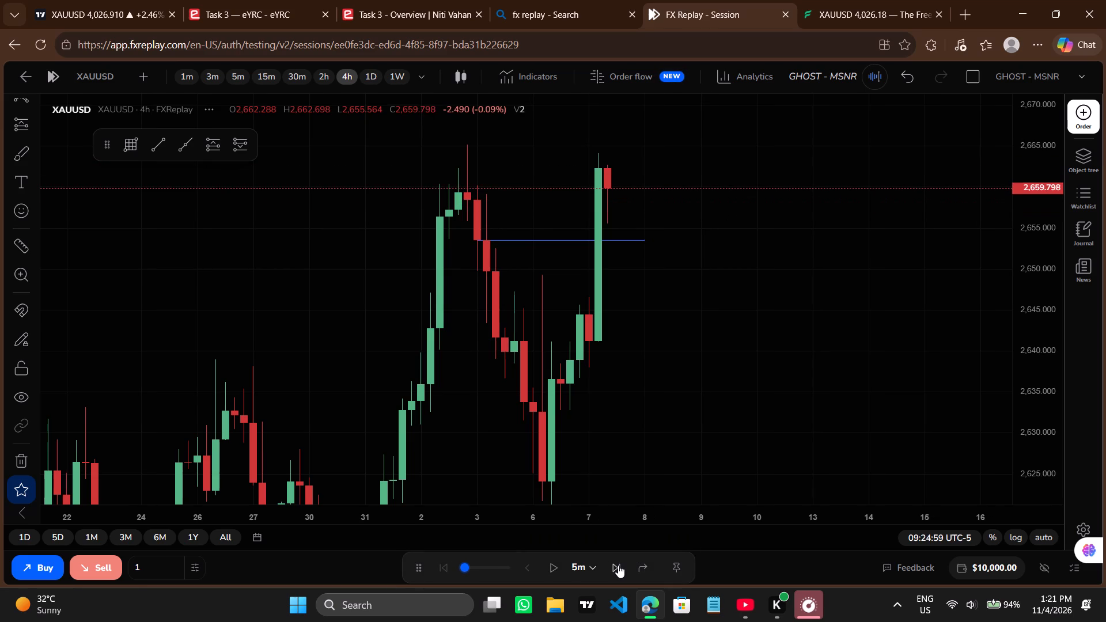
triple_click(618, 565)
triple_click(618, 565)
double_click(618, 565)
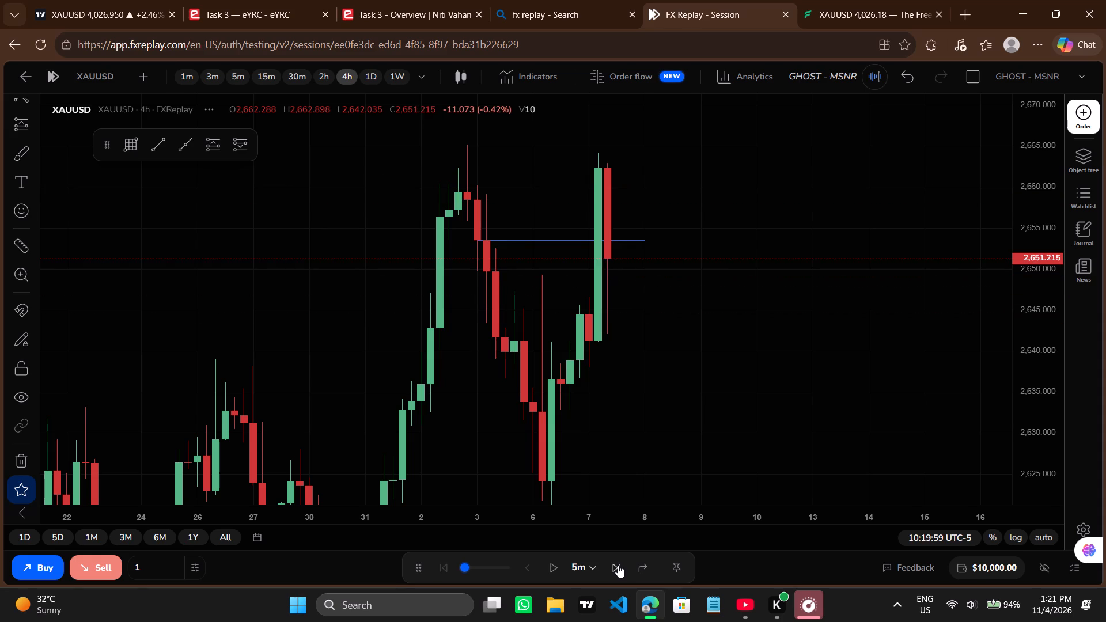
double_click(618, 565)
triple_click(618, 565)
triple_click(618, 565)
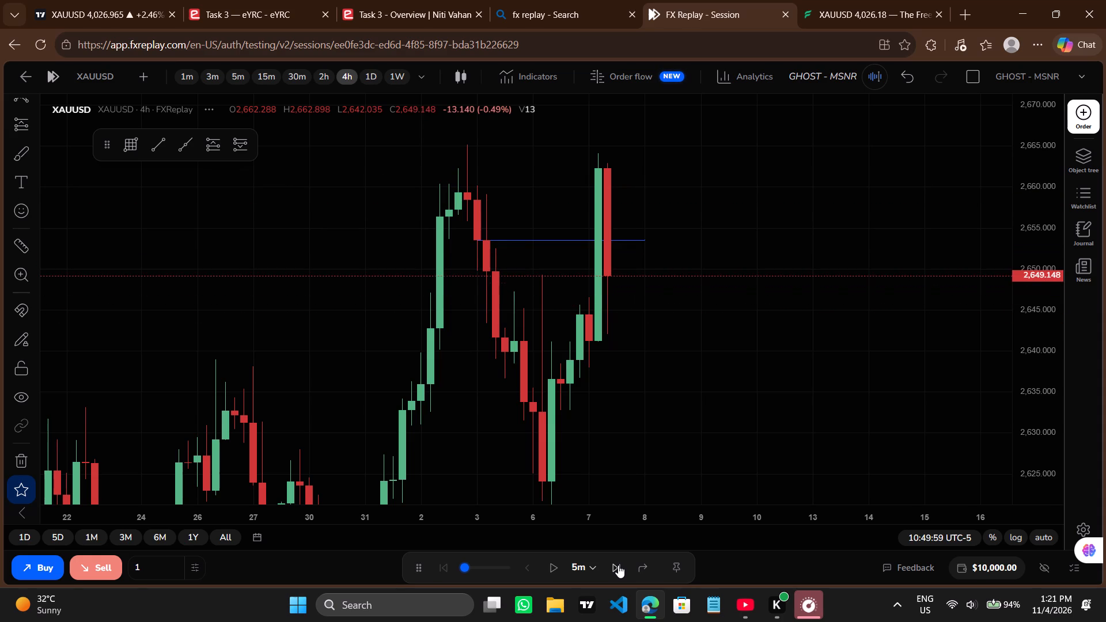
triple_click(618, 565)
triple_click(618, 565)
triple_click(618, 565)
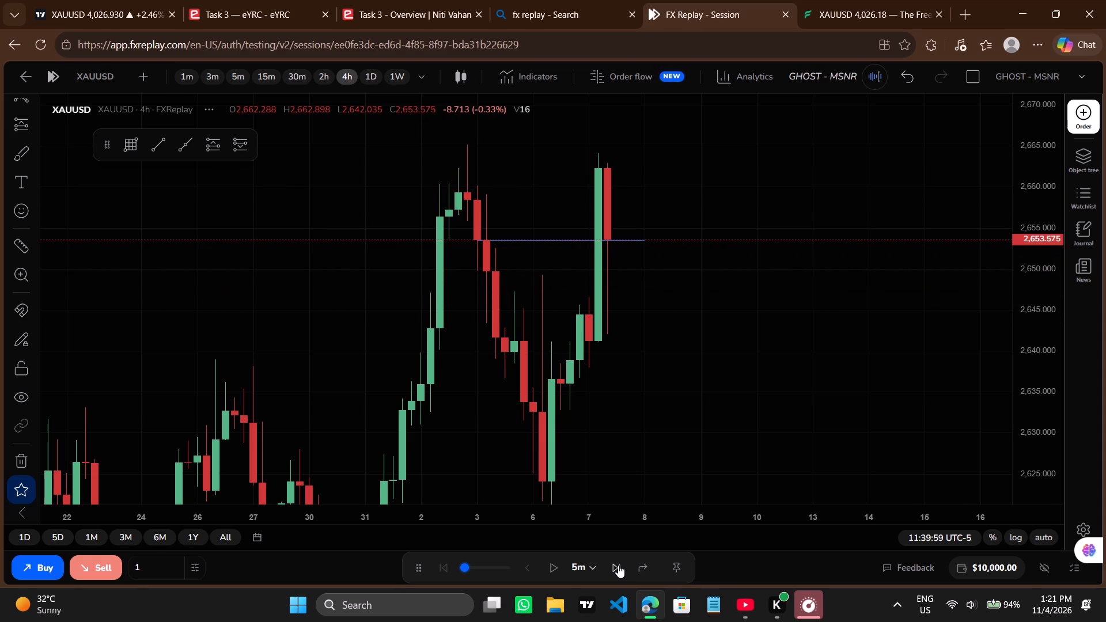
triple_click(618, 565)
triple_click(618, 565)
triple_click(618, 565)
triple_click(618, 565)
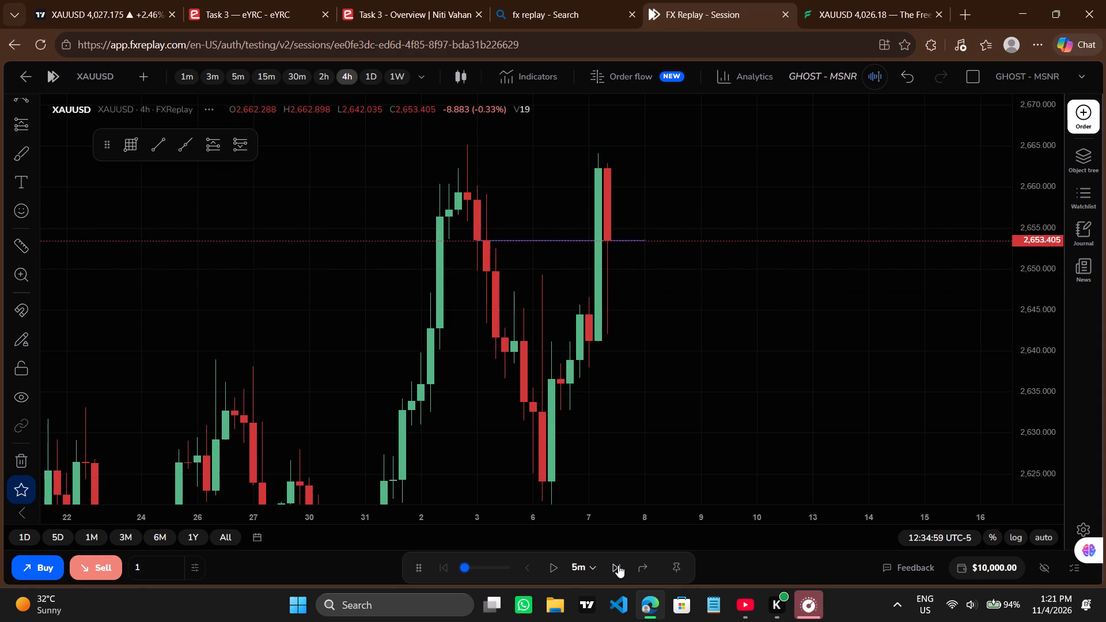
triple_click(618, 565)
triple_click(618, 565)
click(618, 565)
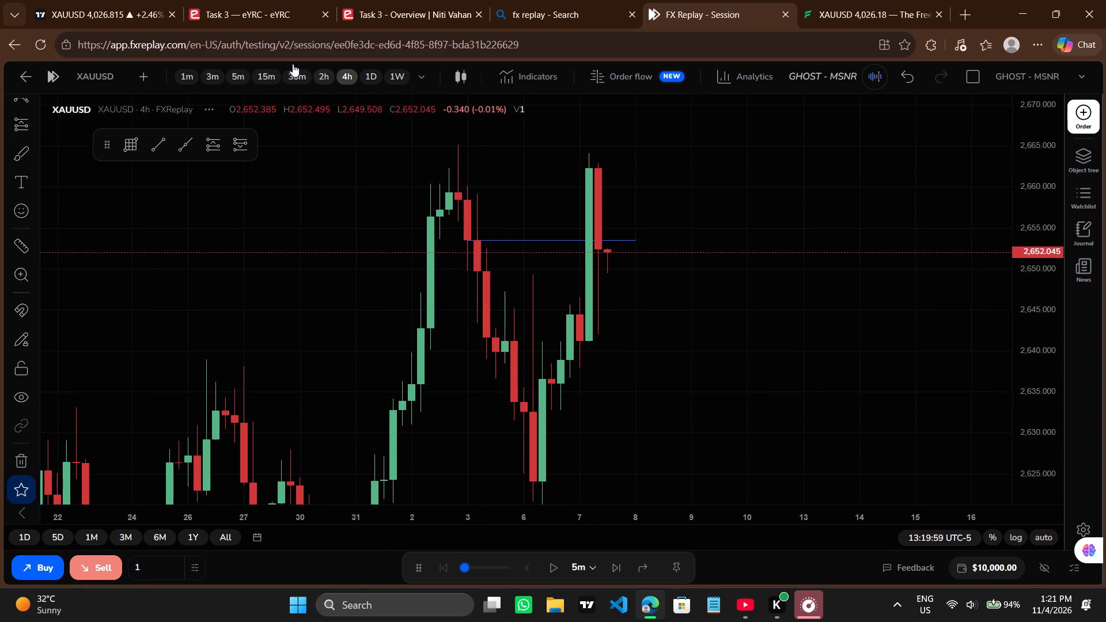
On the 15m chart, examine the 7 January peak against the 2–3 January highs.
click(266, 74)
scroll(397, 287, down, 6)
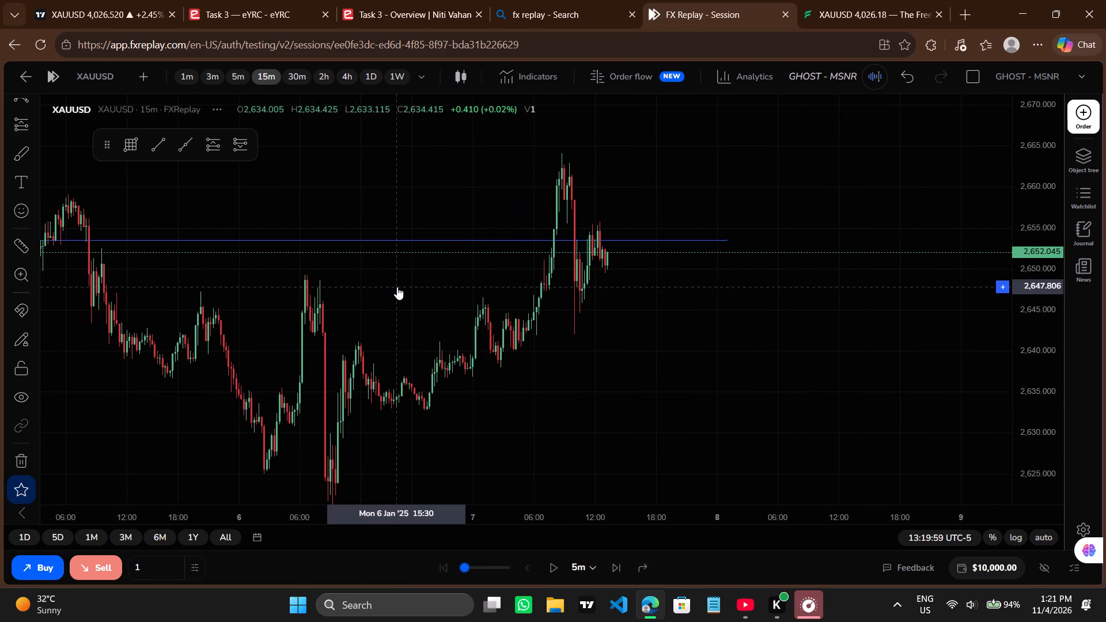
scroll(397, 287, down, 5)
drag(353, 180, 407, 253)
scroll(407, 253, up, 2)
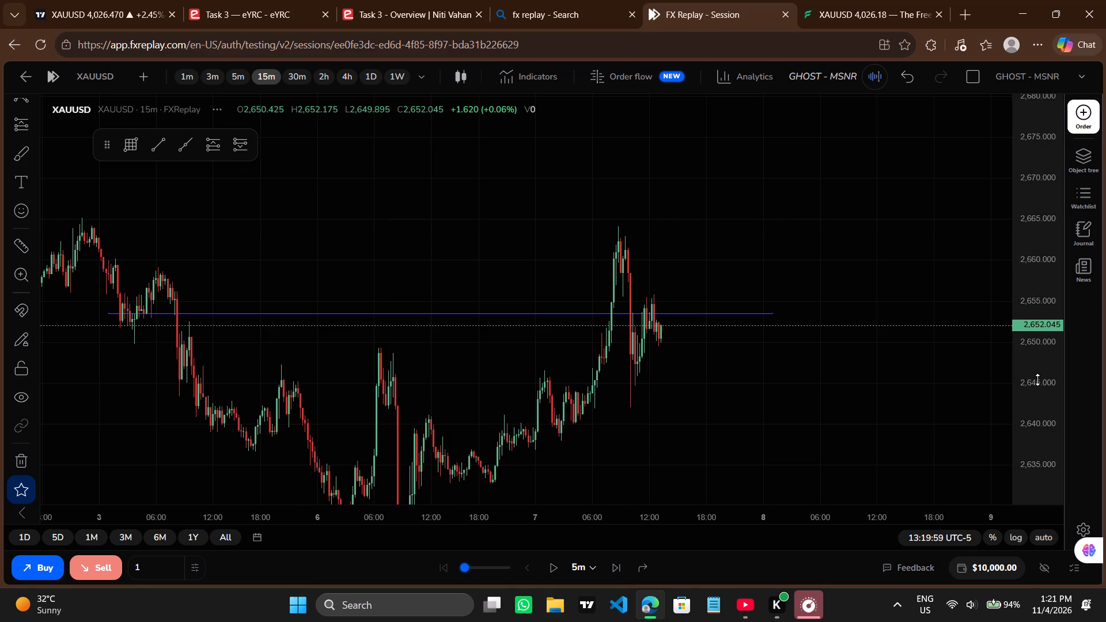
drag(1037, 380, 933, 96)
drag(562, 228, 660, 374)
scroll(660, 374, up, 3)
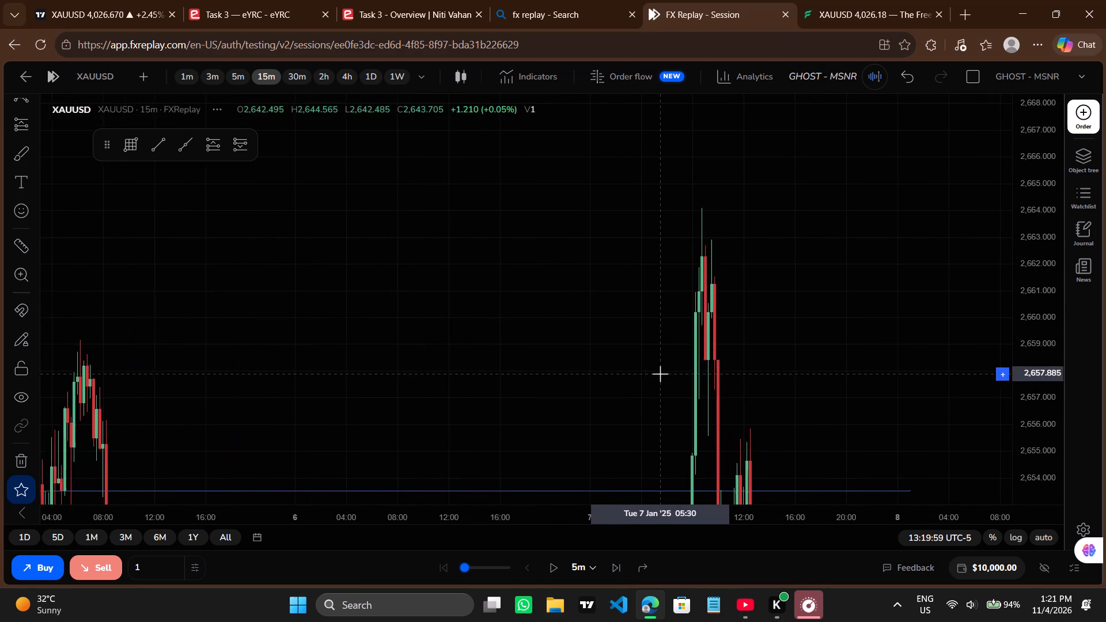
drag(430, 319, 704, 380)
scroll(704, 380, up, 1)
drag(704, 380, 623, 363)
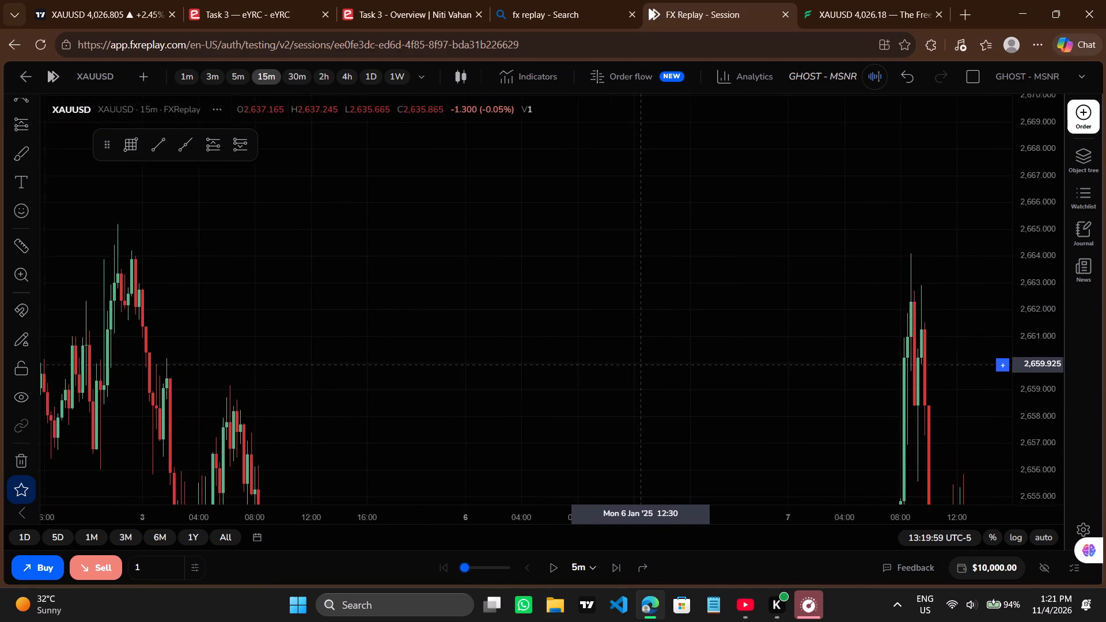
drag(623, 363, 614, 363)
drag(614, 363, 611, 358)
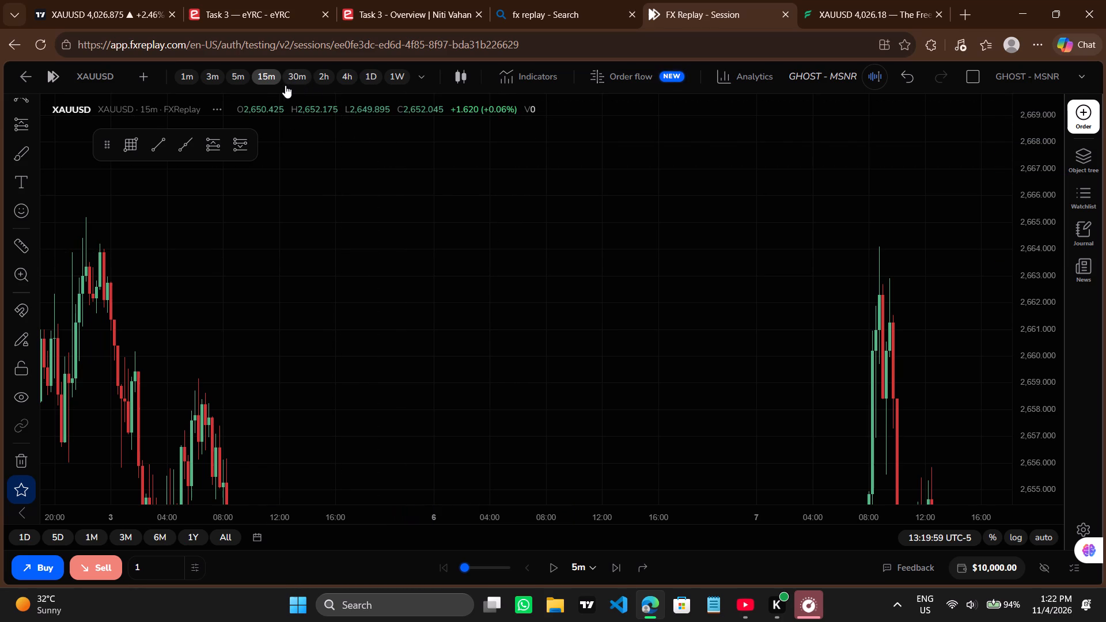
On the 5m chart, examine the 2–3 January highs and the 7 January peak for a key level.
click(238, 77)
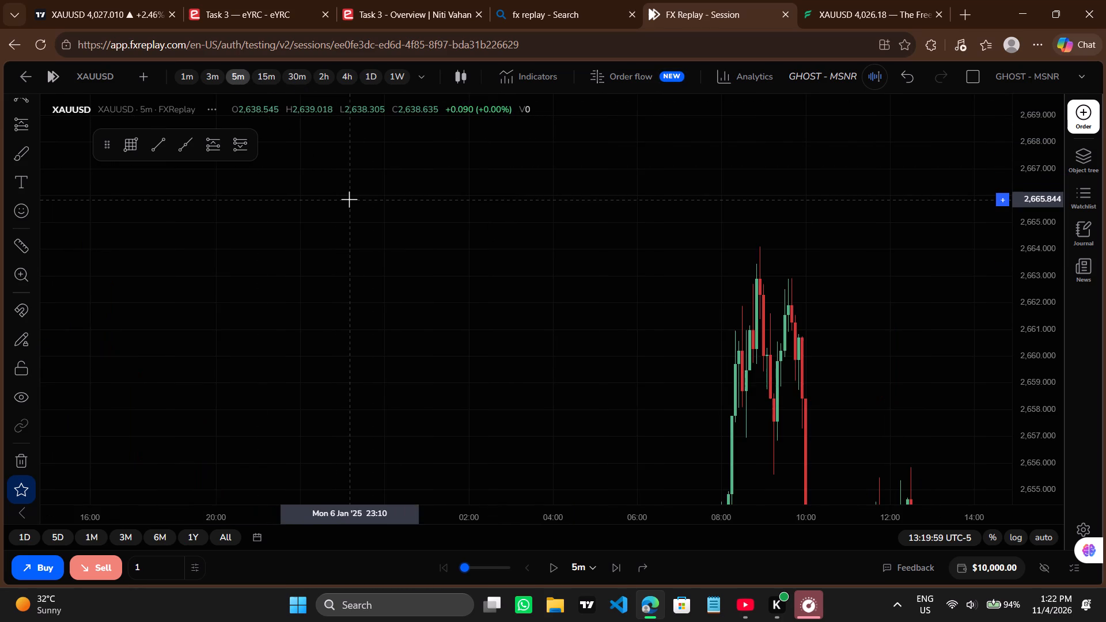
scroll(349, 199, down, 8)
drag(333, 246, 730, 241)
scroll(730, 241, up, 2)
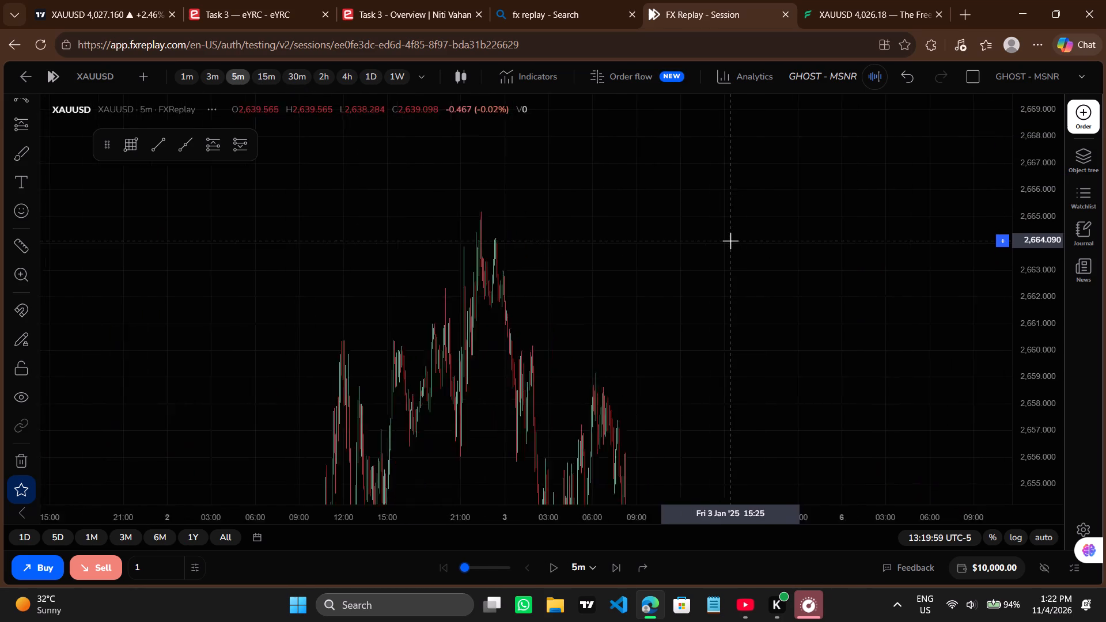
scroll(730, 241, up, 2)
drag(688, 250, 588, 233)
scroll(588, 233, up, 1)
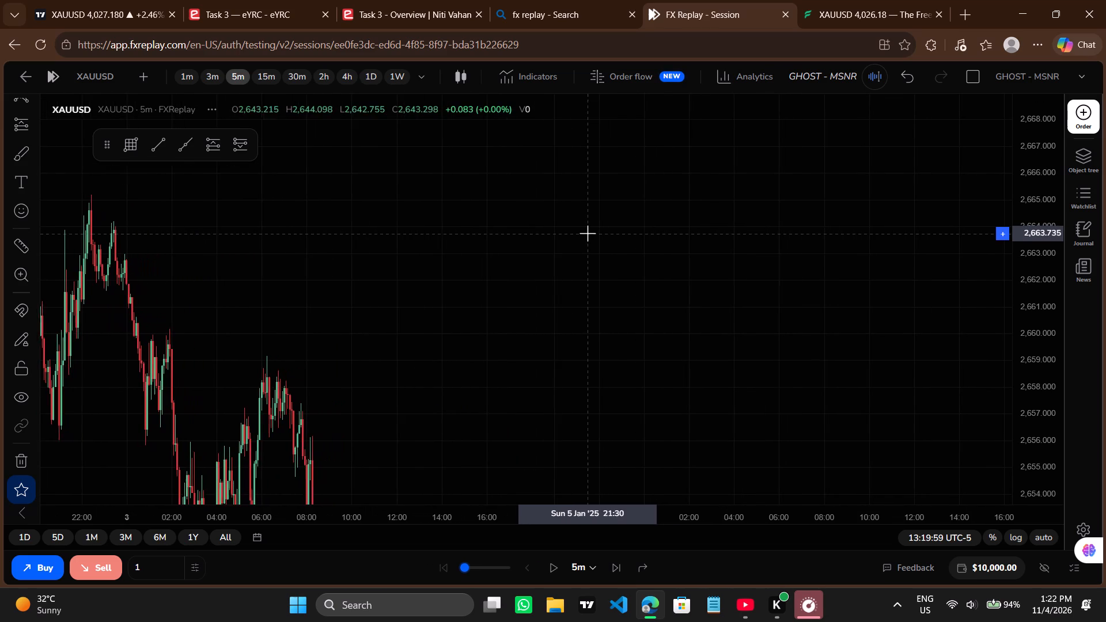
scroll(588, 233, up, 1)
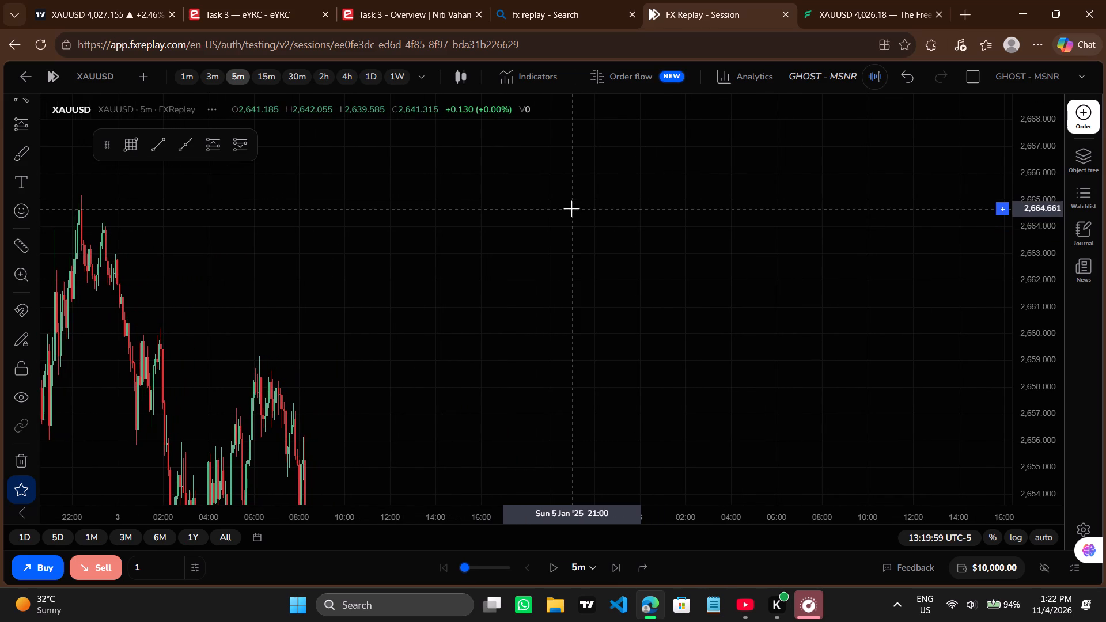
drag(571, 208, 456, 209)
scroll(456, 209, down, 5)
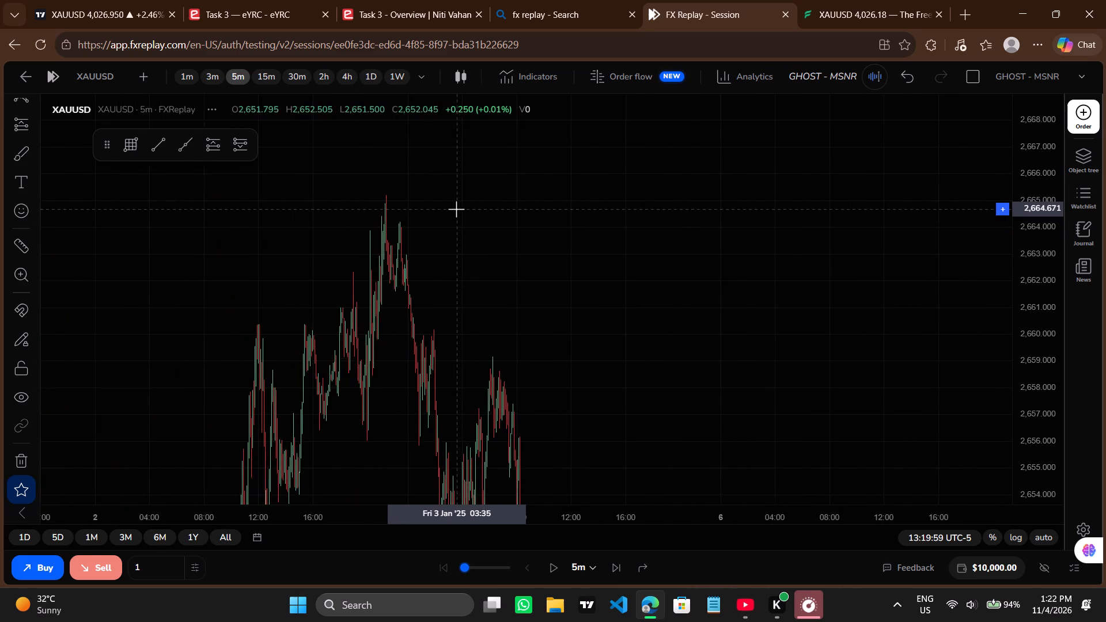
scroll(456, 209, down, 1)
drag(658, 243, 304, 253)
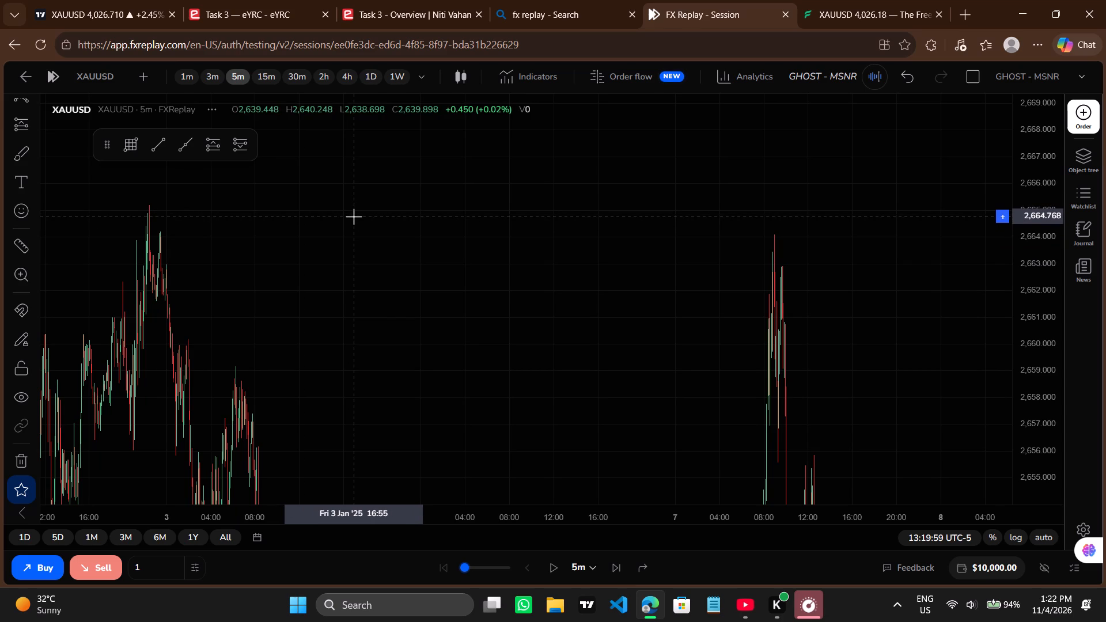
Draw a horizontal trend line at 2,663.875 on the 5m chart, from 2 January 23:25 to about 3 January 15:00.
drag(358, 233, 570, 205)
scroll(570, 205, up, 3)
drag(346, 247, 483, 278)
scroll(483, 278, up, 1)
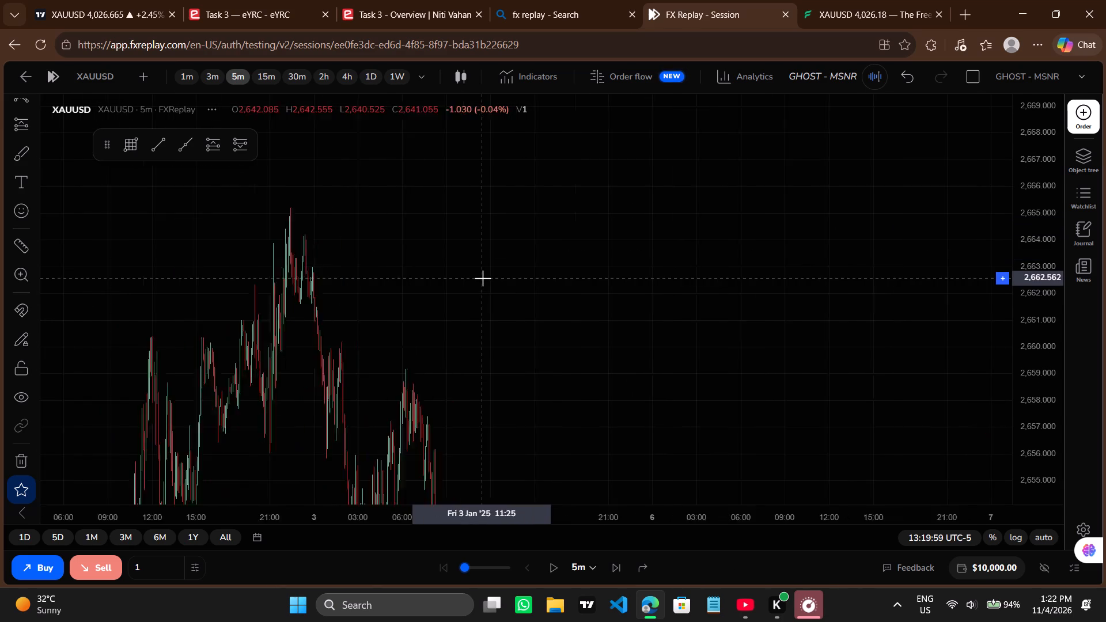
scroll(483, 278, up, 2)
drag(483, 278, 465, 279)
drag(194, 301, 606, 300)
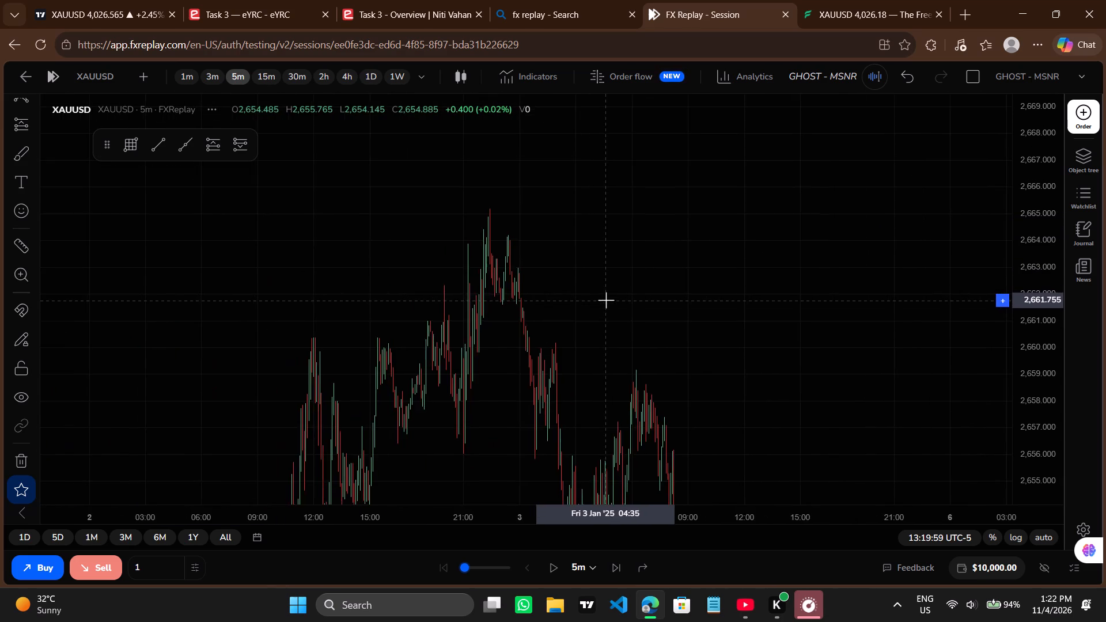
scroll(606, 300, up, 4)
drag(384, 279, 514, 278)
scroll(514, 278, up, 1)
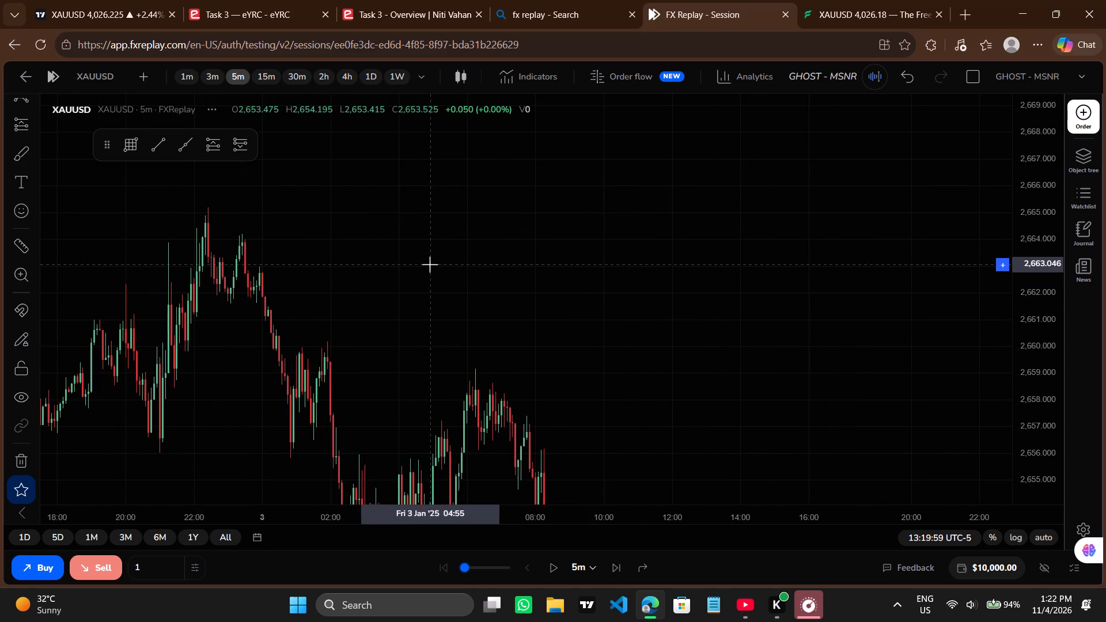
drag(430, 264, 454, 298)
click(154, 155)
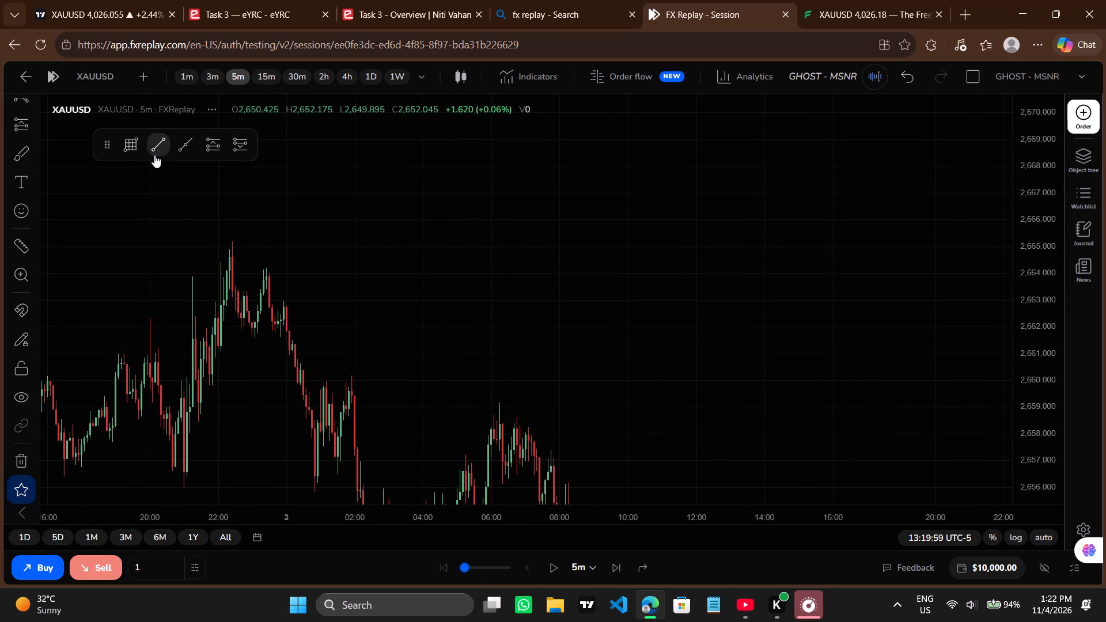
click(154, 155)
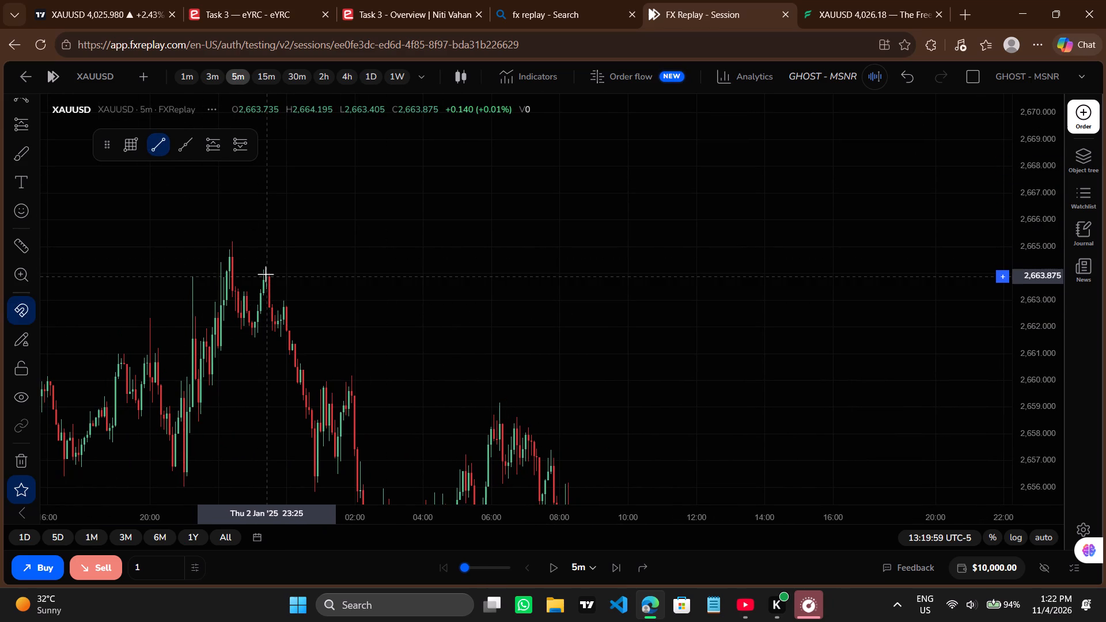
ctrl+click(266, 274)
shift+click(796, 319)
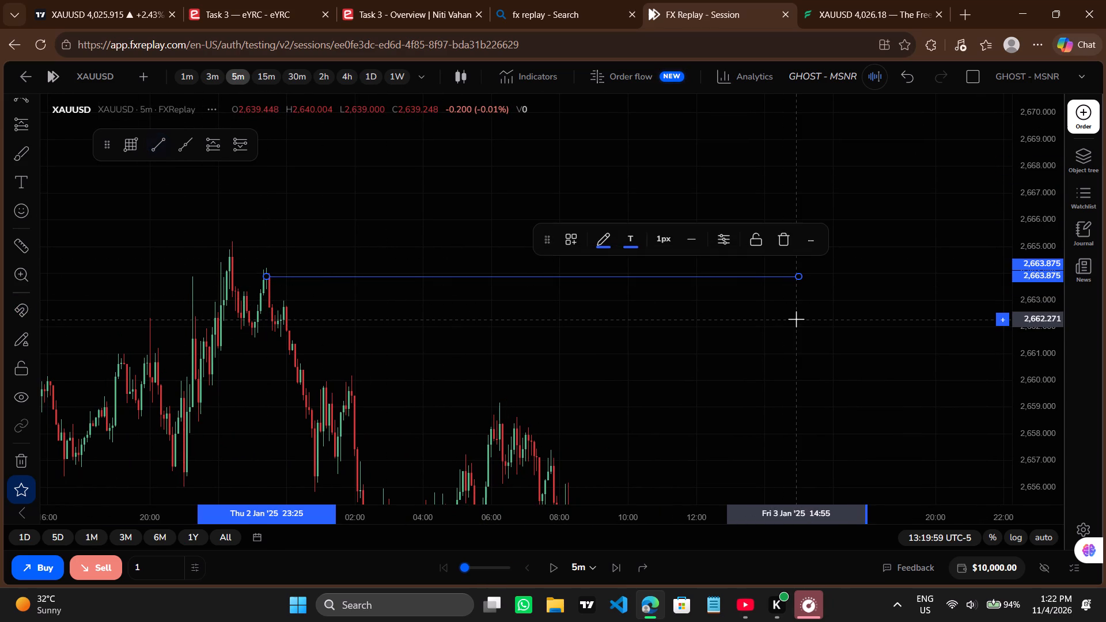
Extend the end of the 2,663.875 trend line horizontally to about 6 January 10:35.
drag(750, 428, 217, 401)
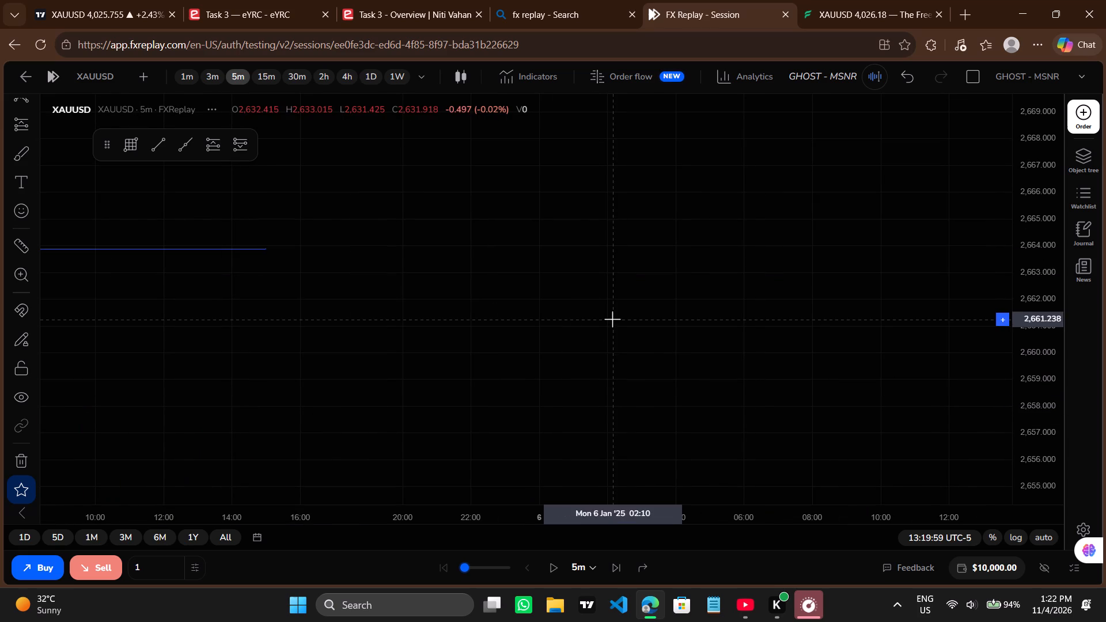
drag(268, 250, 747, 303)
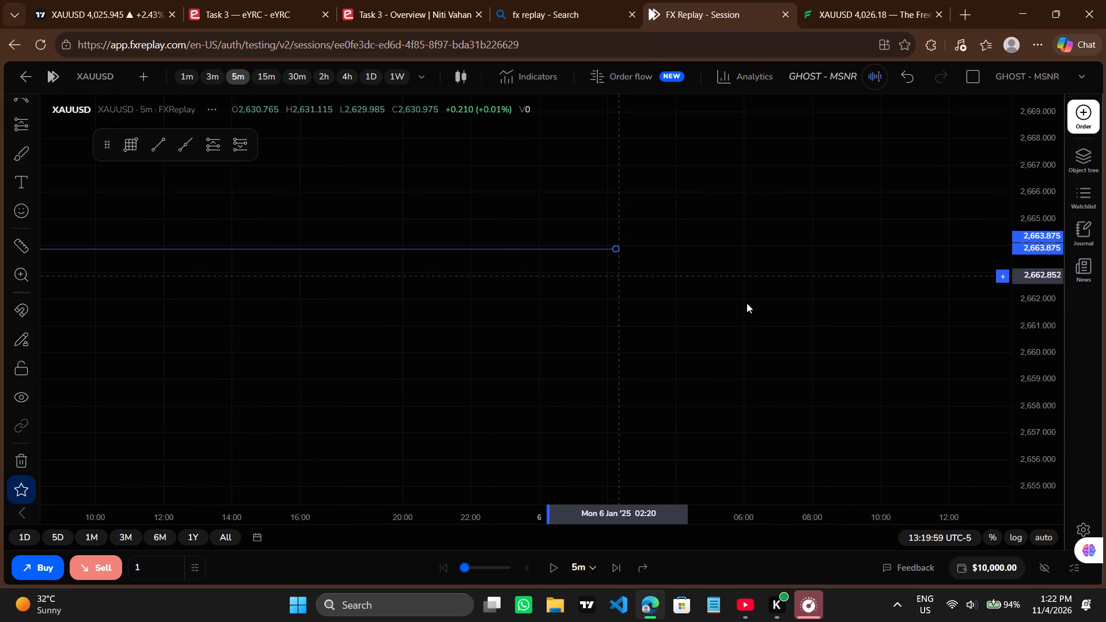
drag(747, 303, 903, 283)
drag(906, 315, 445, 342)
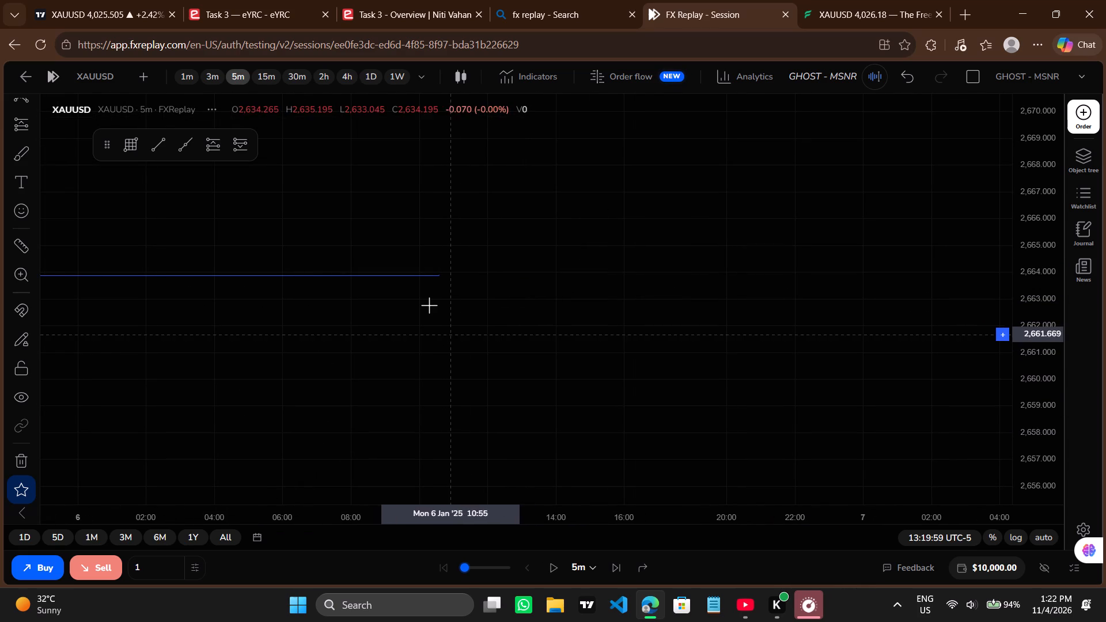
On the 15m chart, extend the end of the 2,663.875 trend line horizontally to about 7 January 12:15.
click(268, 81)
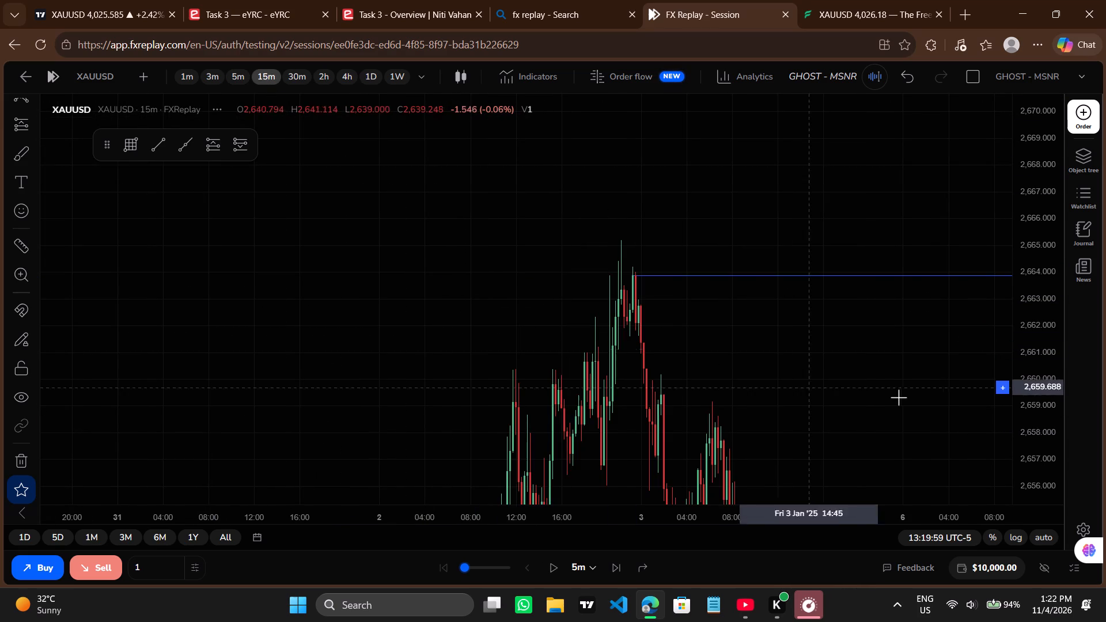
drag(900, 393, 342, 446)
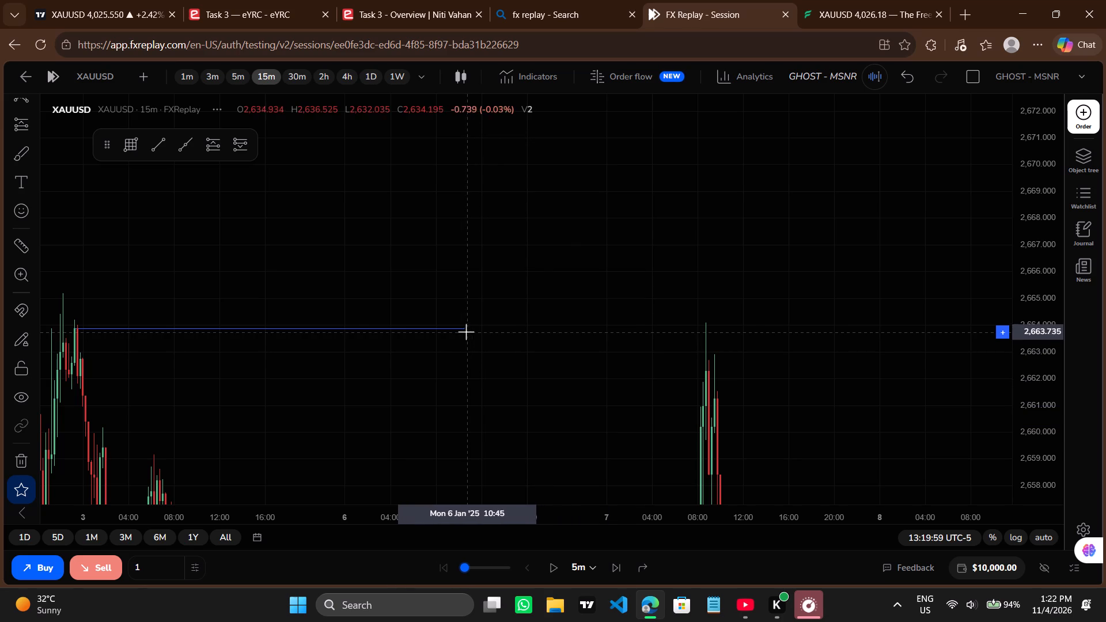
drag(463, 328, 744, 332)
Examine the 7 January peak and the price action after it against the two horizontal levels on the 15m chart.
drag(784, 409, 874, 254)
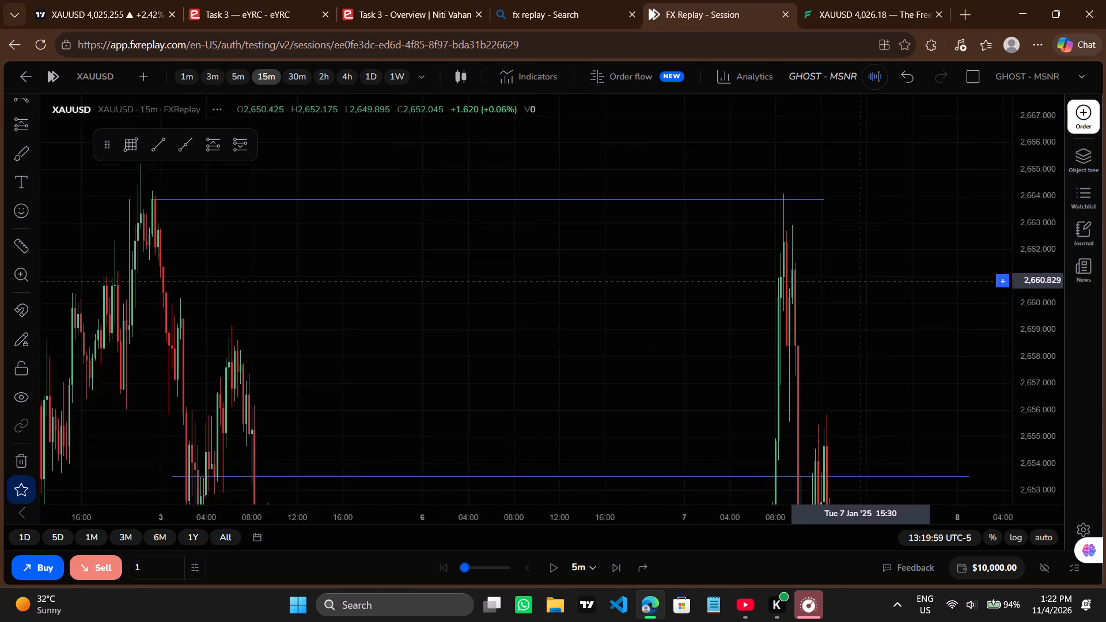
drag(874, 254, 874, 253)
scroll(874, 253, up, 6)
scroll(808, 275, right, 1)
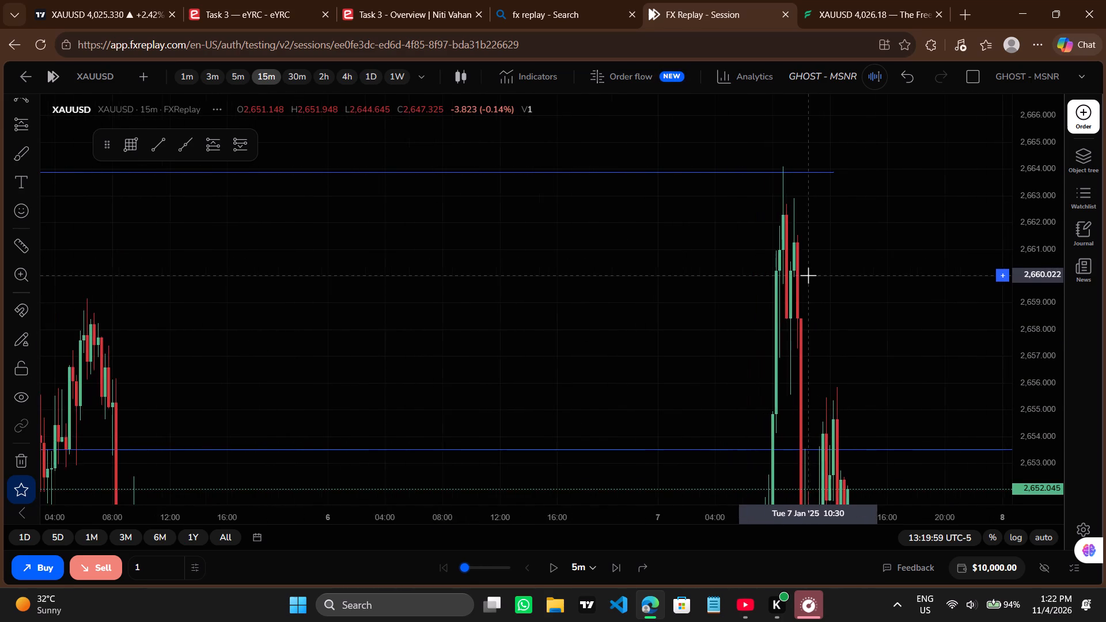
scroll(808, 275, right, 1)
scroll(808, 275, up, 2)
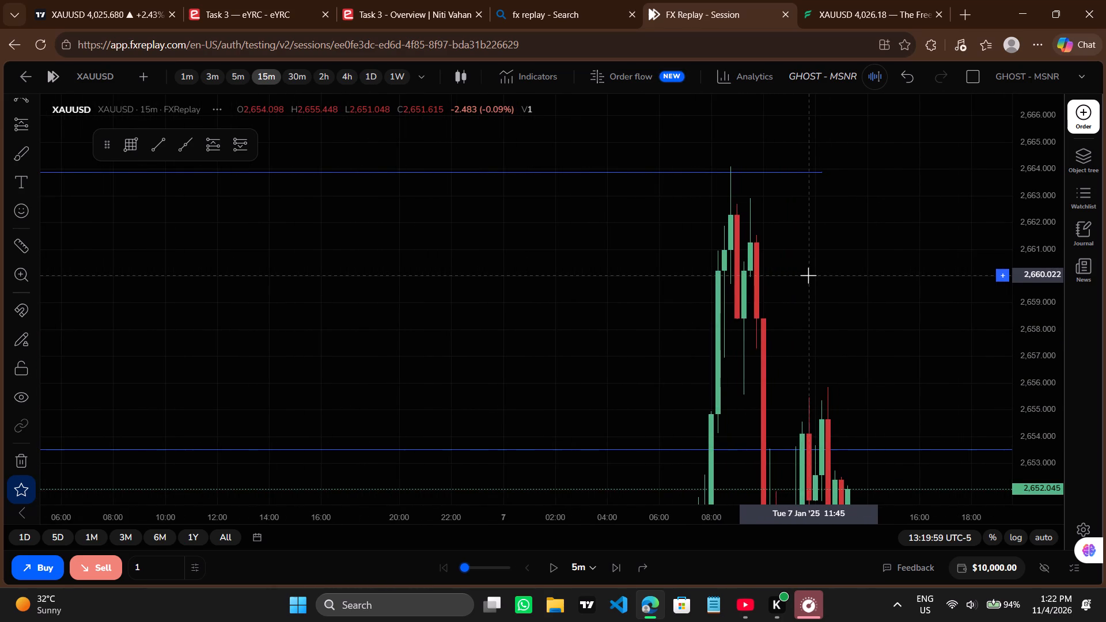
scroll(808, 275, up, 3)
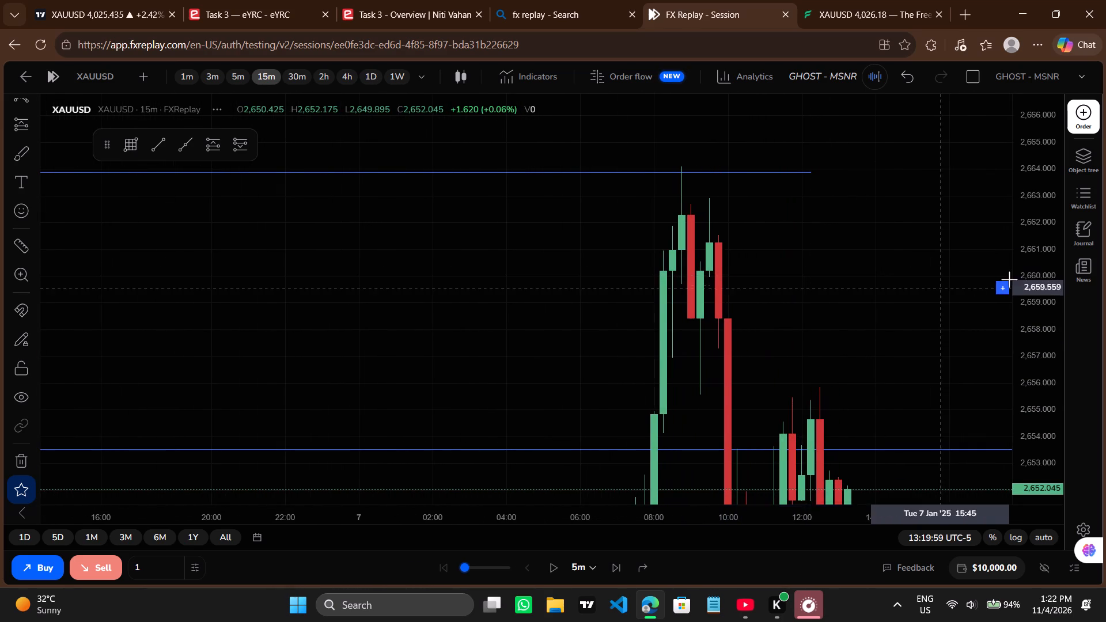
drag(1049, 213, 1029, 356)
drag(890, 329, 753, 309)
scroll(753, 309, down, 2)
drag(693, 286, 666, 234)
drag(653, 223, 638, 217)
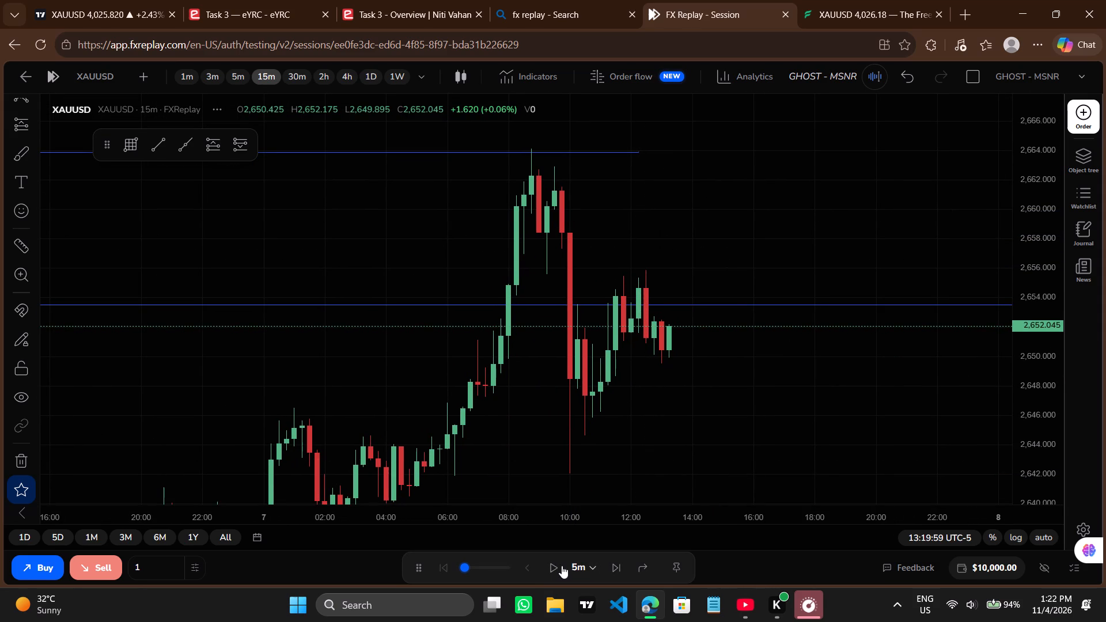
Advance the replay in 5m steps to 7 January 16:34:59.
click(609, 567)
triple_click(609, 567)
triple_click(609, 567)
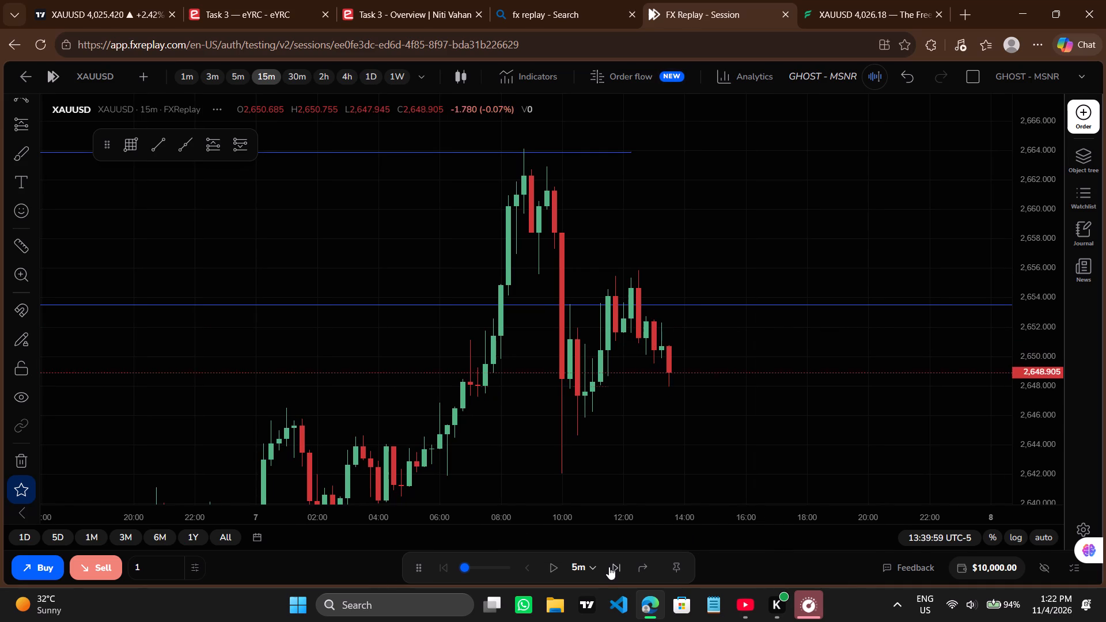
triple_click(609, 567)
triple_click(609, 567)
triple_click(609, 567)
triple_click(609, 567)
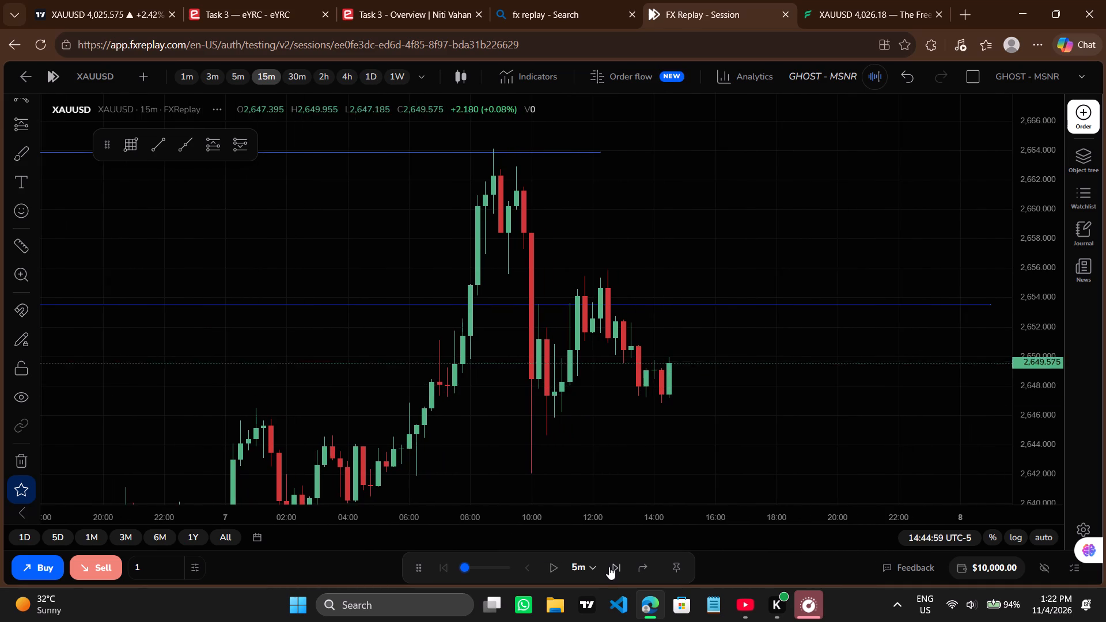
triple_click(609, 567)
triple_click(609, 567)
triple_click(609, 567)
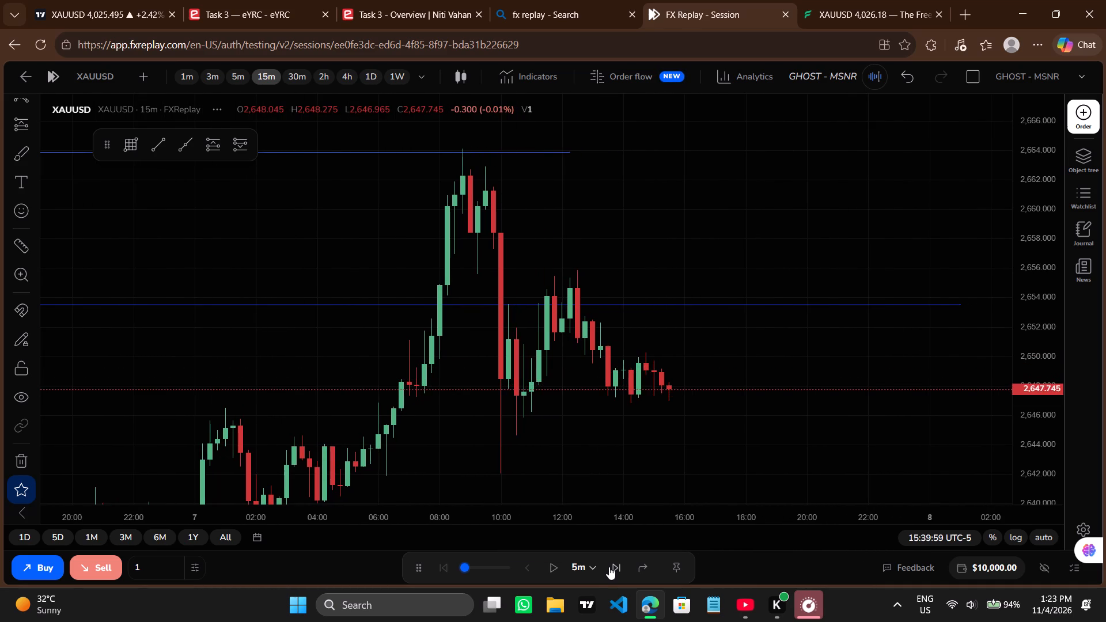
triple_click(609, 567)
triple_click(609, 567)
triple_click(609, 567)
triple_click(609, 567)
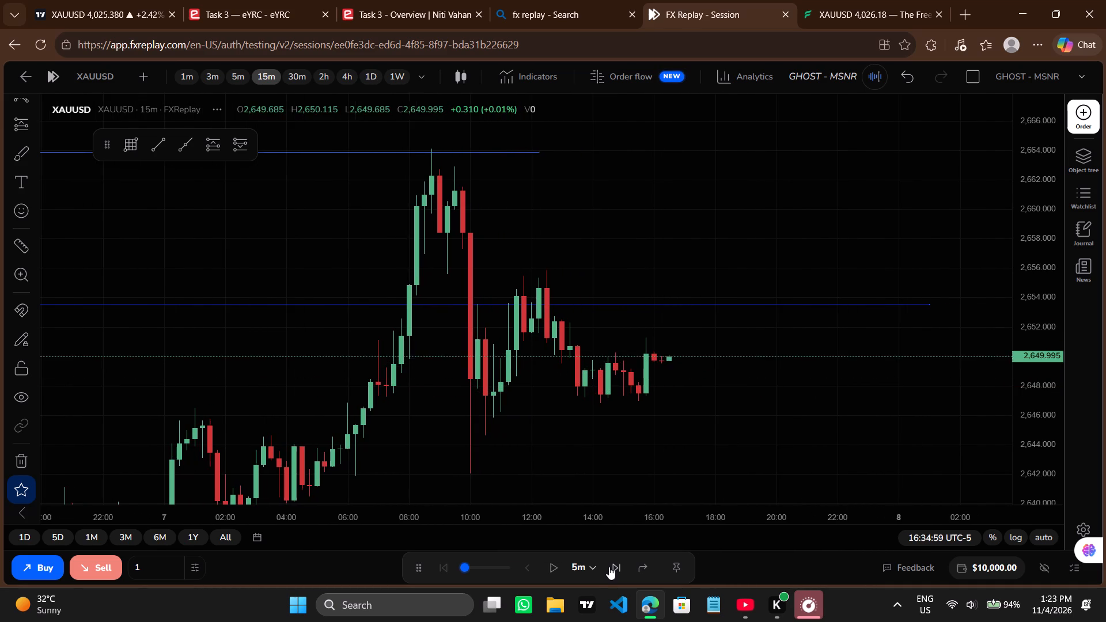
Advance the replay in 5m steps to 7 January 20:14:59.
triple_click(609, 567)
triple_click(609, 567)
triple_click(609, 567)
double_click(609, 567)
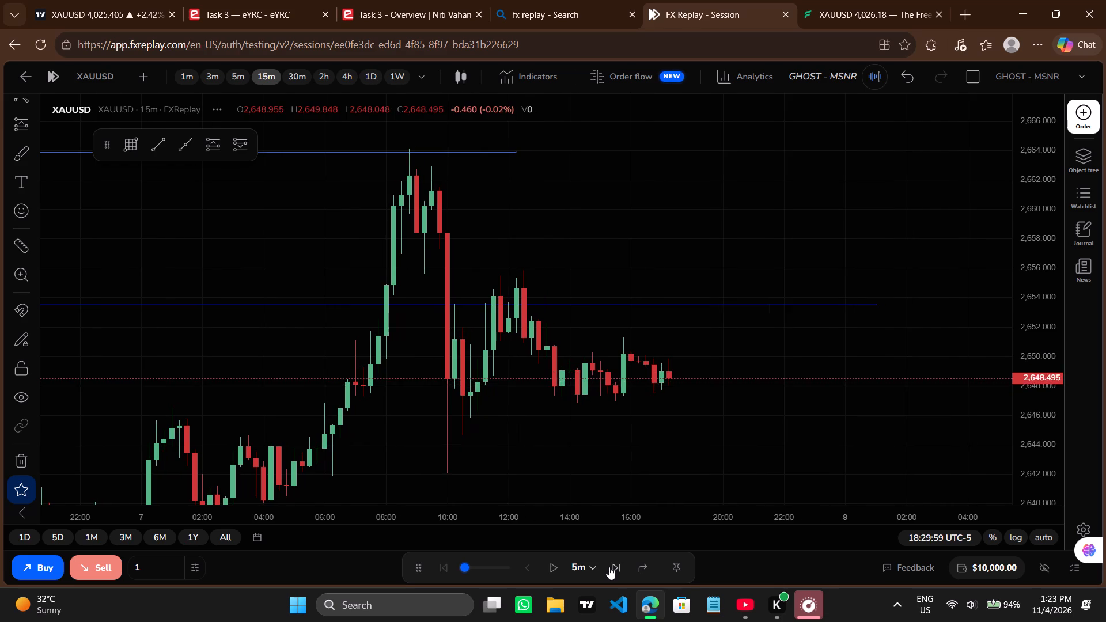
triple_click(609, 567)
triple_click(609, 567)
triple_click(609, 567)
double_click(609, 567)
drag(609, 567, 616, 559)
triple_click(616, 559)
triple_click(616, 559)
click(616, 559)
triple_click(616, 559)
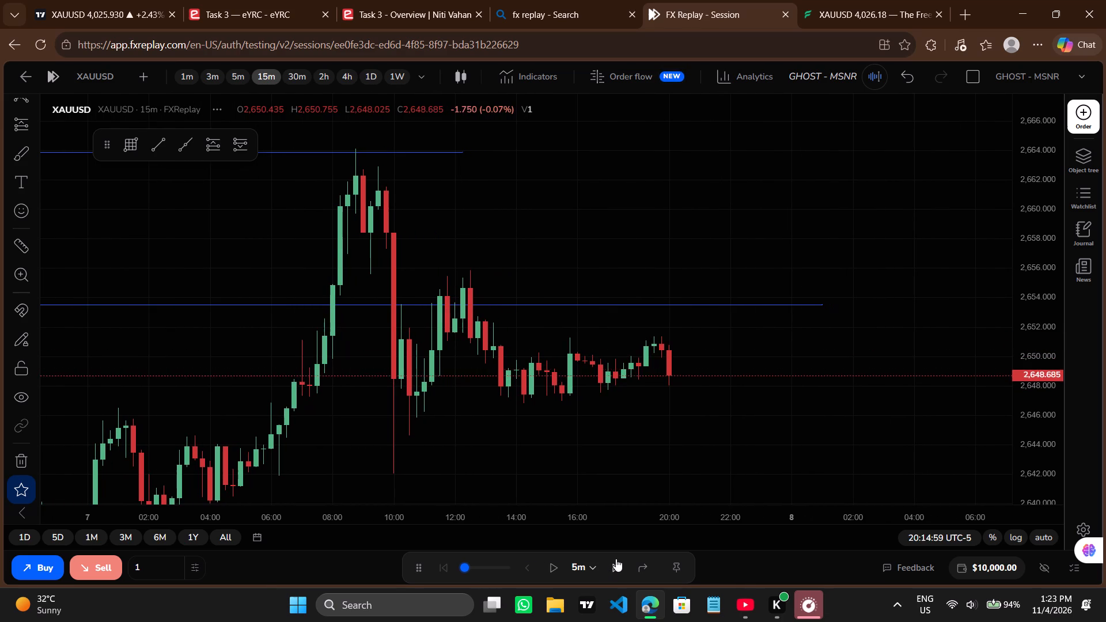
Advance the replay in 5m steps to 7 January 23:04:59.
triple_click(616, 559)
triple_click(616, 559)
triple_click(616, 559)
triple_click(616, 559)
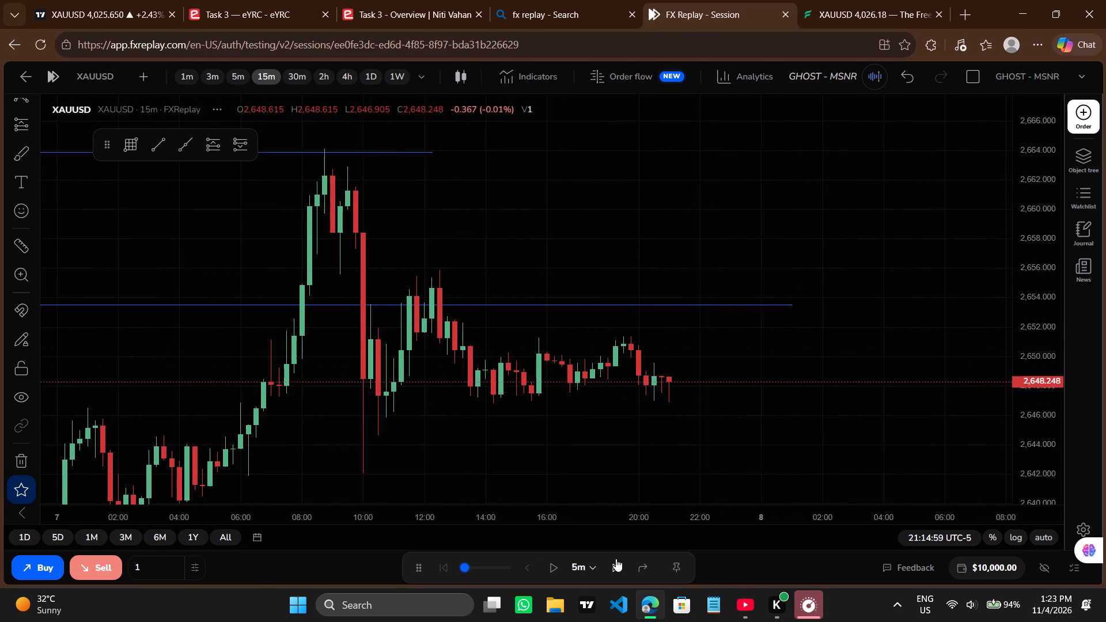
triple_click(616, 559)
triple_click(616, 559)
triple_click(616, 559)
triple_click(616, 559)
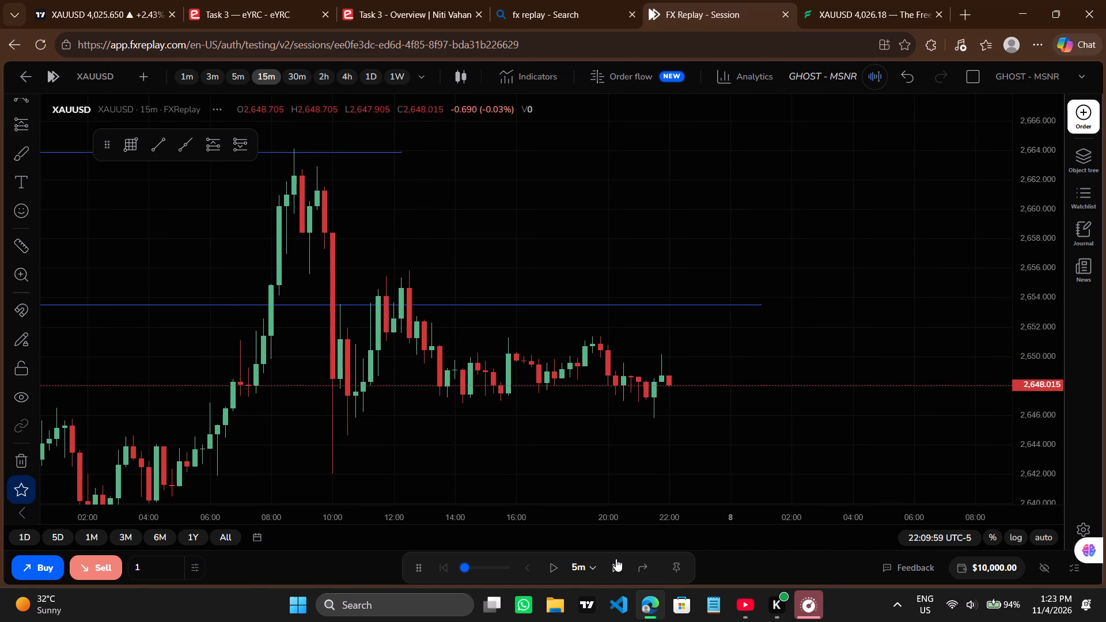
triple_click(616, 559)
triple_click(616, 559)
triple_click(616, 559)
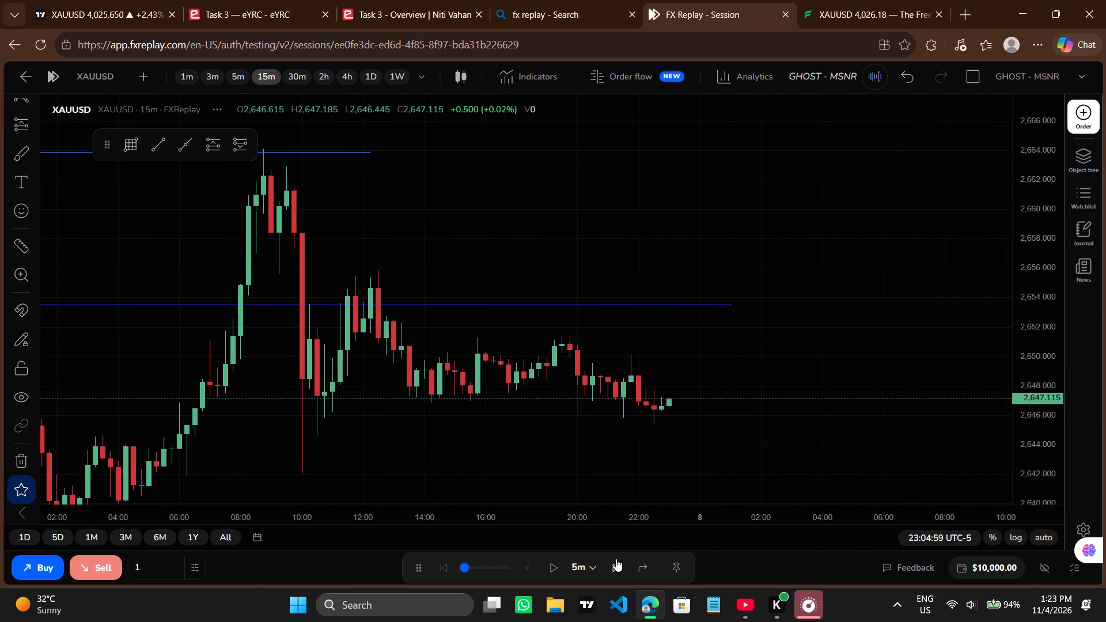
Advance the replay in 5m steps past midnight to 8 January 01:14:59.
triple_click(616, 559)
triple_click(616, 559)
triple_click(616, 559)
triple_click(616, 559)
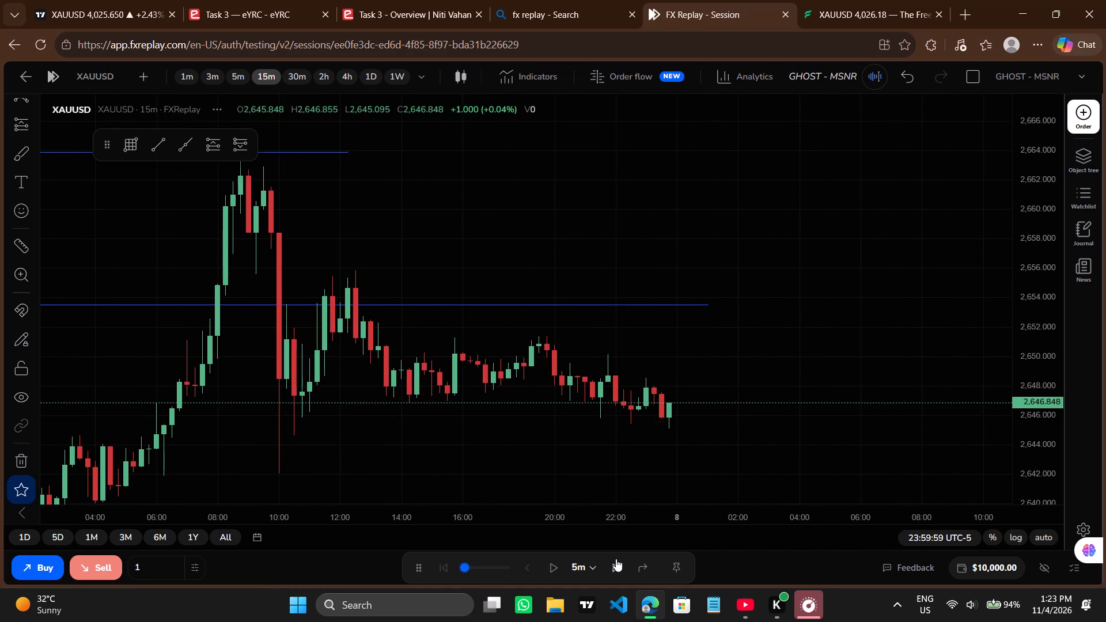
triple_click(616, 559)
triple_click(616, 559)
triple_click(616, 559)
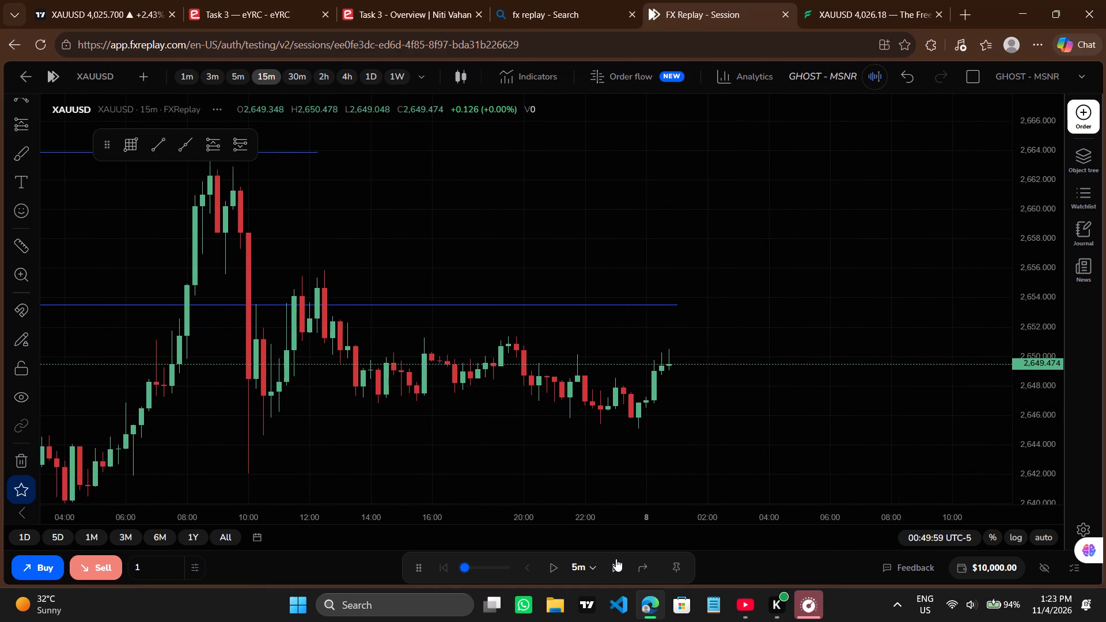
triple_click(616, 559)
click(616, 559)
Measure the price distance from about 2,662.6 down to the recent low near 2,645.5, around 8 January 00:30.
scroll(630, 434, down, 2)
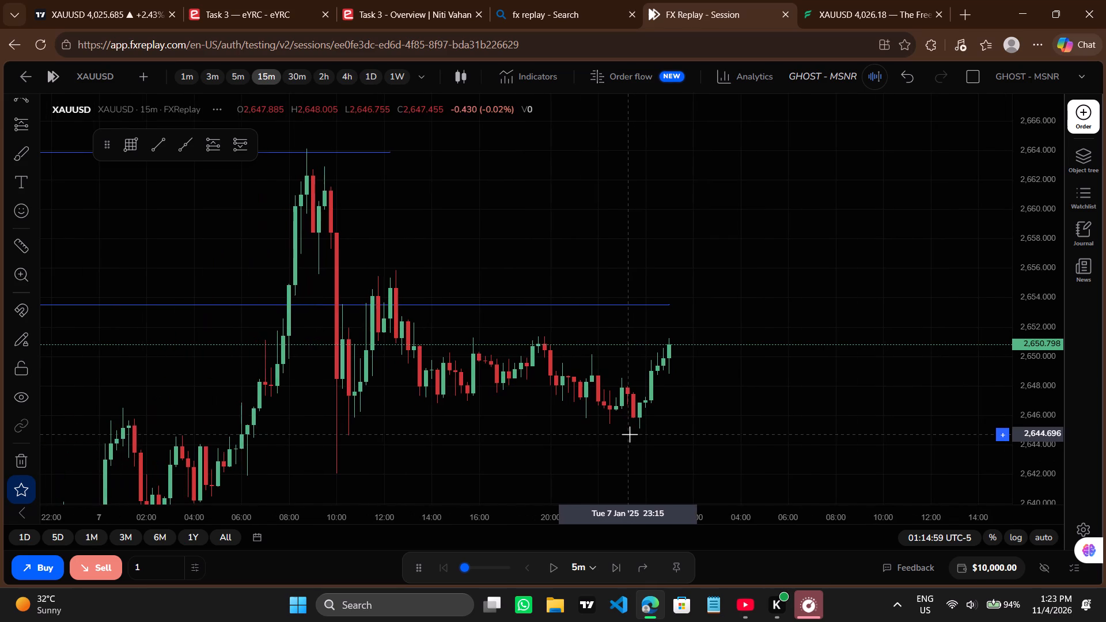
shift+click(661, 171)
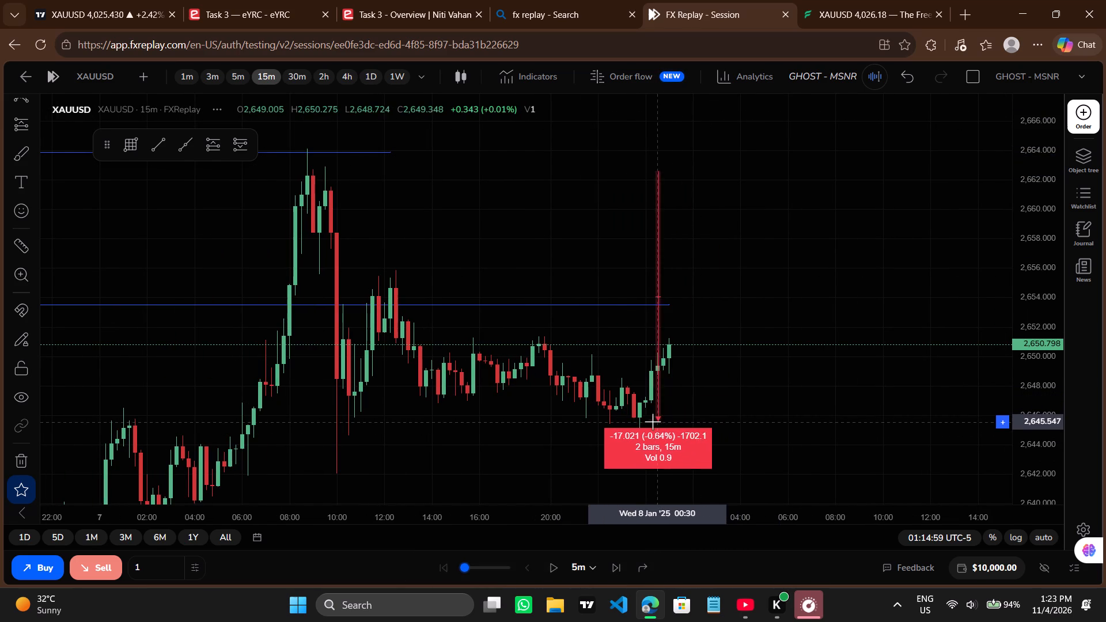
shift+click(631, 424)
drag(713, 439, 720, 420)
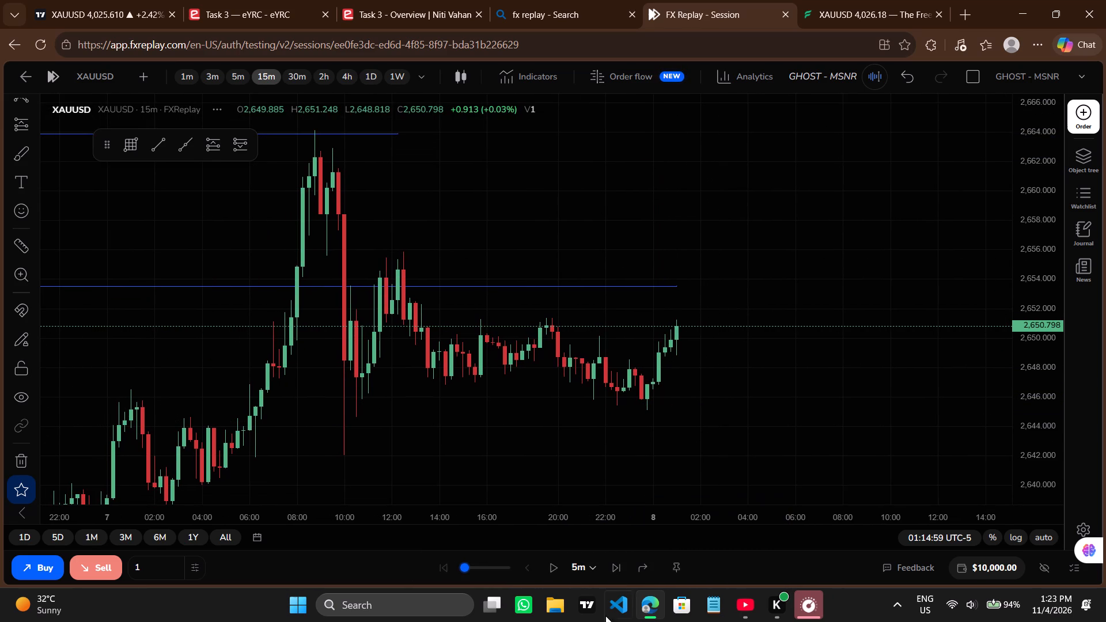
Advance the replay in 5m steps to 8 January 03:29:59.
triple_click(614, 566)
triple_click(614, 566)
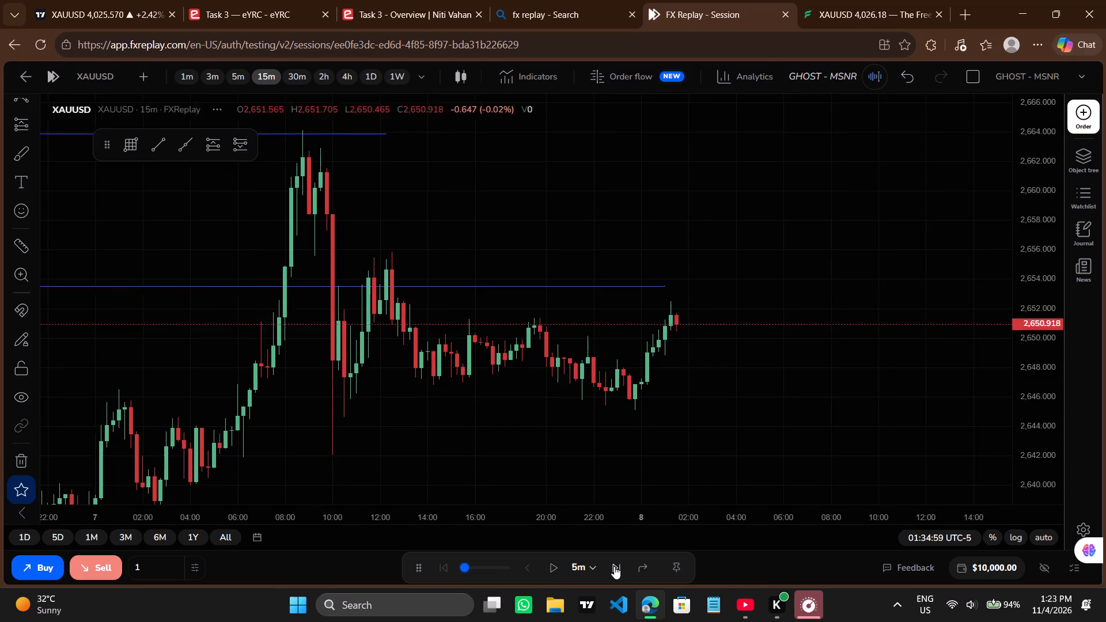
triple_click(614, 566)
triple_click(614, 566)
triple_click(614, 566)
triple_click(614, 566)
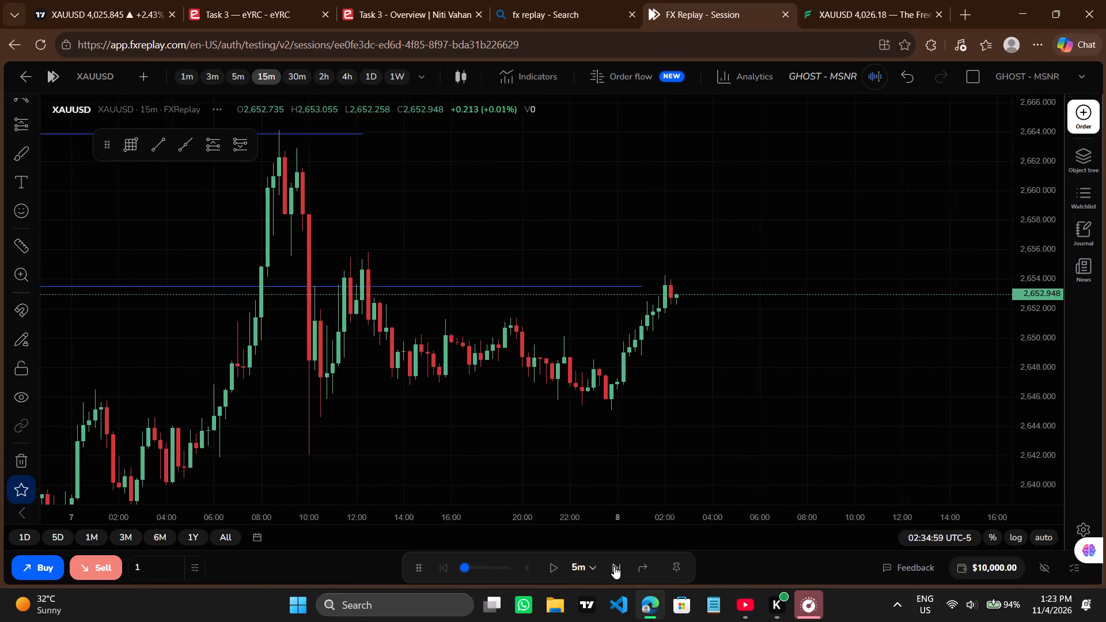
triple_click(614, 566)
triple_click(614, 566)
triple_click(614, 566)
triple_click(614, 566)
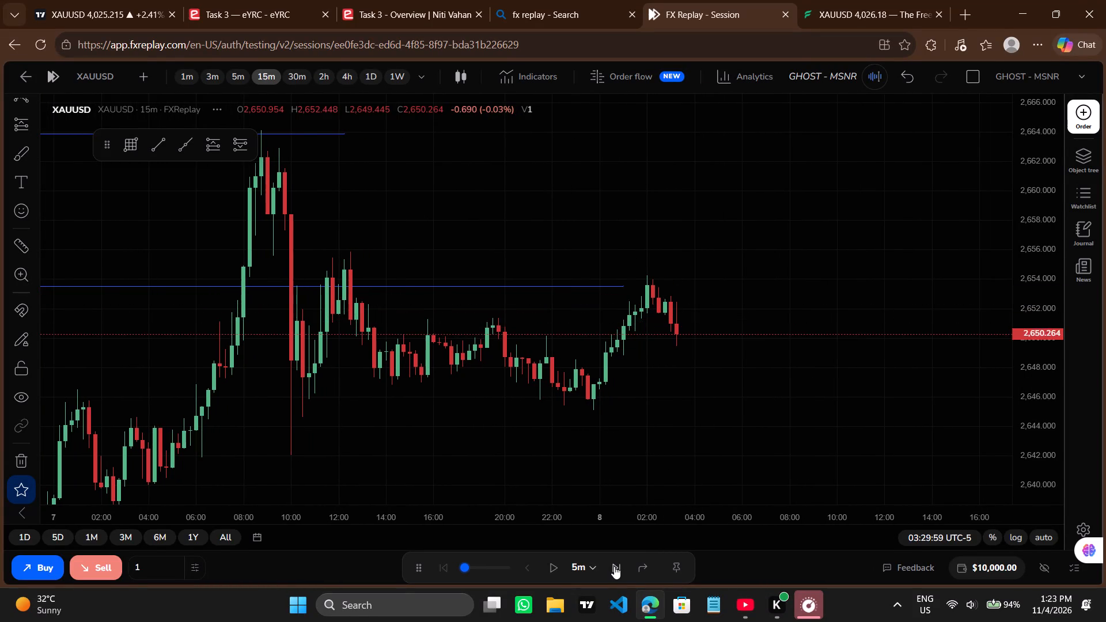
Advance the replay in 5m steps to 8 January 06:04:59.
triple_click(614, 566)
triple_click(614, 566)
triple_click(614, 566)
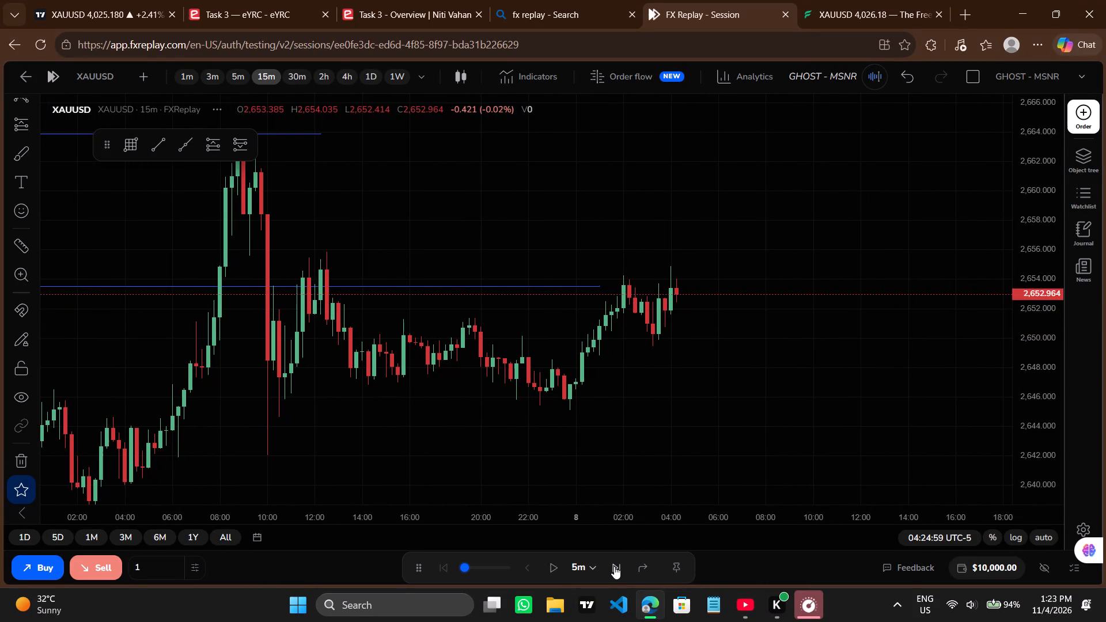
triple_click(614, 566)
triple_click(614, 566)
triple_click(614, 566)
triple_click(614, 566)
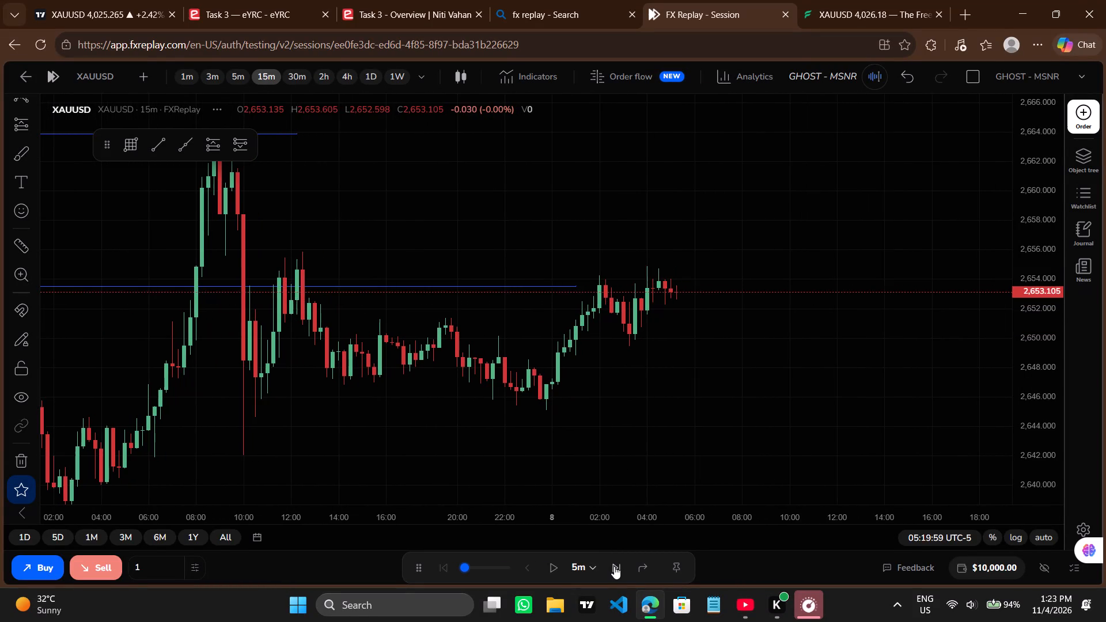
triple_click(614, 566)
triple_click(614, 566)
triple_click(614, 566)
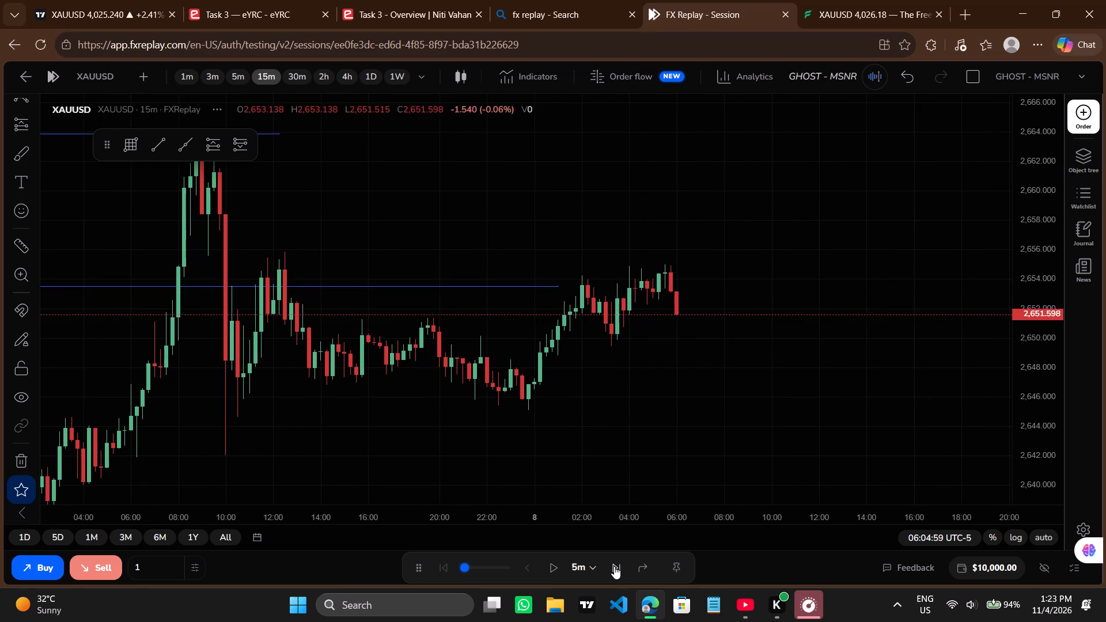
Advance the replay in 5m steps to 8 January 09:04:59.
triple_click(614, 566)
triple_click(614, 566)
triple_click(614, 566)
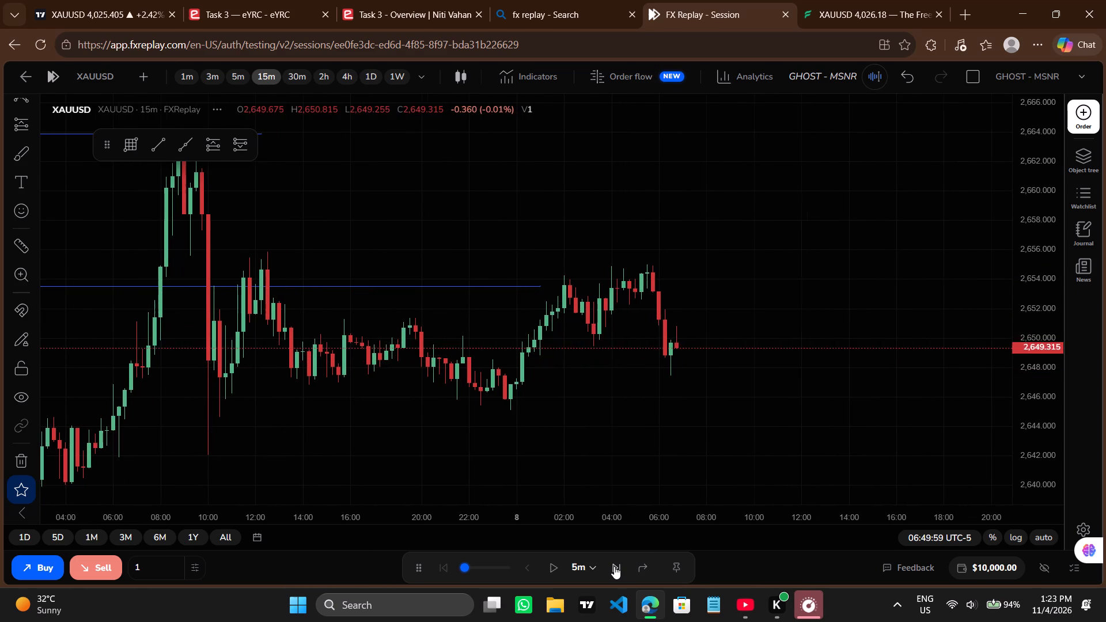
triple_click(614, 566)
triple_click(614, 566)
triple_click(614, 566)
triple_click(614, 566)
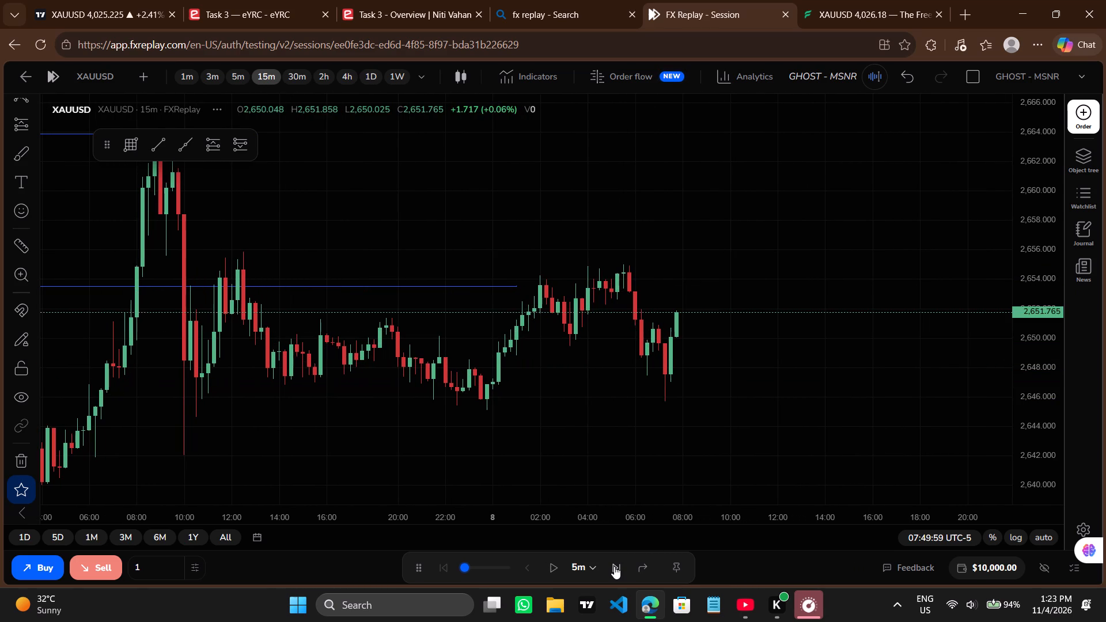
triple_click(614, 566)
double_click(614, 566)
click(614, 566)
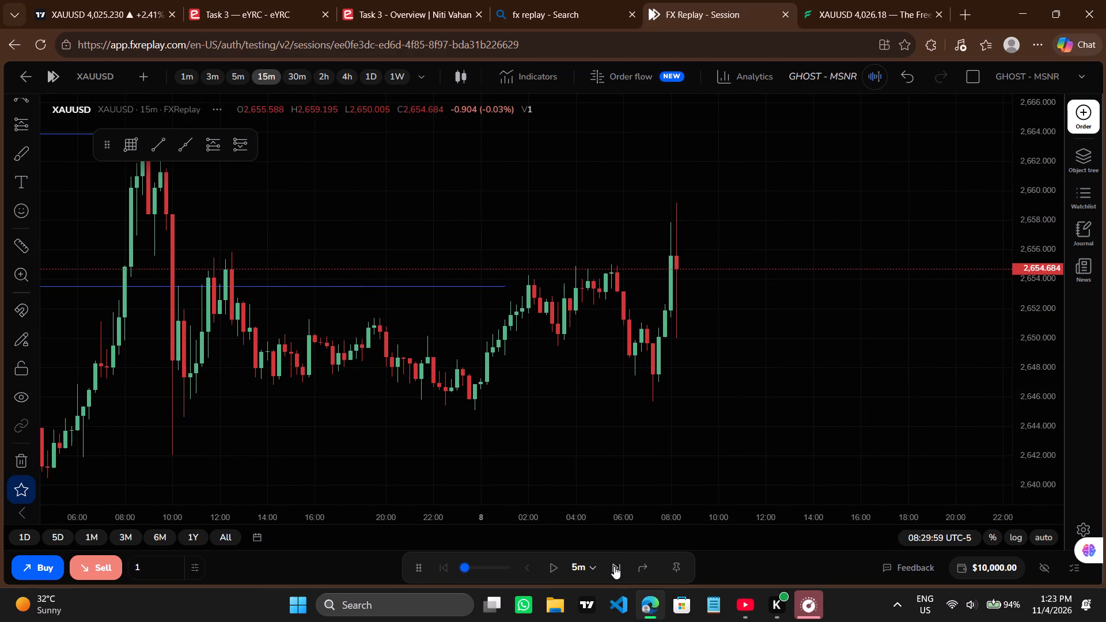
click(614, 566)
triple_click(614, 566)
triple_click(614, 566)
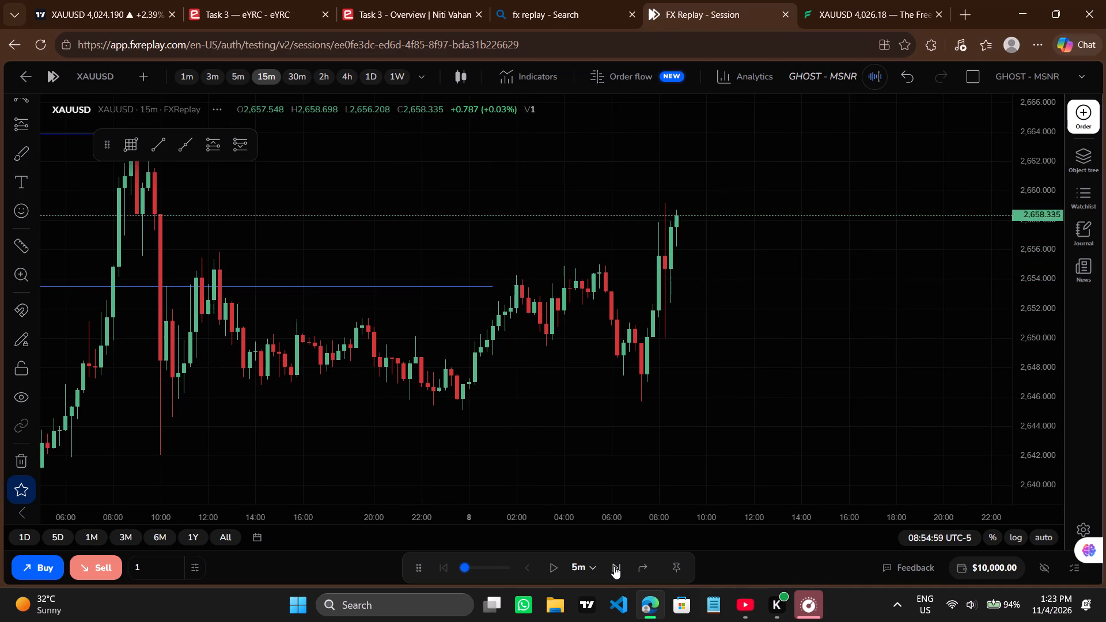
Advance the replay in 5m steps to 8 January 10:09:59.
drag(589, 390, 577, 446)
scroll(577, 446, down, 3)
drag(386, 416, 468, 381)
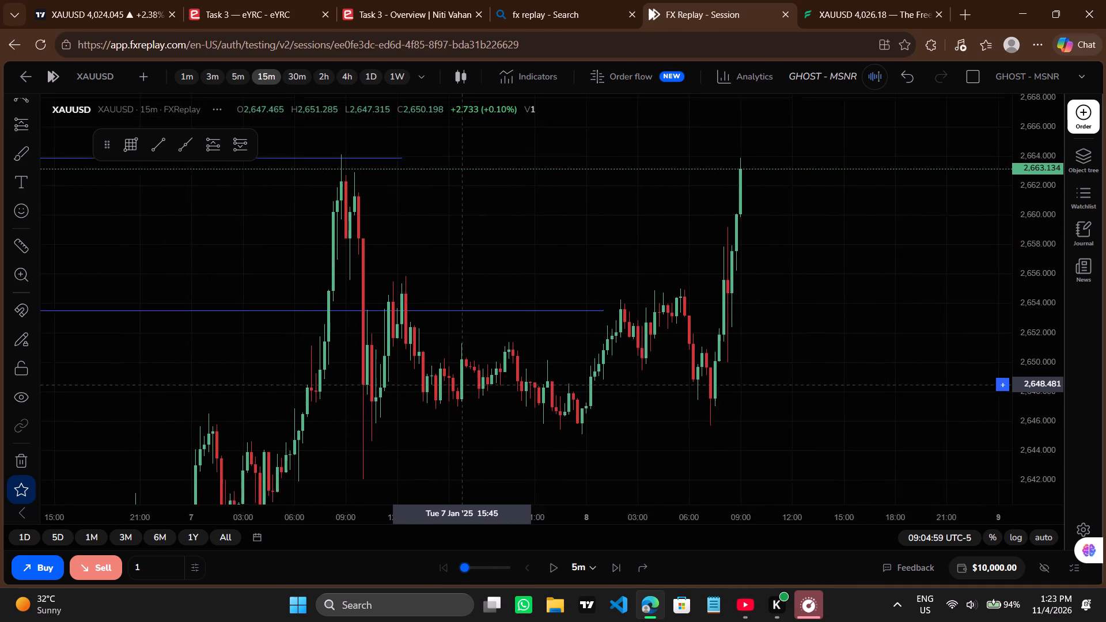
drag(468, 381, 475, 374)
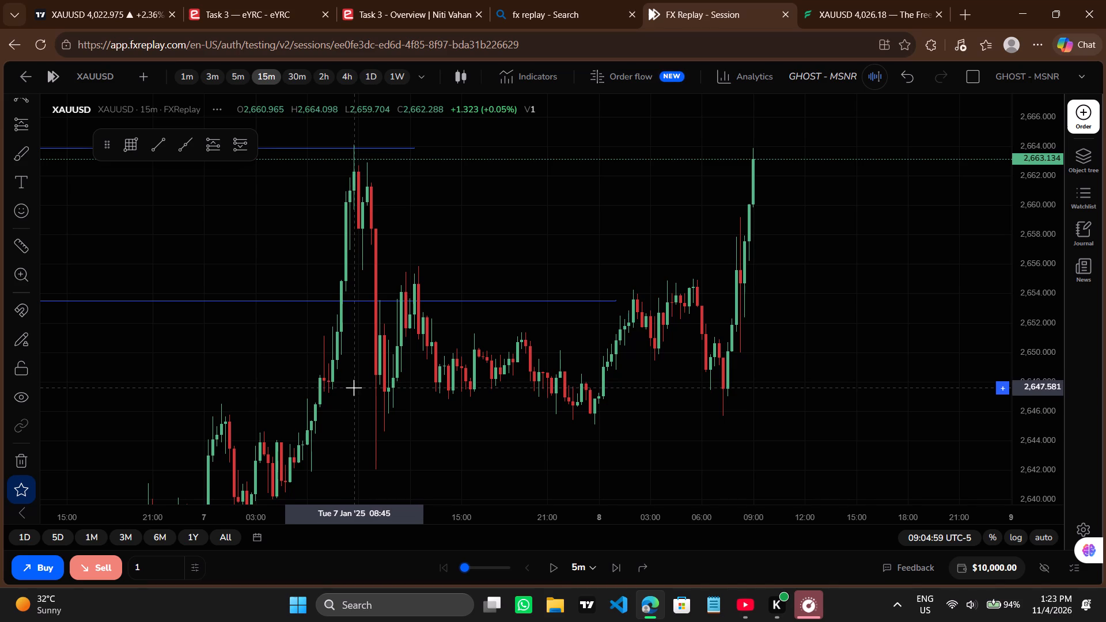
drag(354, 388, 383, 389)
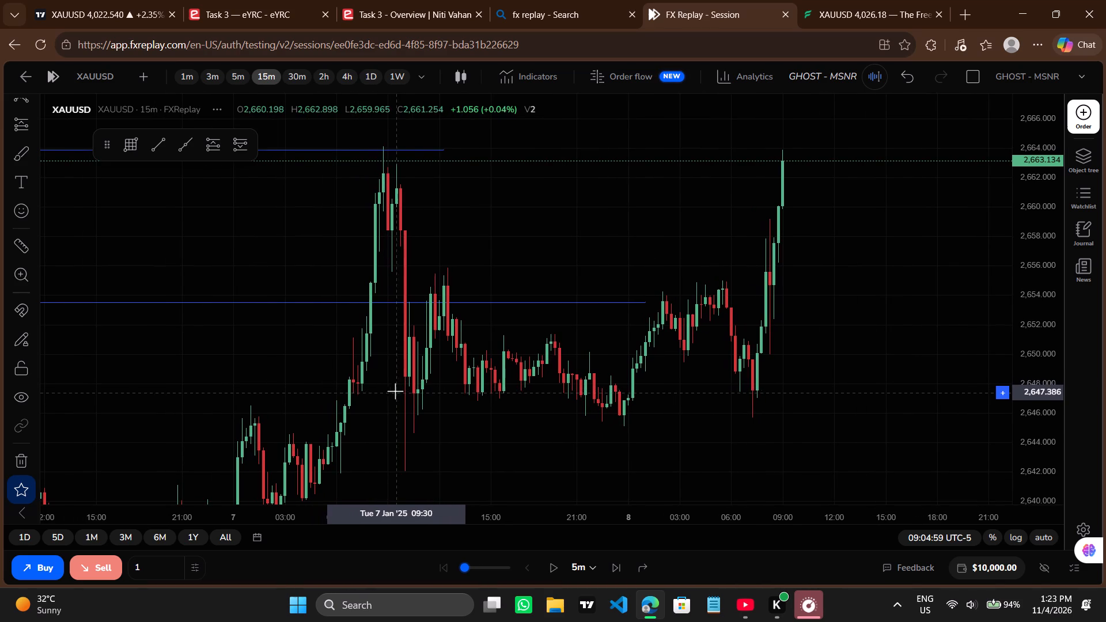
drag(427, 407, 361, 401)
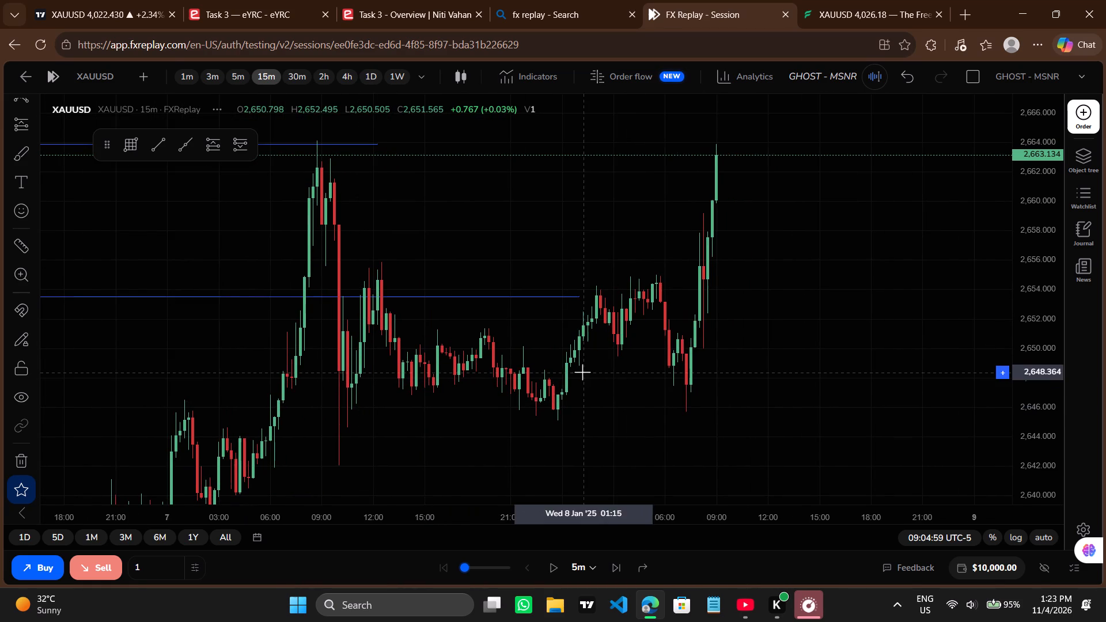
drag(582, 372, 533, 373)
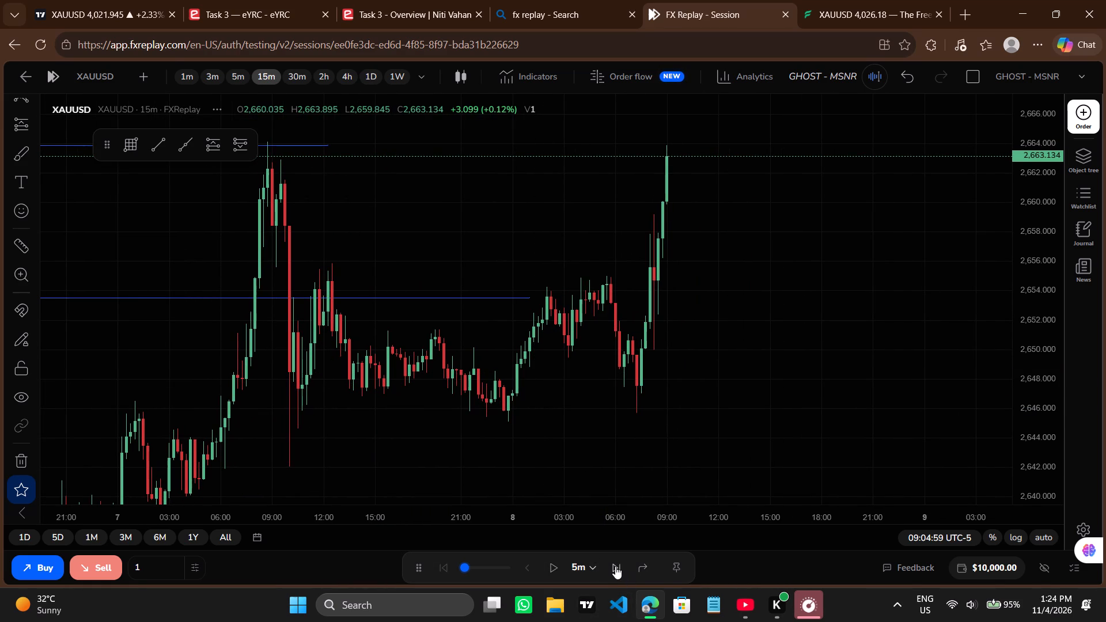
triple_click(615, 566)
triple_click(615, 566)
triple_click(615, 566)
triple_click(615, 566)
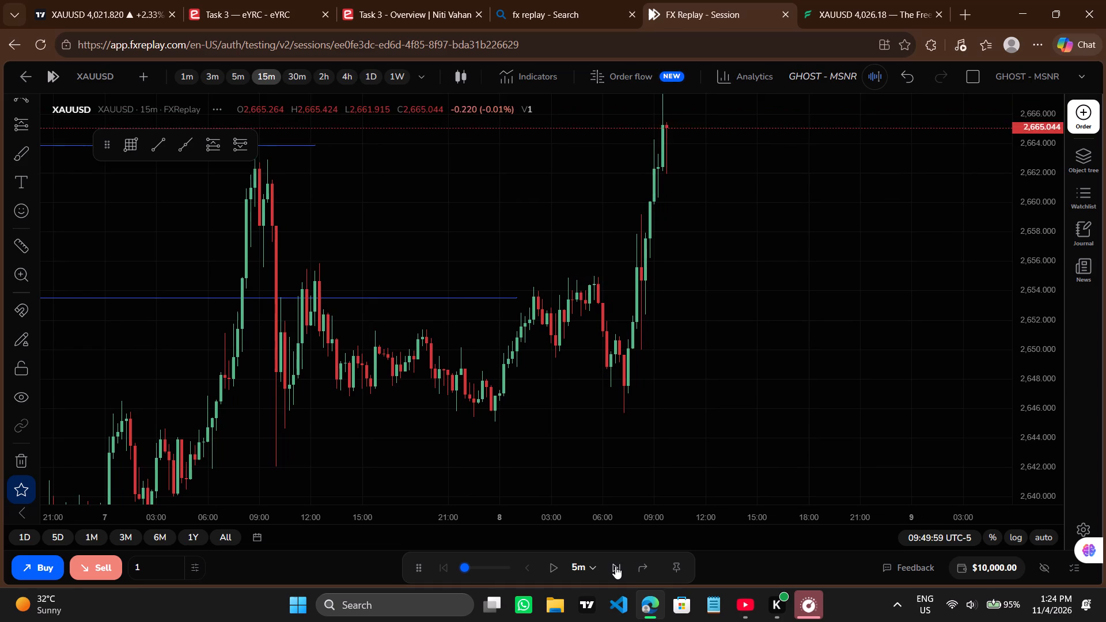
drag(615, 566, 468, 287)
Delete all drawings from the chart, including the two horizontal level lines near 2,664 and 2,653.5.
click(390, 217)
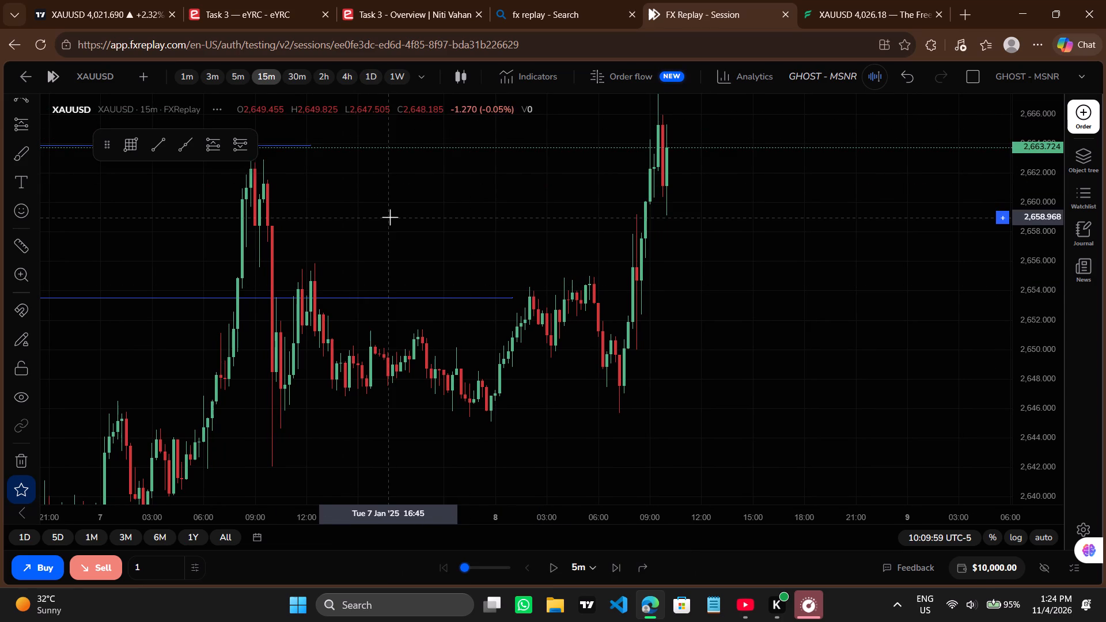
scroll(390, 217, down, 6)
double_click(13, 452)
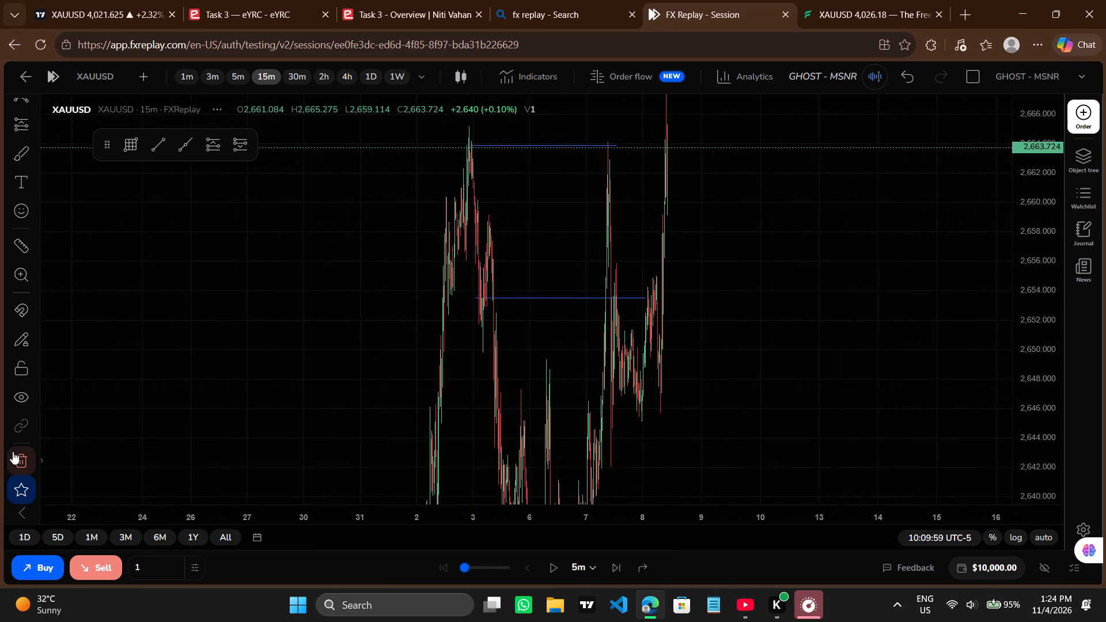
Examine the 15m price structure from 2 to 8 January, focusing on the swing highs and lows leading into the current price.
drag(490, 369, 531, 259)
scroll(531, 259, up, 4)
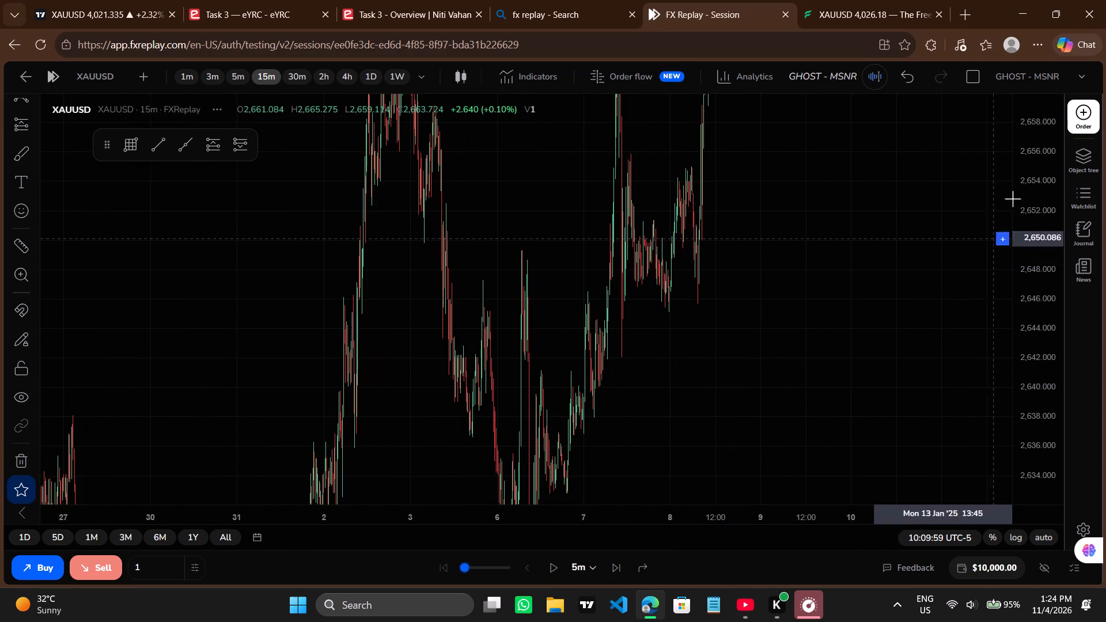
drag(1024, 164, 1025, 323)
drag(839, 334, 813, 334)
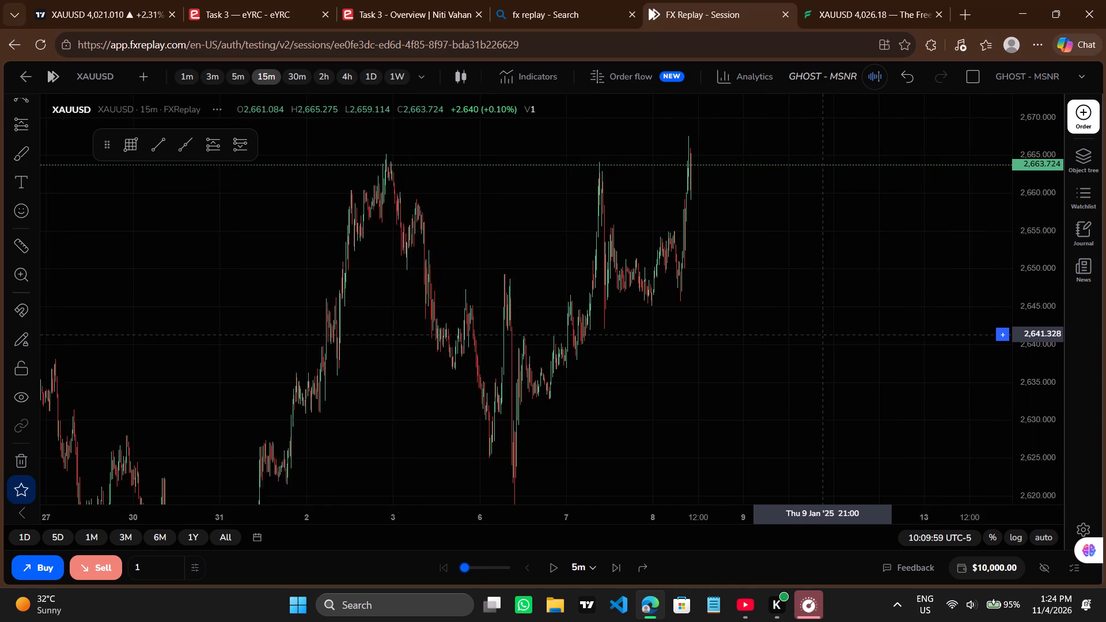
drag(813, 334, 804, 331)
scroll(804, 331, up, 7)
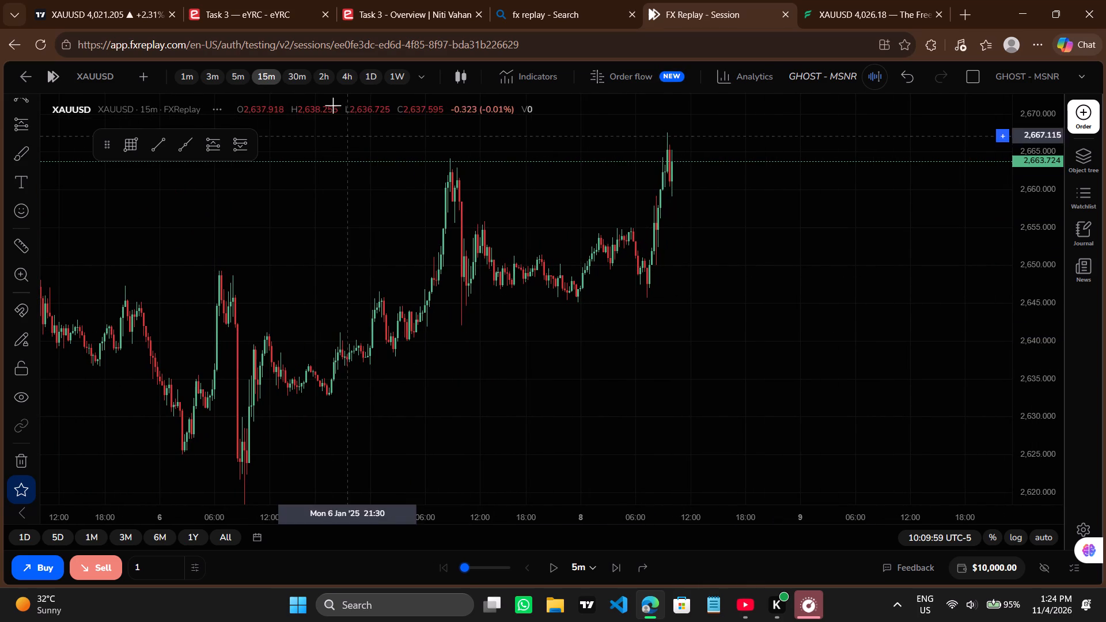
drag(558, 306, 528, 370)
scroll(528, 370, up, 4)
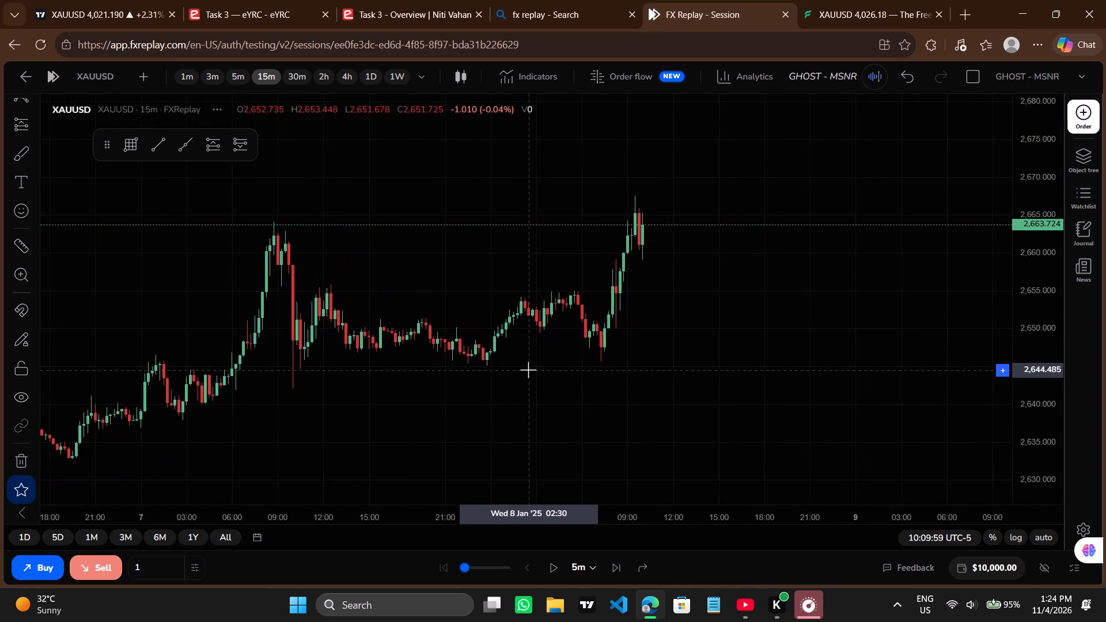
scroll(528, 370, up, 3)
scroll(528, 370, down, 1)
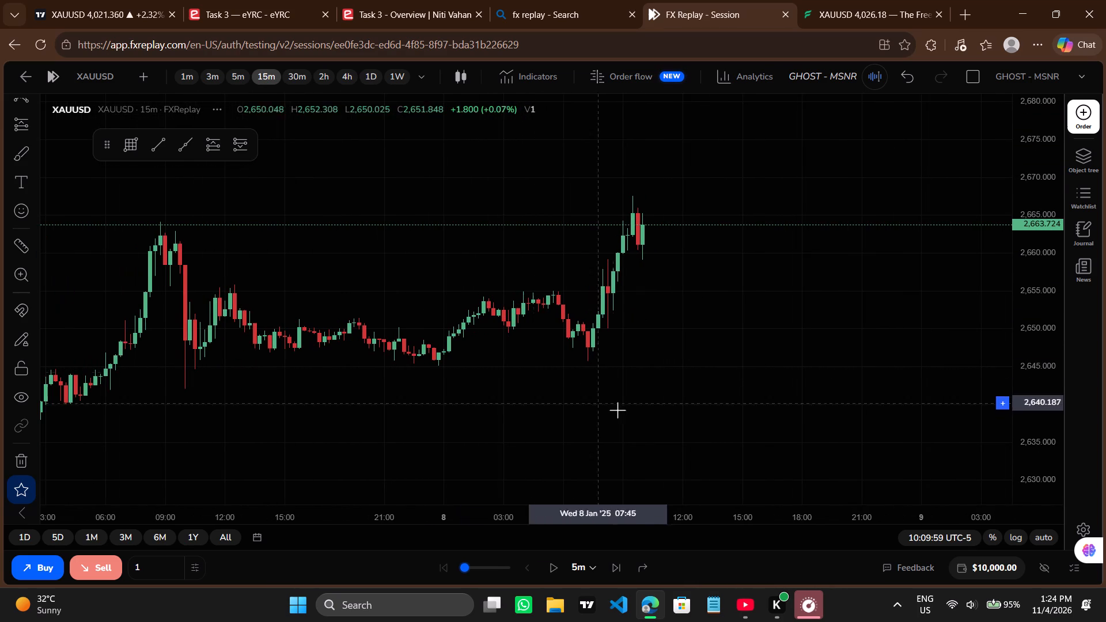
drag(620, 410, 599, 409)
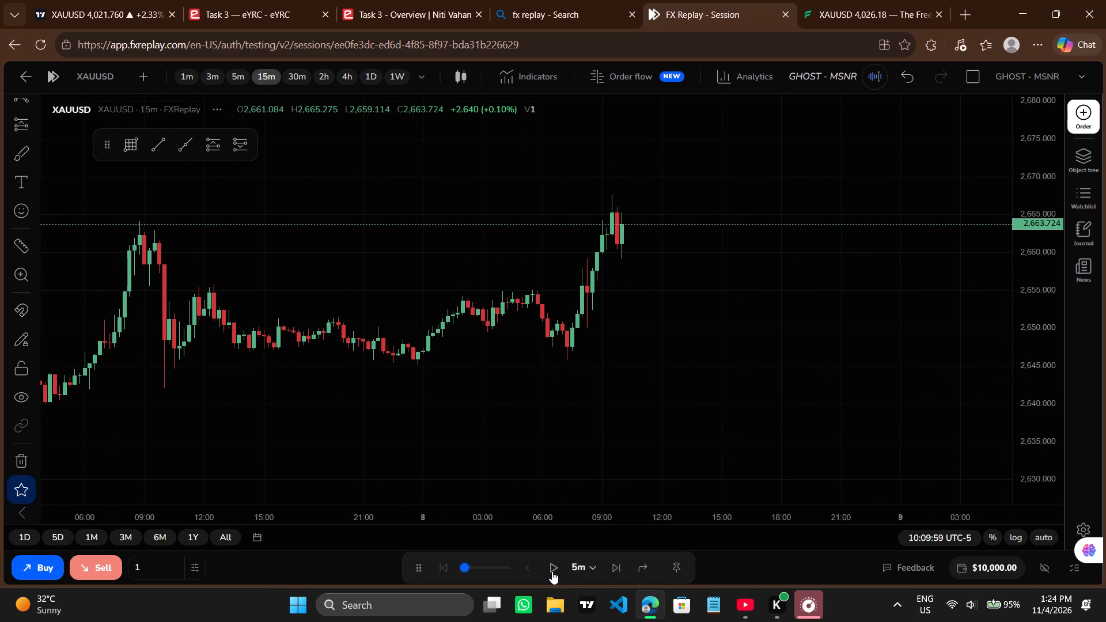
Advance the replay in 5m steps to 8 January 11:59:59.
triple_click(612, 576)
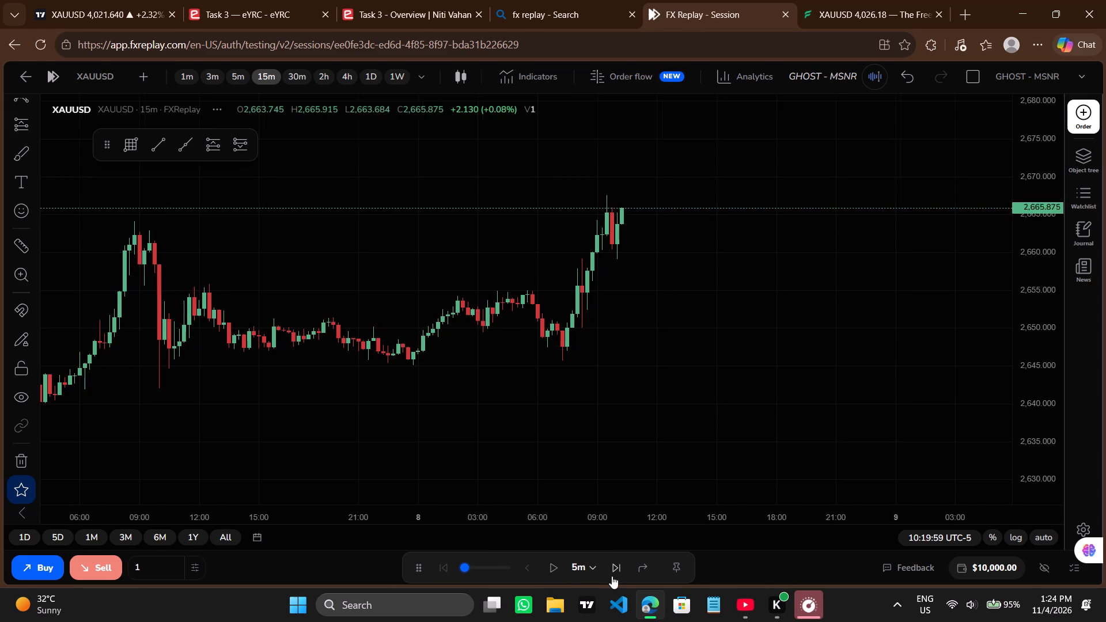
triple_click(612, 576)
click(612, 576)
triple_click(612, 576)
triple_click(612, 576)
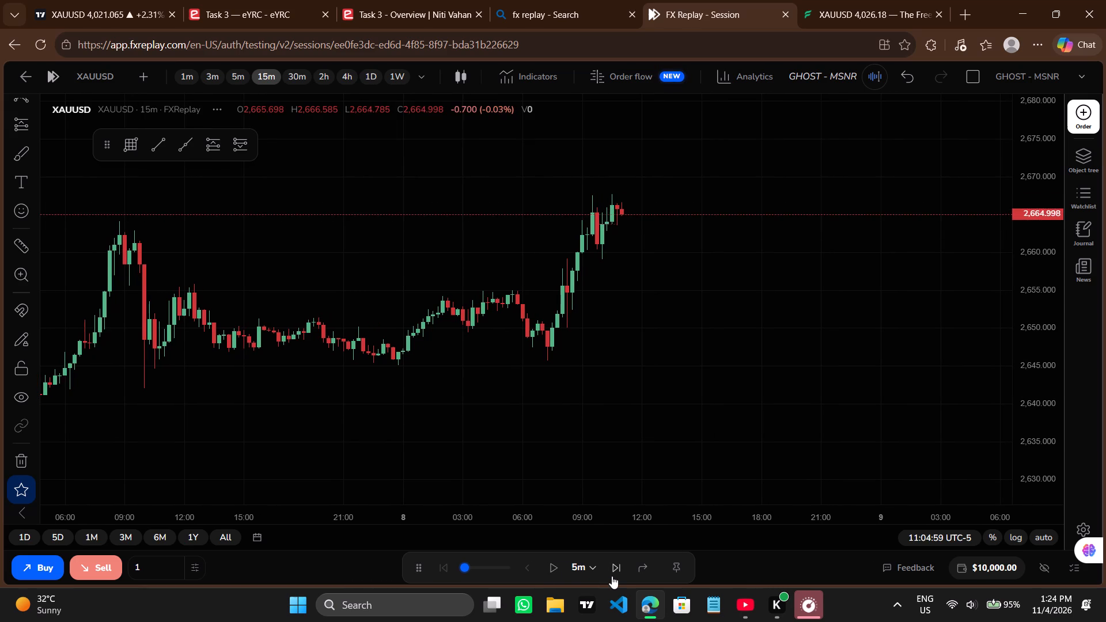
triple_click(612, 576)
triple_click(612, 576)
triple_click(612, 576)
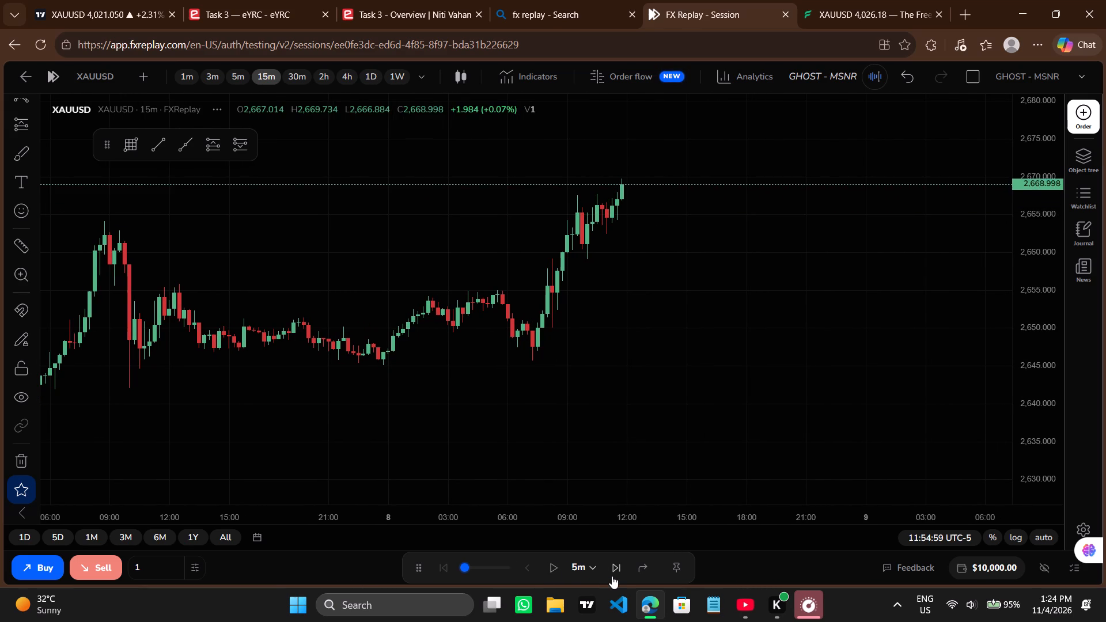
With the chart on the 4h timeframe, advance the replay in 5m steps to 8 January 12:24:59.
click(344, 79)
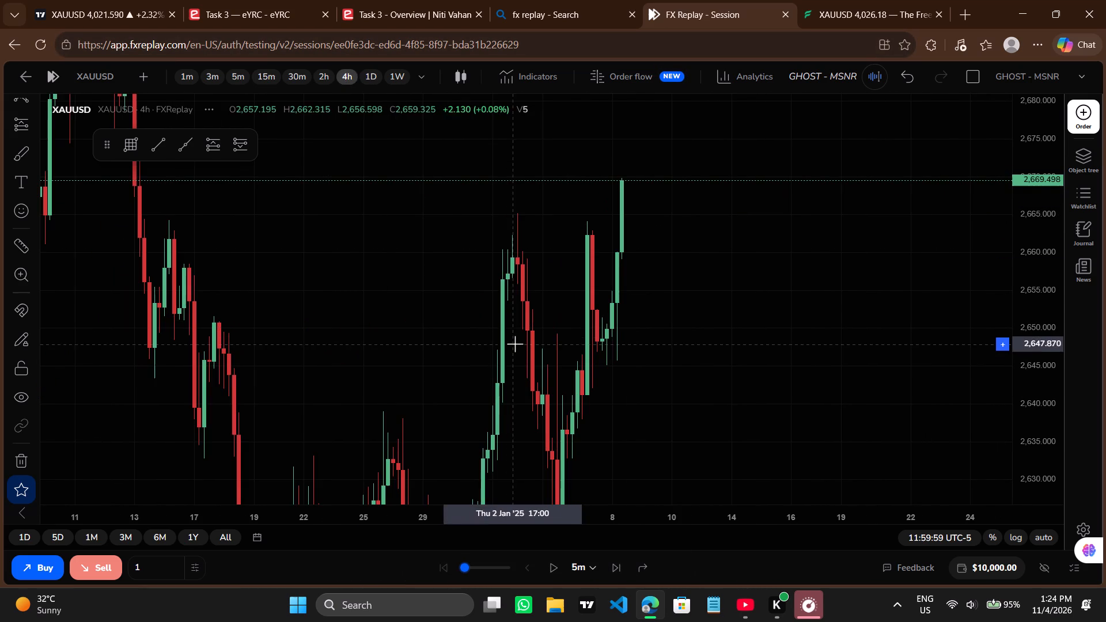
scroll(515, 344, up, 2)
scroll(515, 344, down, 3)
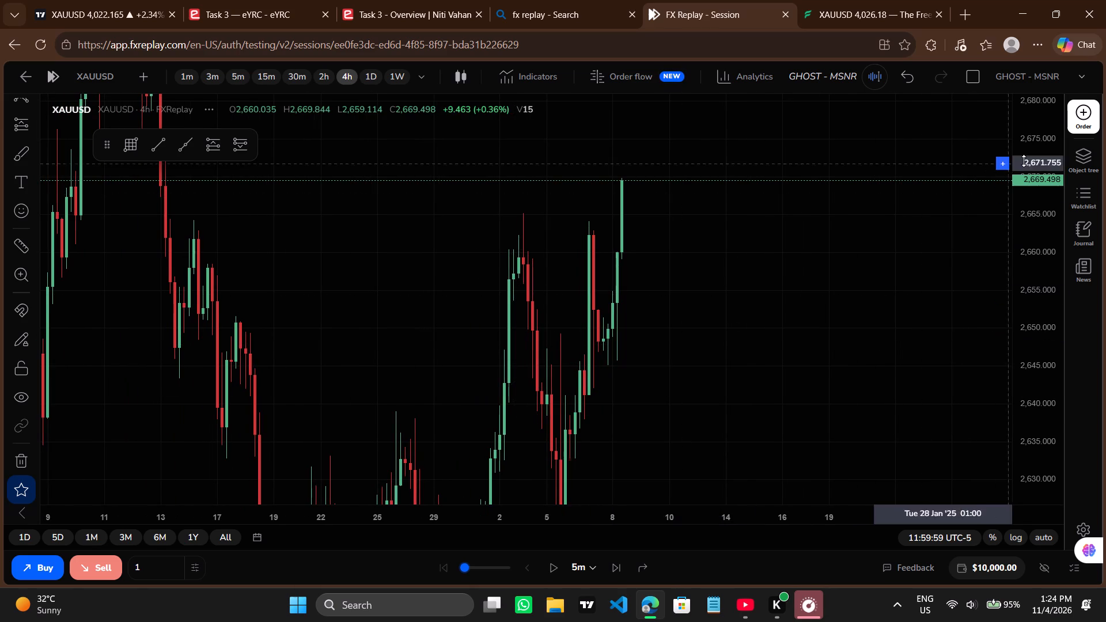
drag(1042, 168, 1035, 297)
drag(848, 241, 850, 301)
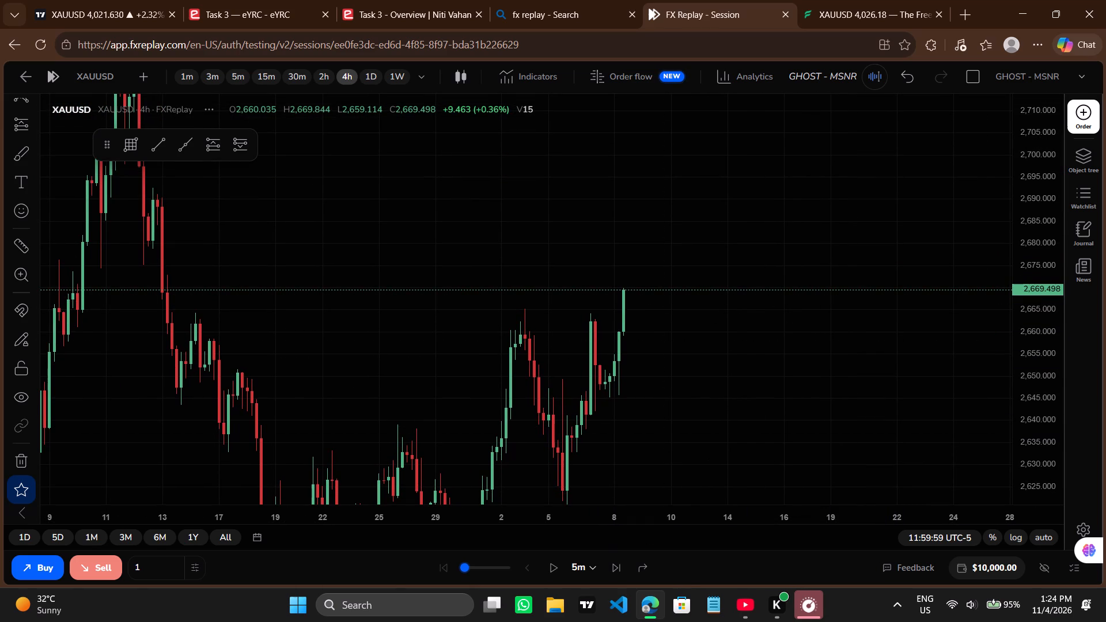
click(619, 575)
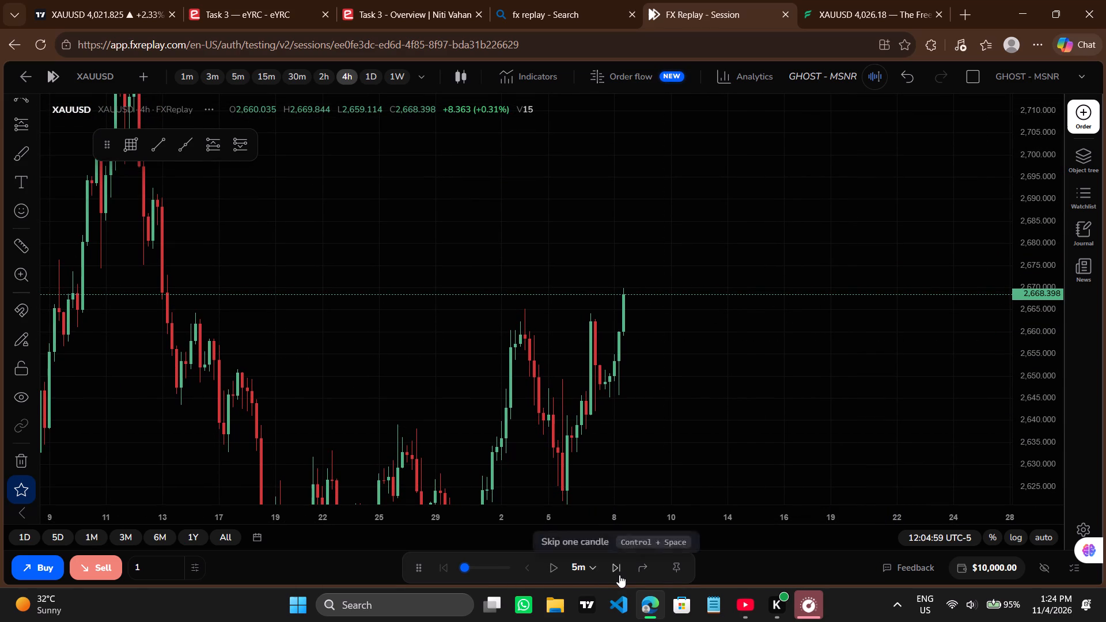
click(619, 575)
click(619, 575)
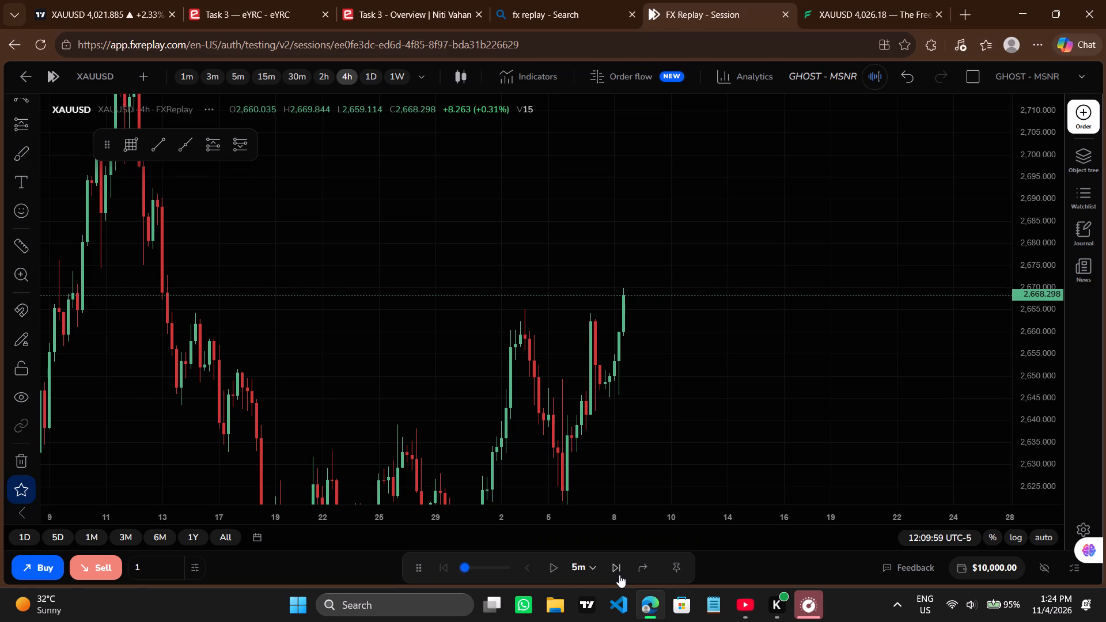
click(619, 575)
click(619, 575)
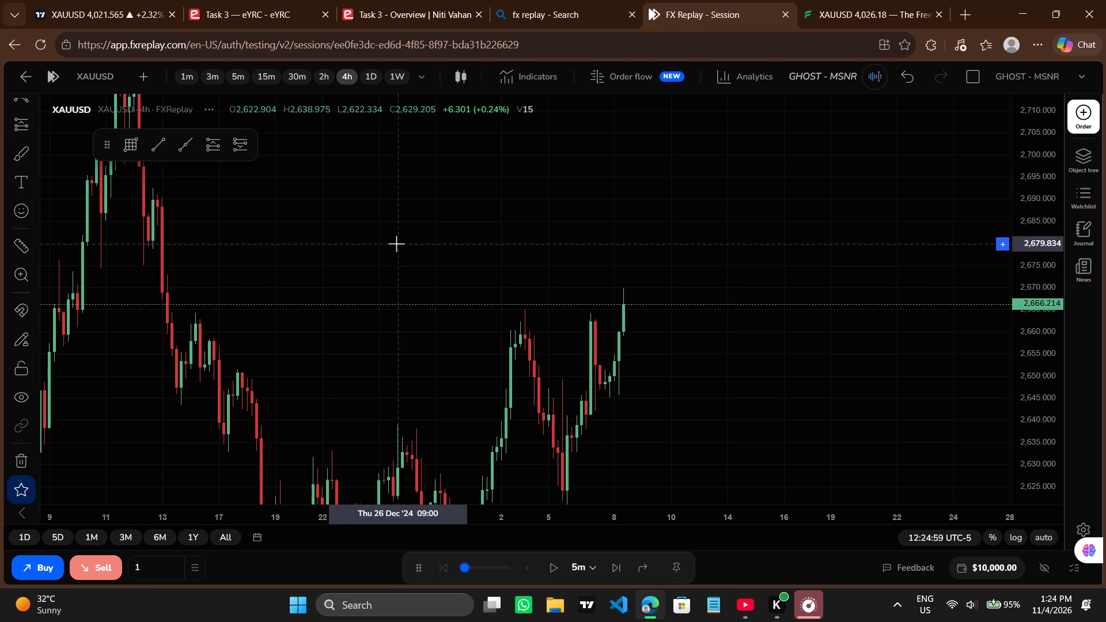
With the chart on the 5m timeframe, advance the replay in 5m steps to 8 January 12:44:59.
click(230, 79)
scroll(456, 187, down, 5)
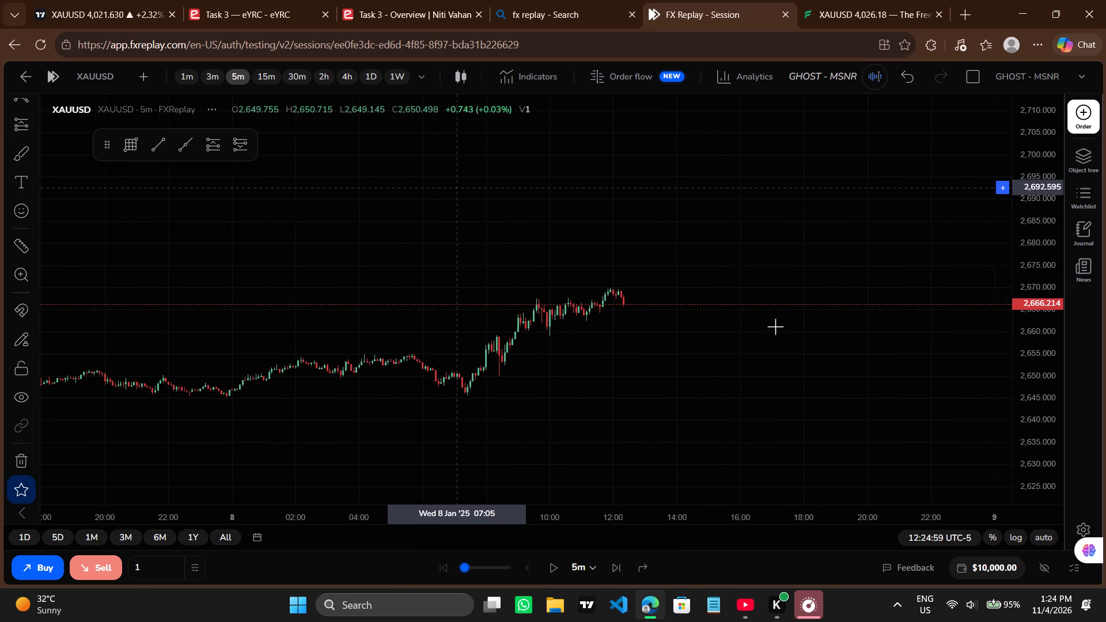
drag(1039, 409, 998, 173)
drag(788, 434, 779, 429)
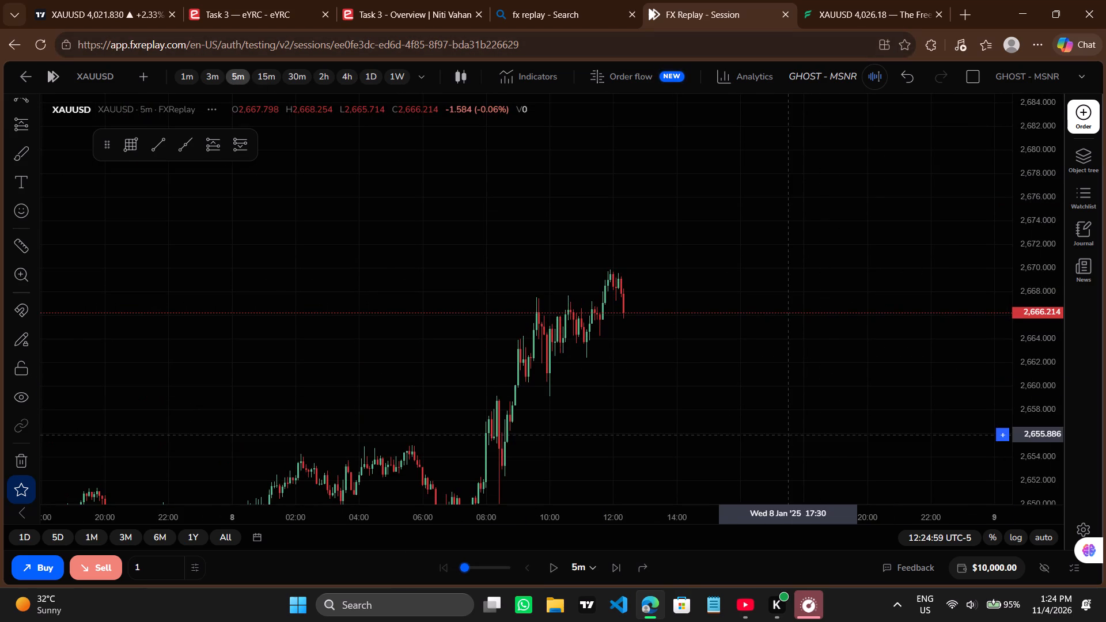
drag(779, 429, 738, 390)
scroll(738, 390, up, 2)
click(612, 577)
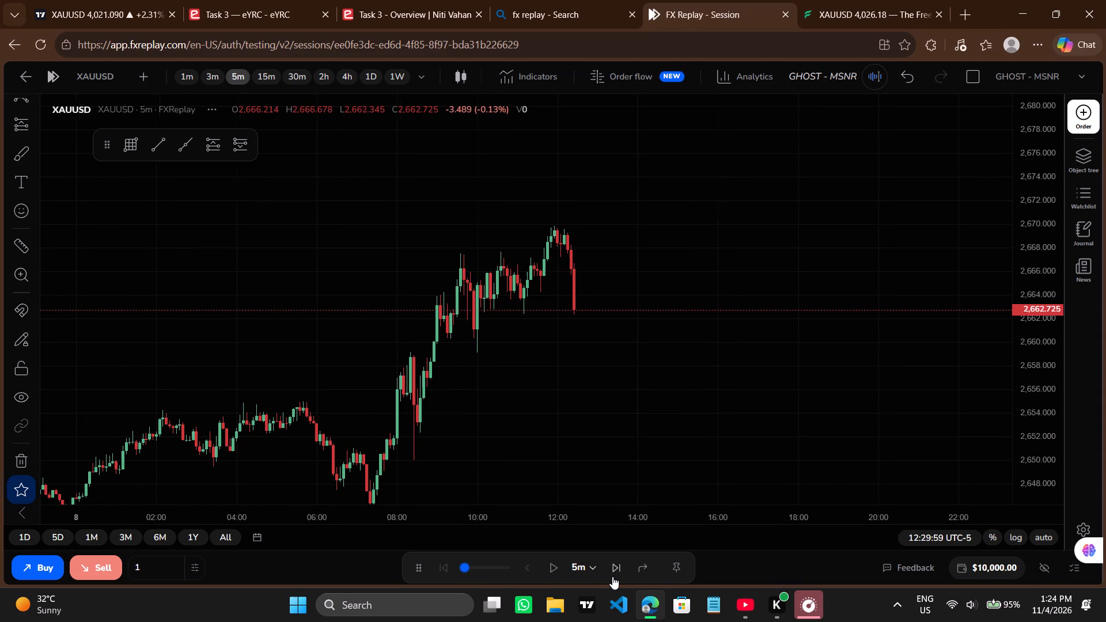
click(612, 577)
click(612, 577)
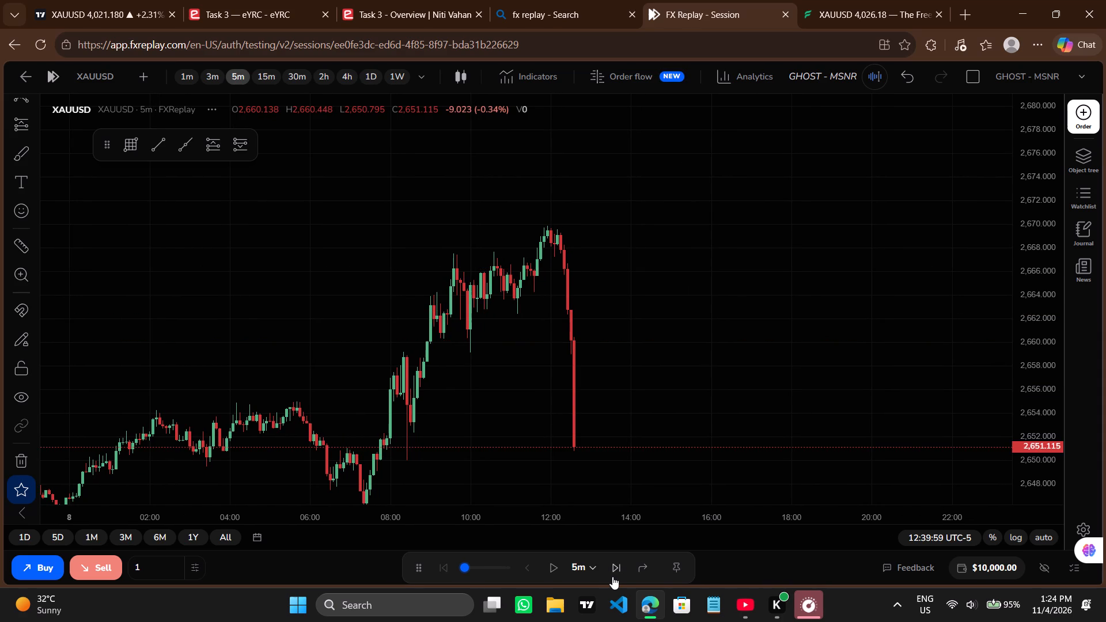
click(612, 577)
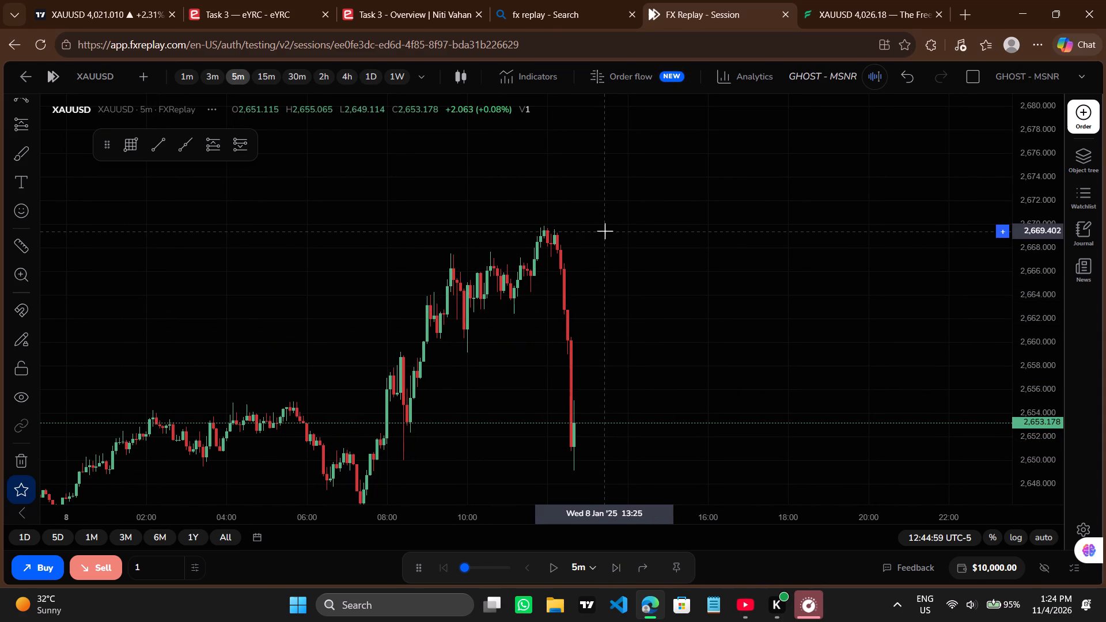
Measure the price drop from about 2,669.4 near the 8 January high down to about 2,652.7.
shift+click(605, 231)
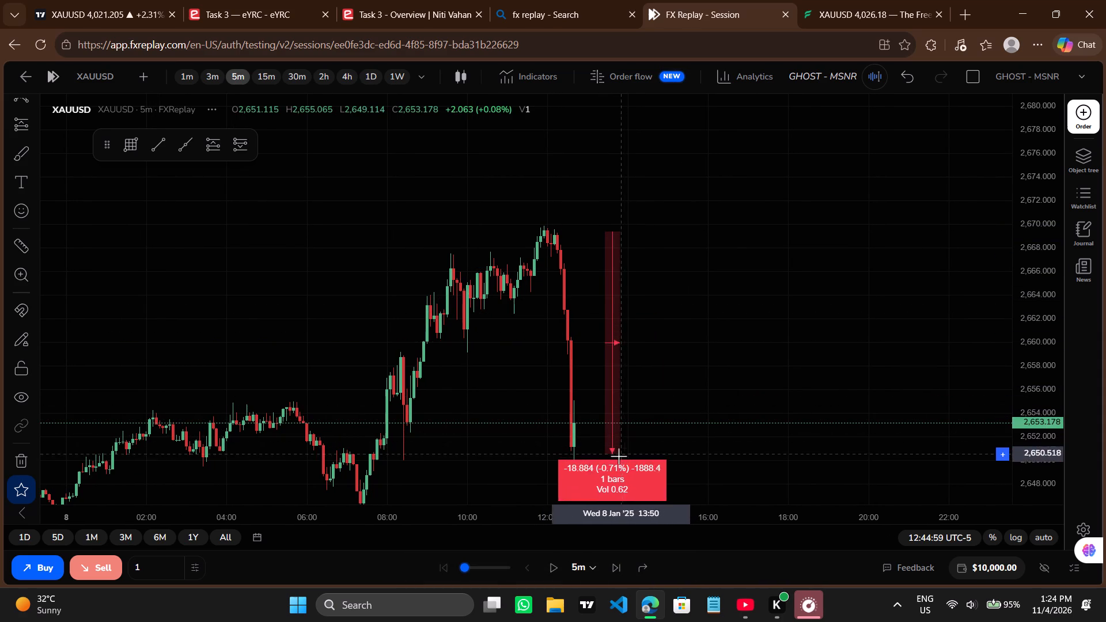
click(574, 428)
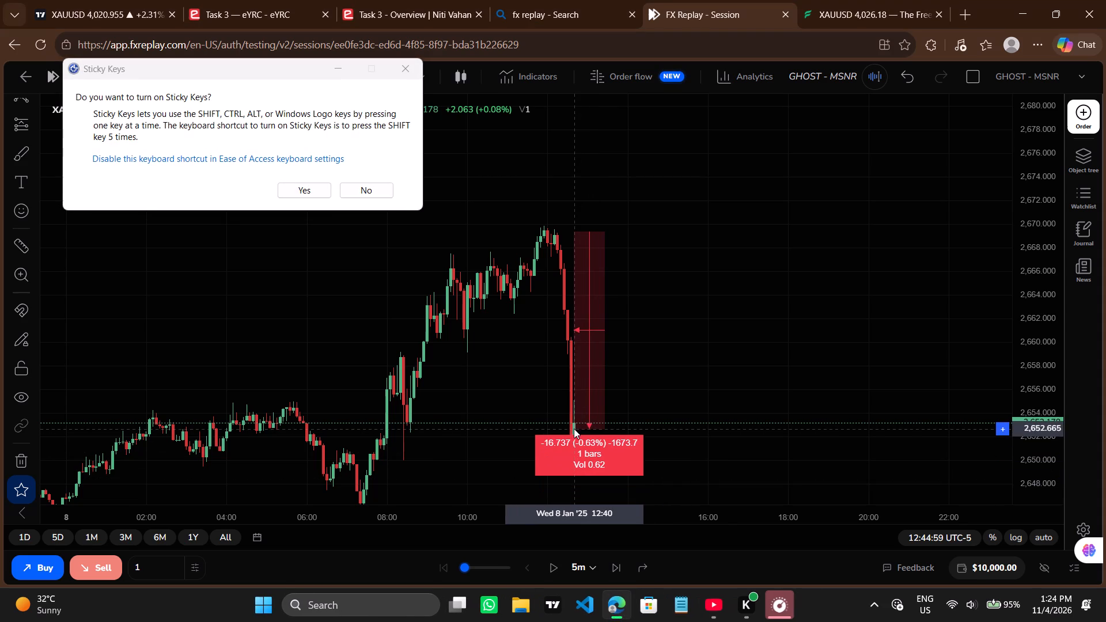
Review the 5m price history back to 2 January, comparing earlier swing highs with the 8 January high.
scroll(574, 428, down, 6)
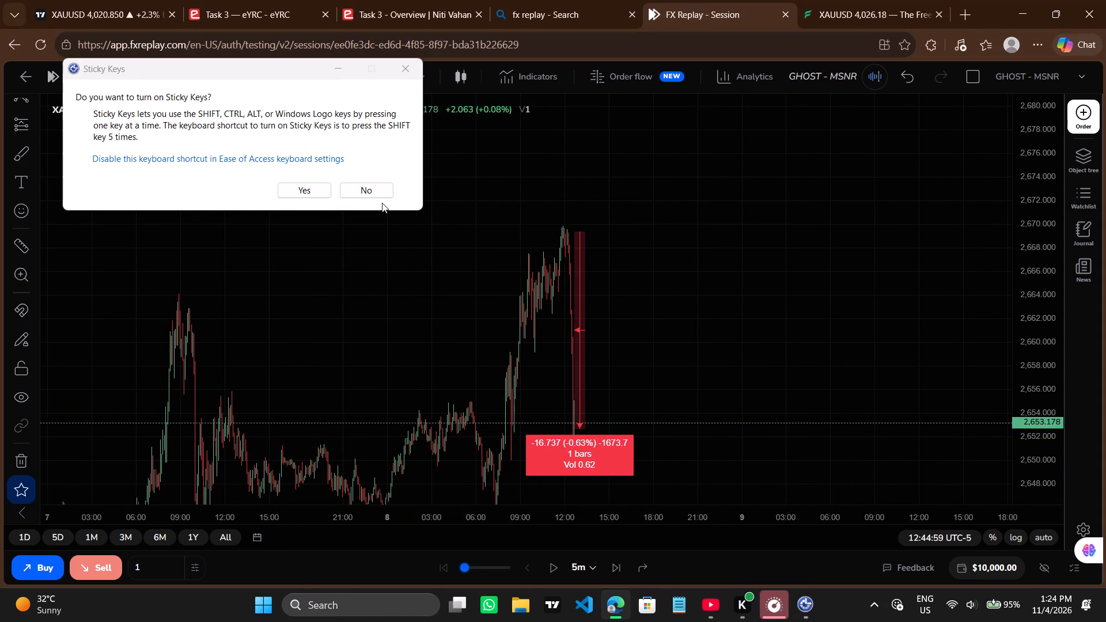
drag(332, 325, 659, 317)
scroll(659, 317, down, 2)
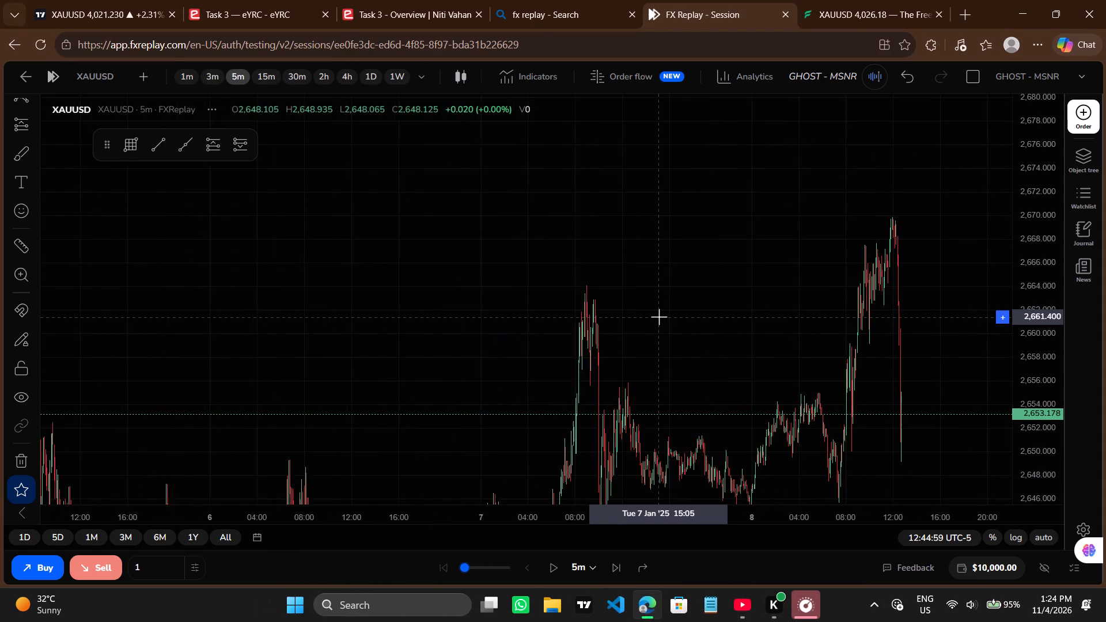
scroll(659, 317, down, 2)
drag(605, 287, 742, 297)
drag(637, 257, 821, 317)
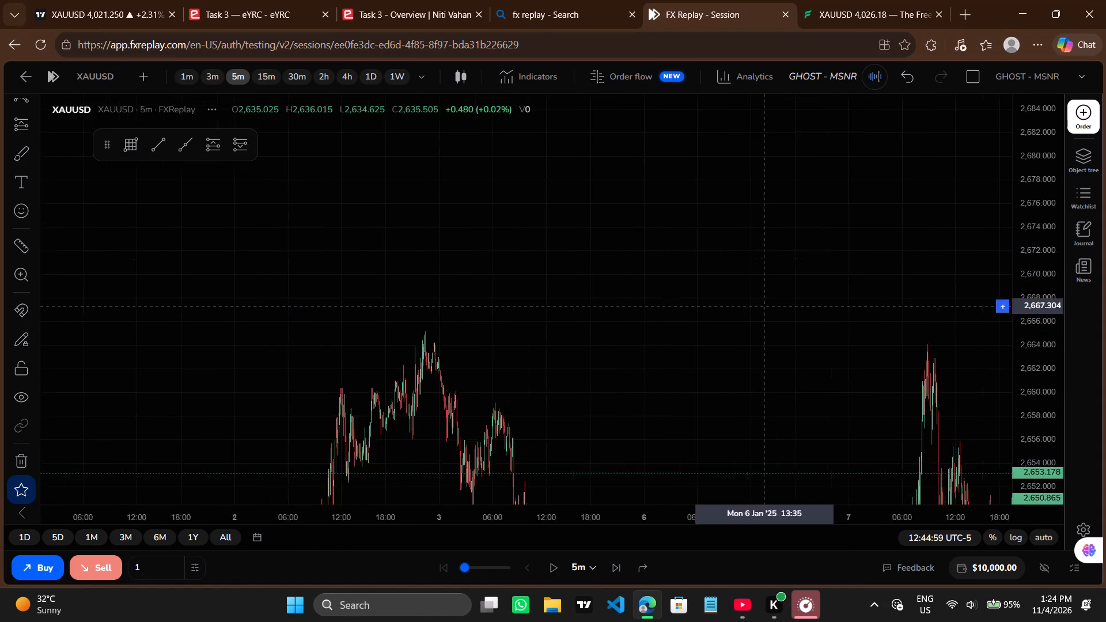
drag(821, 317, 596, 203)
On the 4h timeframe, draw a horizontal trend line from the 13 December 01:00 candle at 2,668.775 to just past the 8 January candles.
click(349, 76)
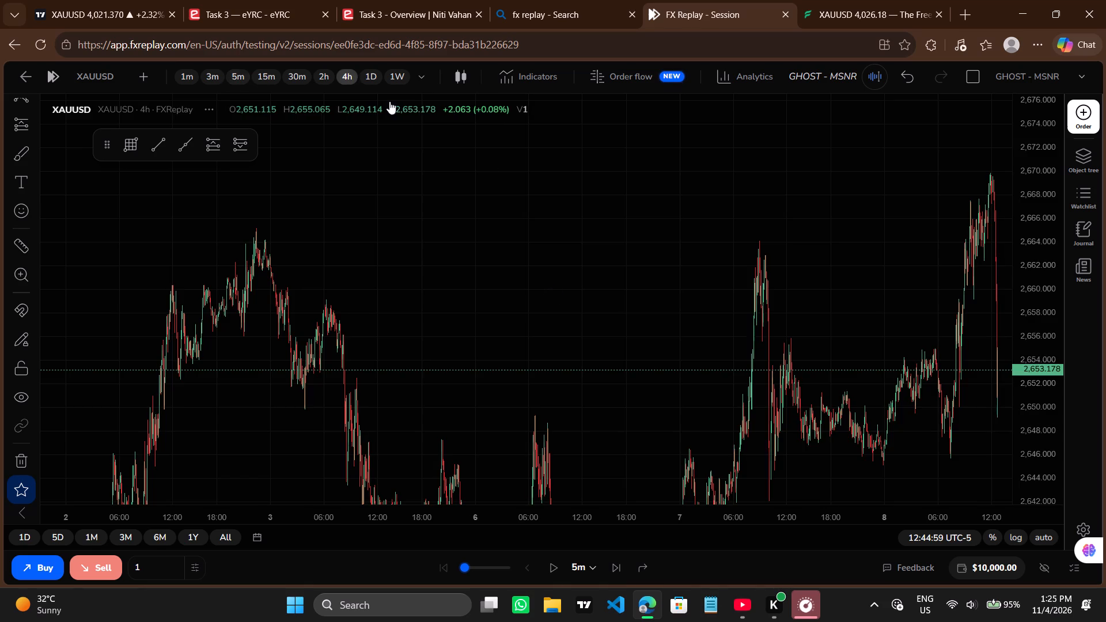
scroll(624, 291, up, 8)
drag(872, 360, 532, 343)
scroll(532, 343, up, 4)
drag(740, 380, 666, 348)
scroll(666, 348, up, 1)
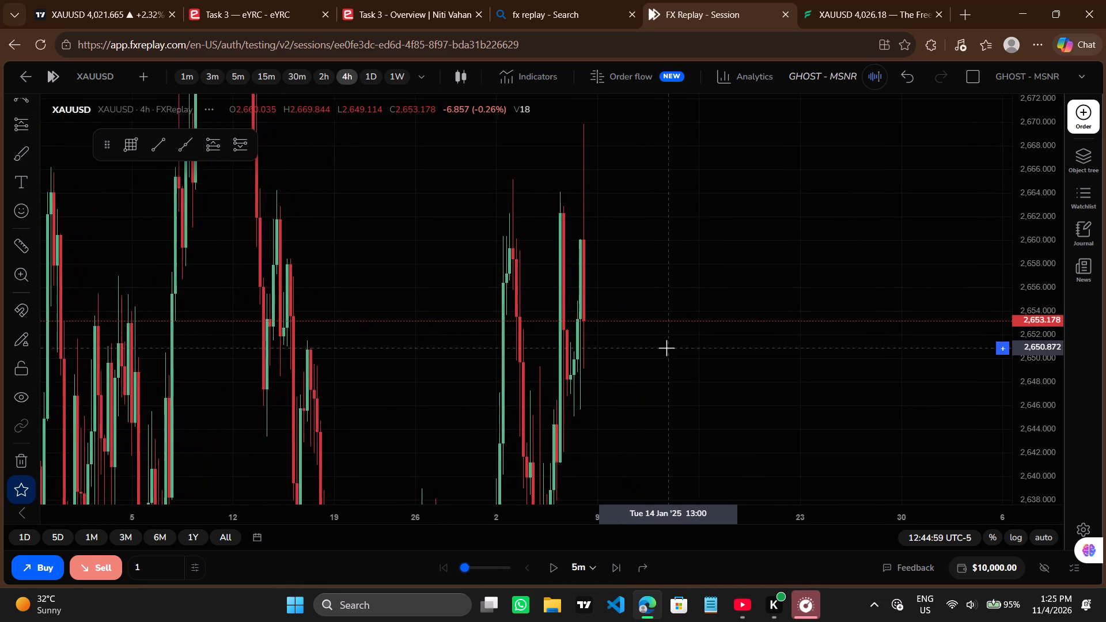
drag(572, 181, 617, 302)
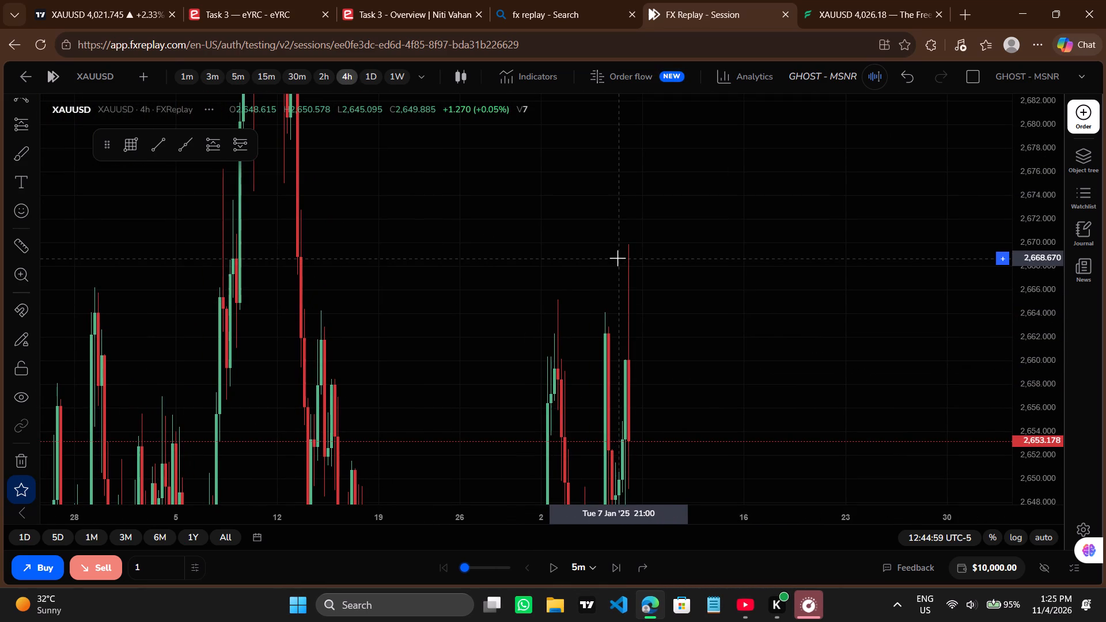
click(157, 139)
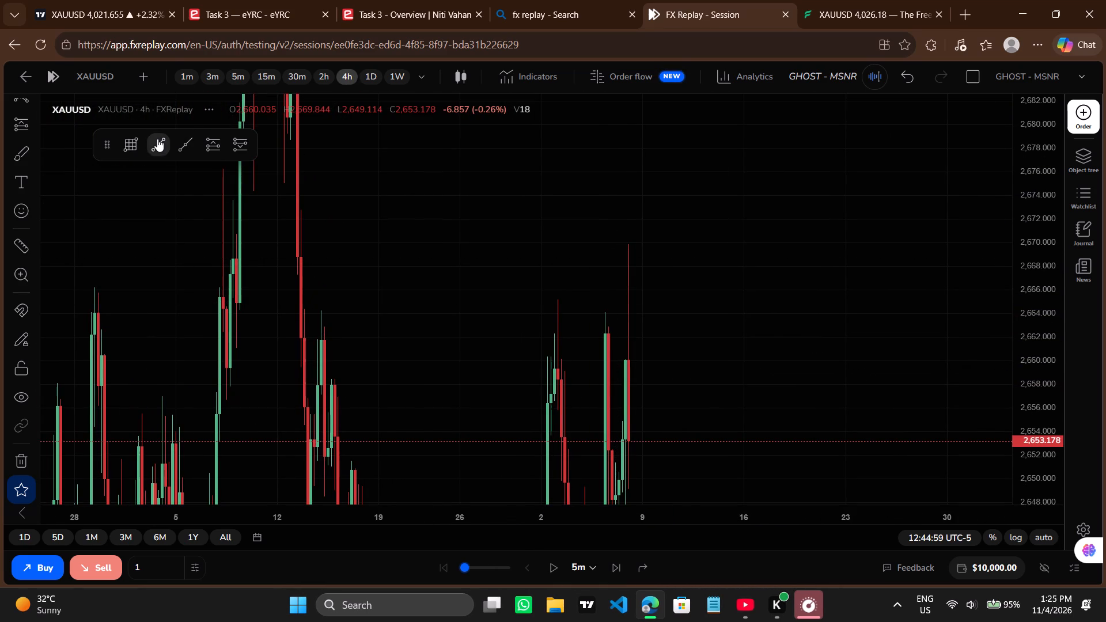
ctrl+click(298, 256)
shift+click(651, 298)
On the 15m timeframe, examine how price behaved around the line's origin on 13 December.
drag(665, 306, 714, 299)
scroll(714, 299, up, 4)
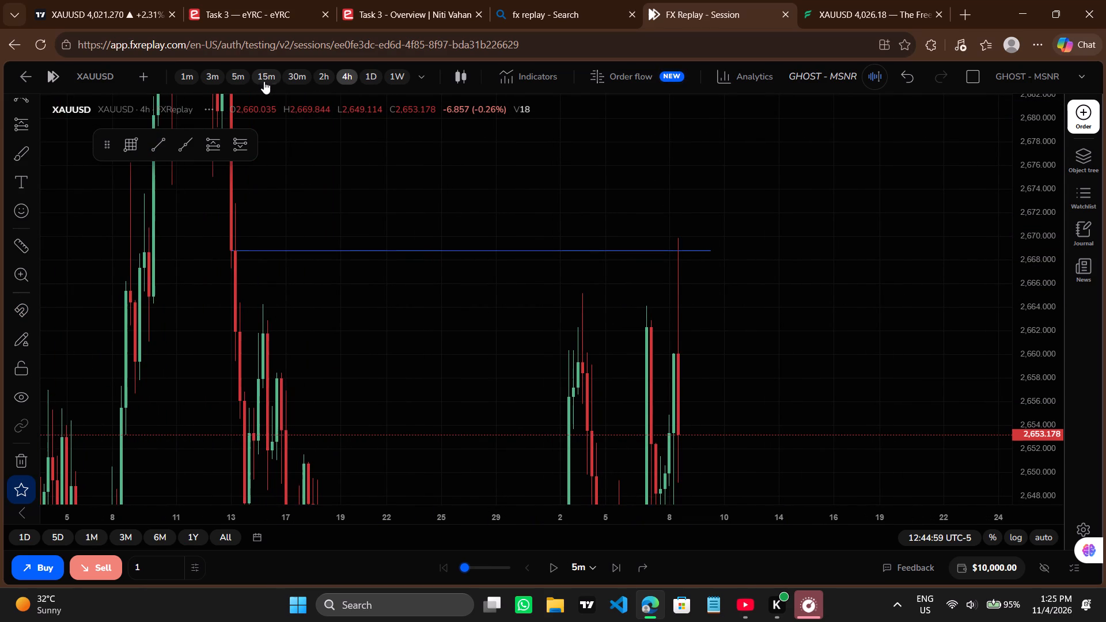
click(263, 81)
scroll(311, 213, down, 8)
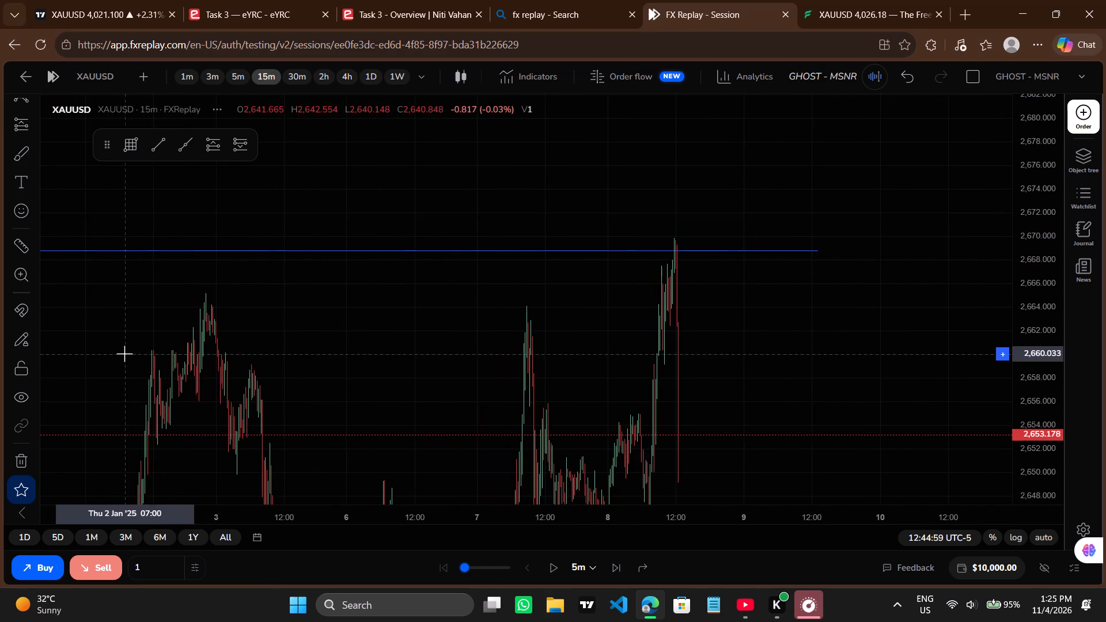
drag(124, 354, 703, 321)
drag(187, 356, 820, 285)
drag(346, 294, 933, 369)
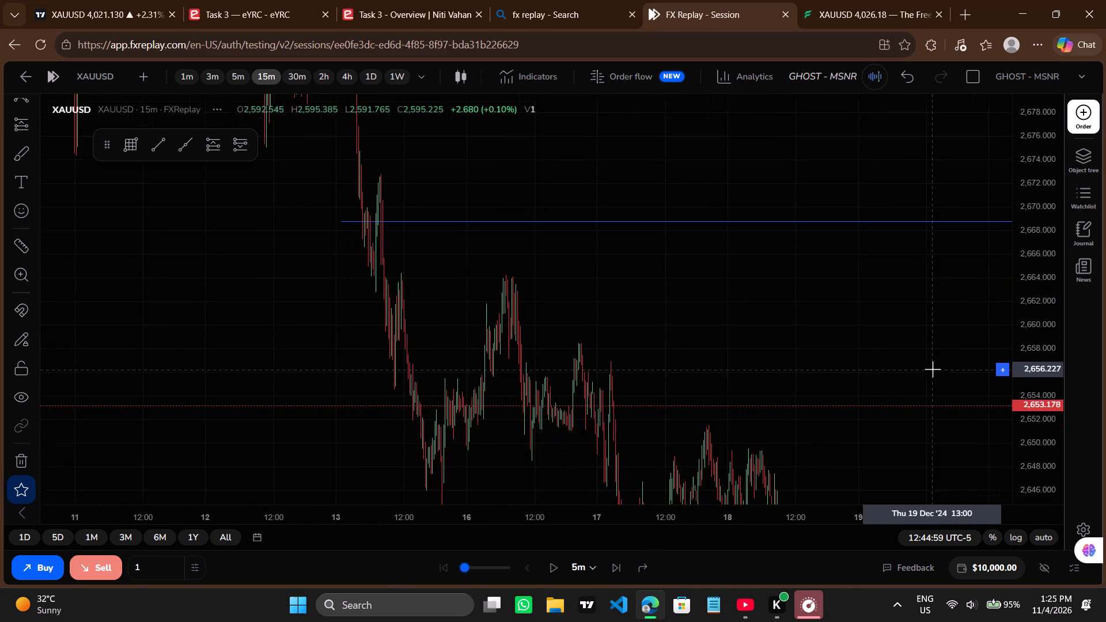
drag(525, 344, 772, 366)
scroll(772, 366, up, 6)
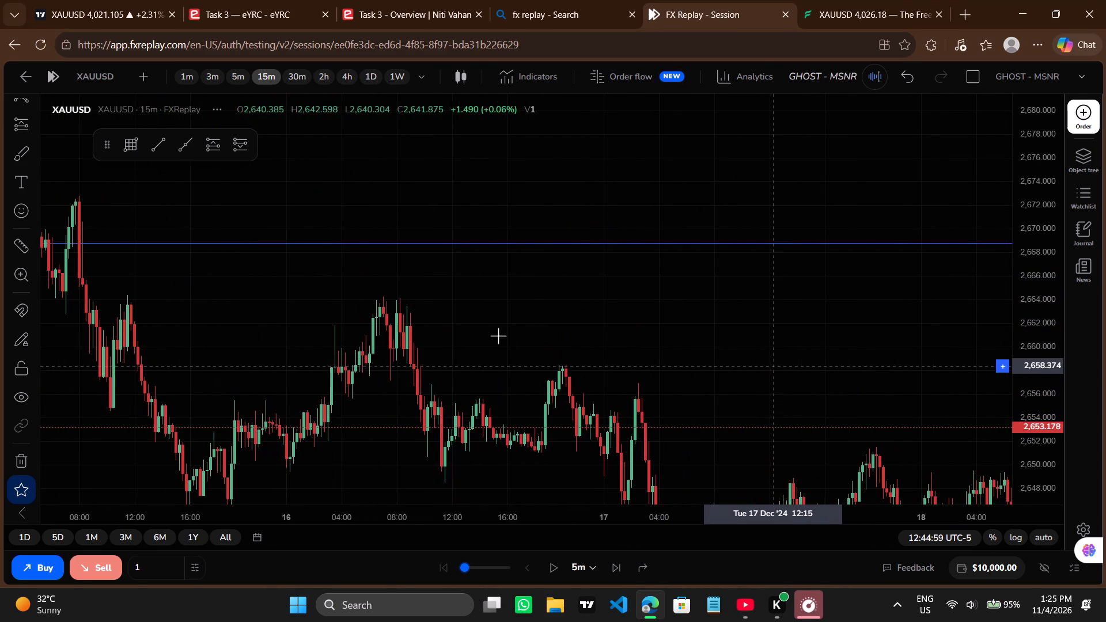
drag(423, 340, 696, 356)
scroll(696, 356, up, 3)
drag(290, 366, 480, 369)
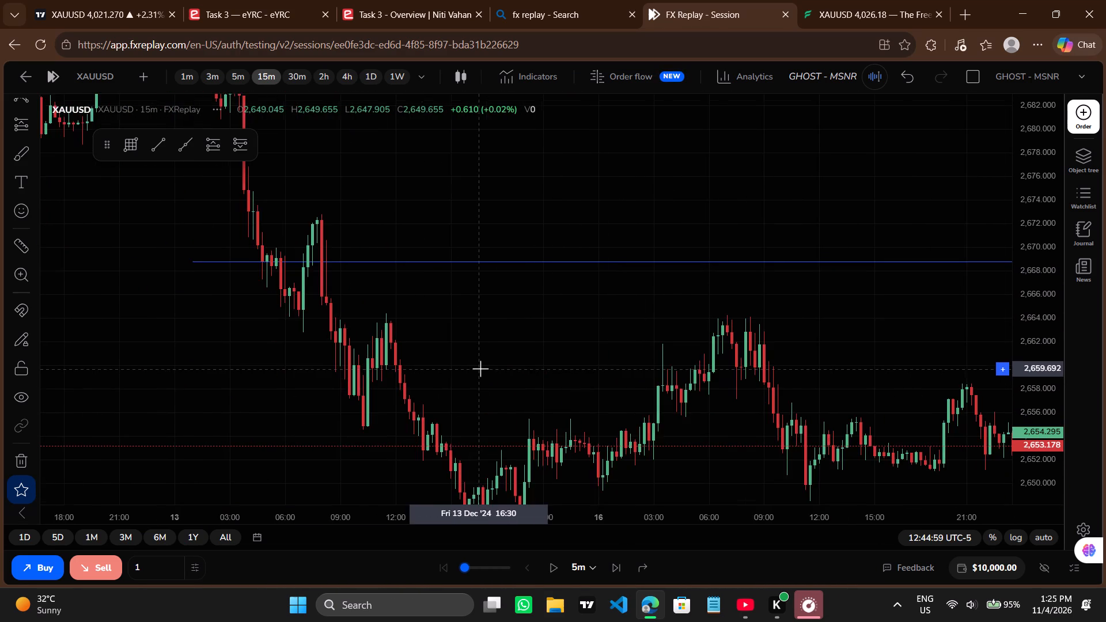
scroll(480, 369, up, 2)
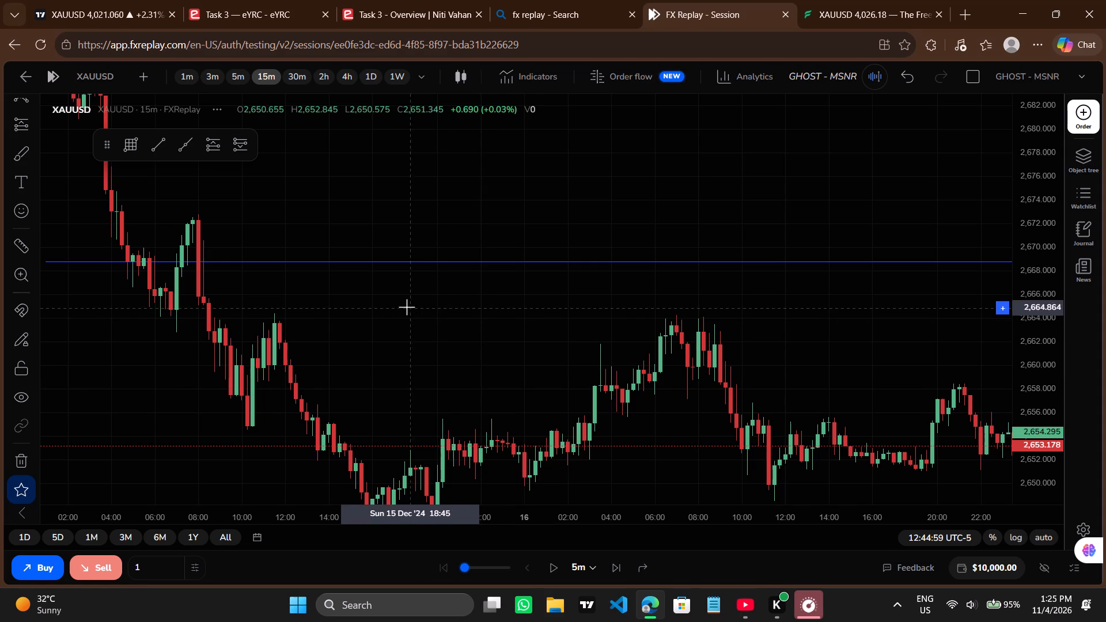
drag(407, 307, 399, 337)
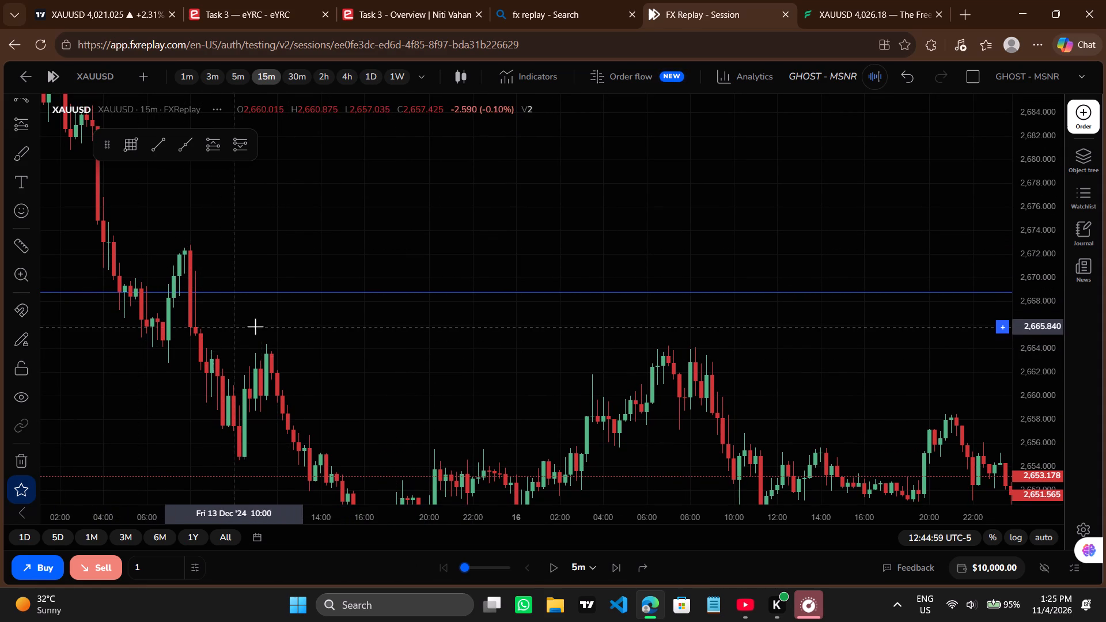
drag(265, 321, 203, 319)
drag(252, 342, 362, 359)
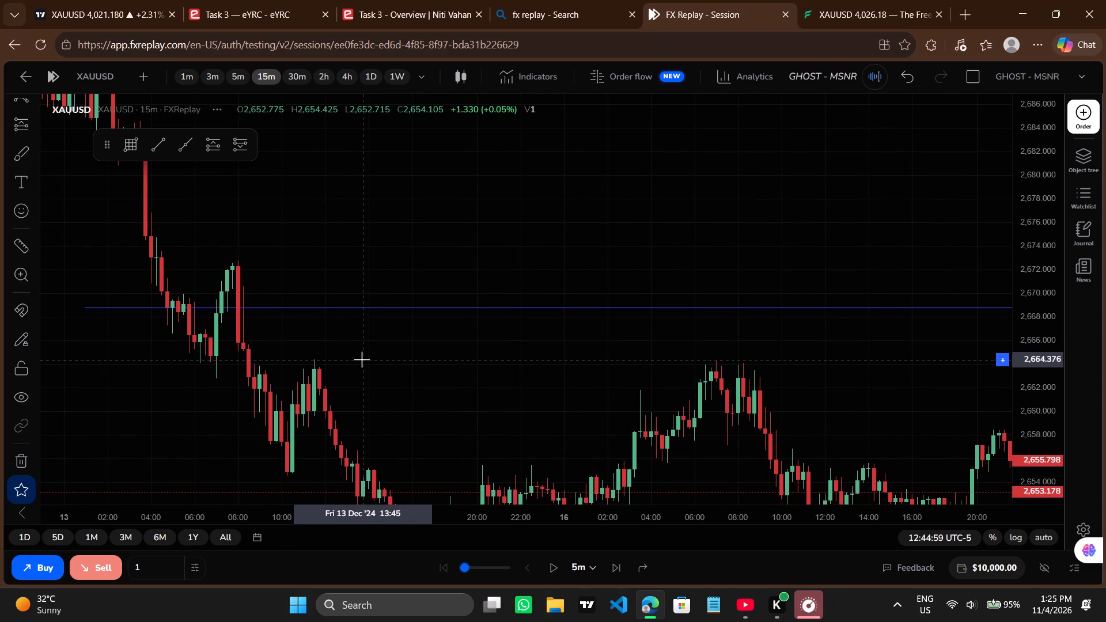
drag(362, 359, 347, 351)
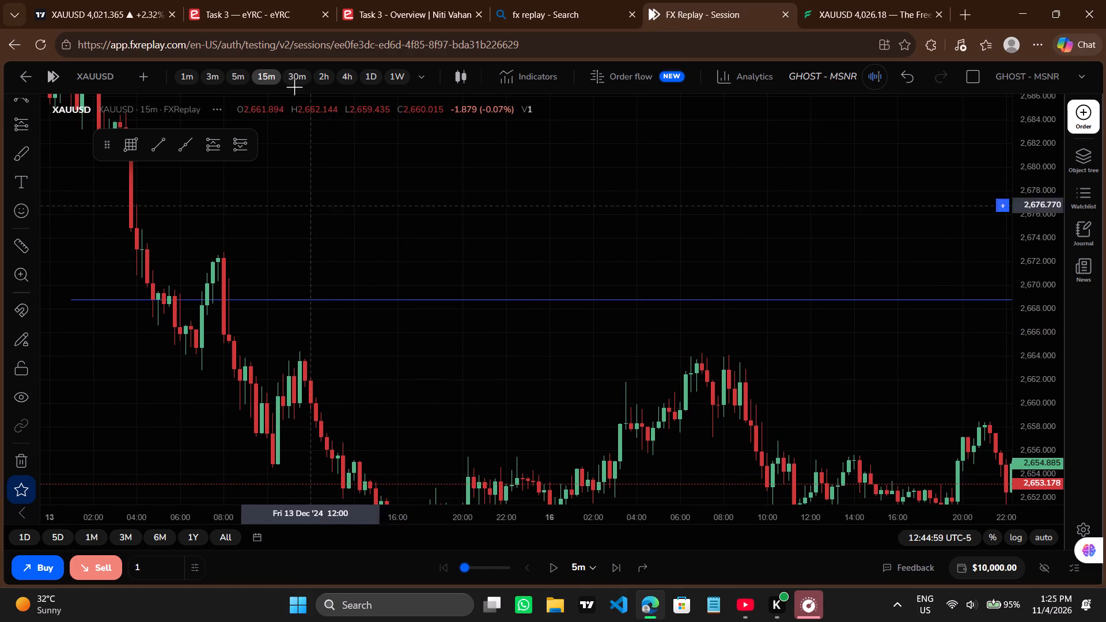
On the 5m timeframe, move the trend line's starting point to the 13 December 08:20 candle at 2,669.245.
click(237, 72)
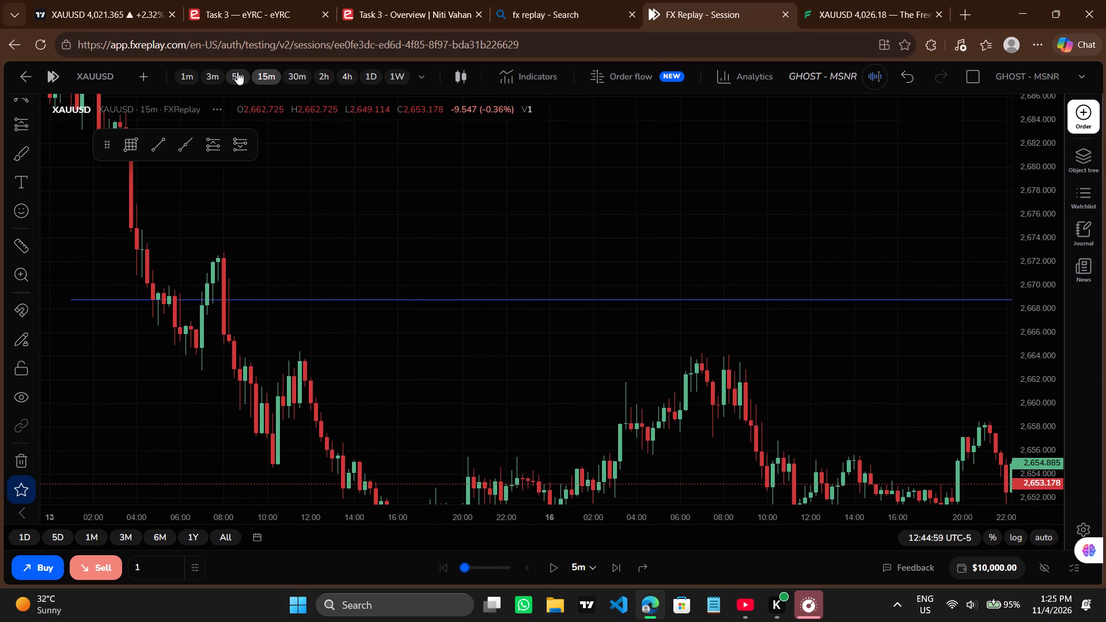
scroll(293, 235, down, 15)
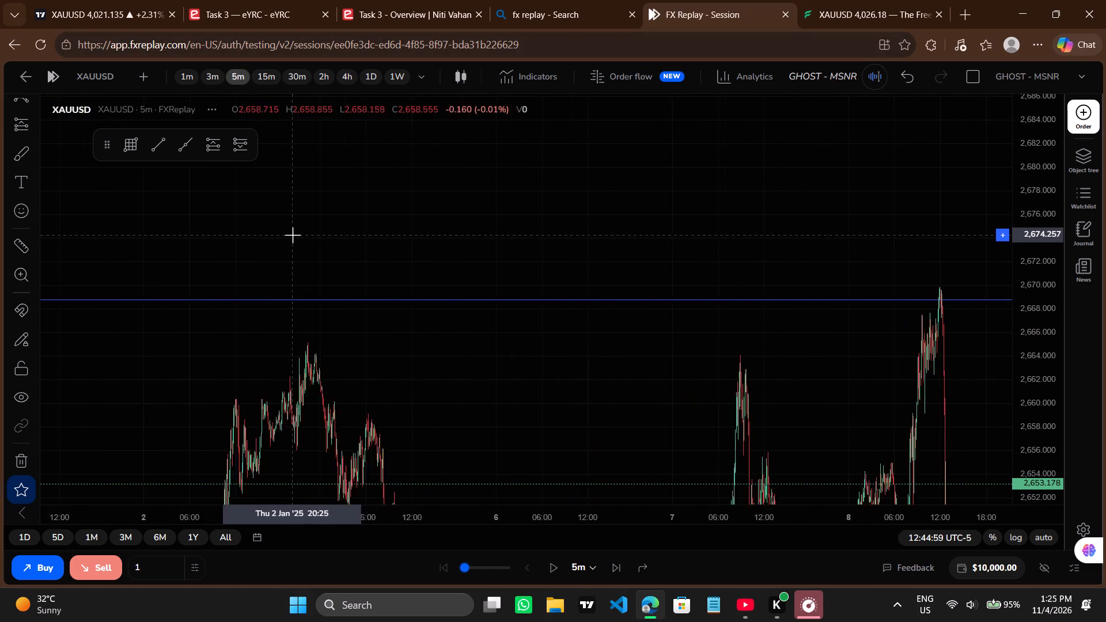
scroll(293, 235, down, 1)
drag(203, 265, 733, 230)
drag(220, 216, 673, 267)
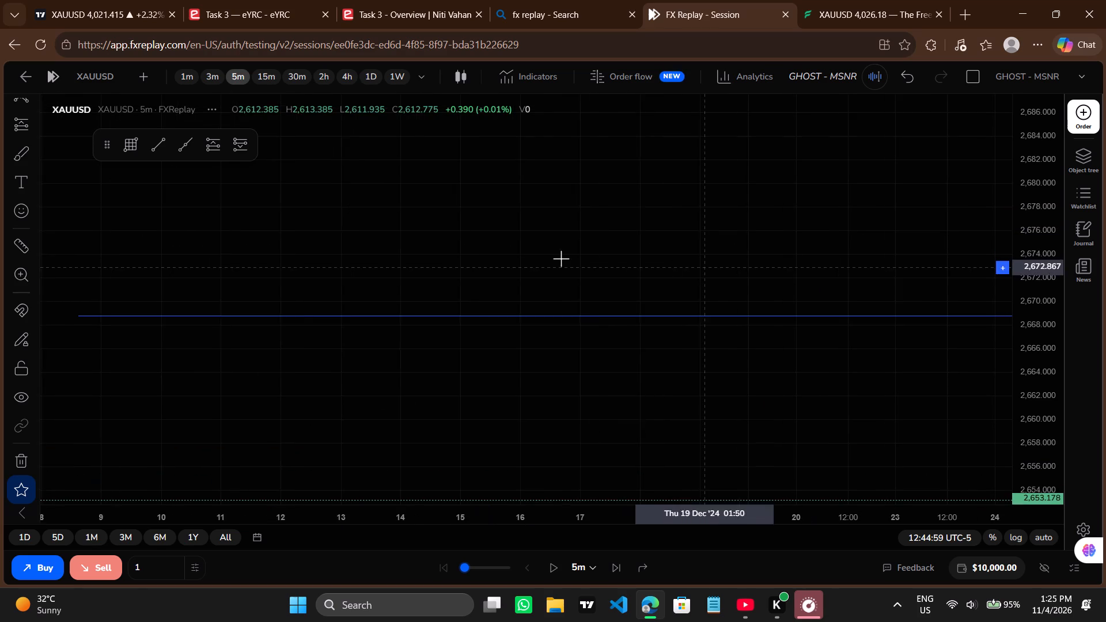
drag(172, 271, 586, 304)
scroll(586, 304, up, 7)
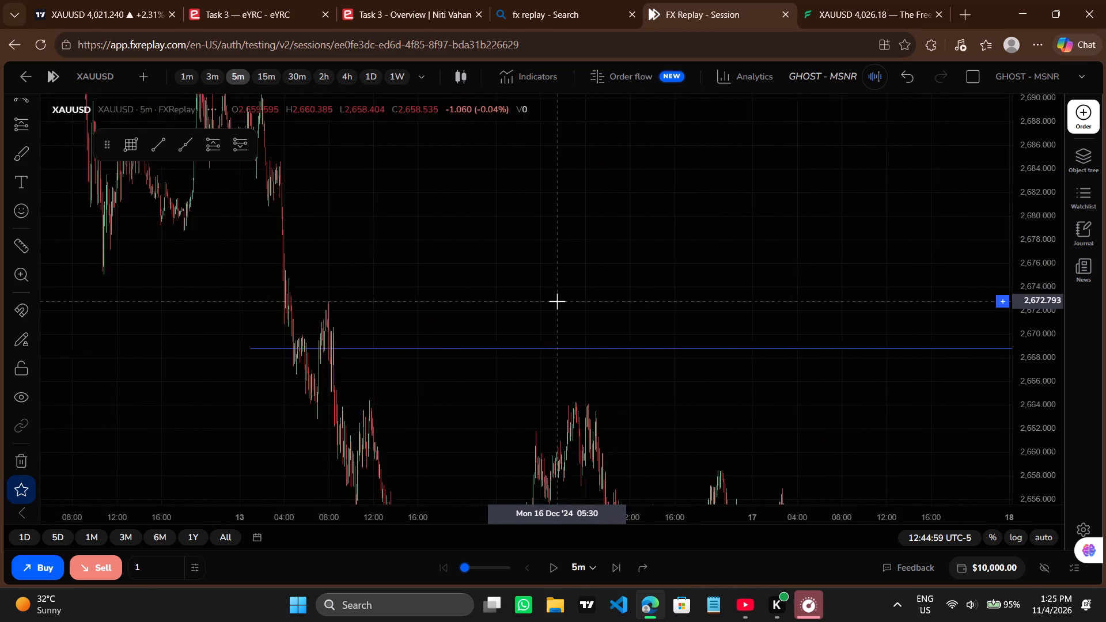
scroll(557, 301, up, 4)
drag(342, 311, 680, 226)
scroll(680, 226, up, 2)
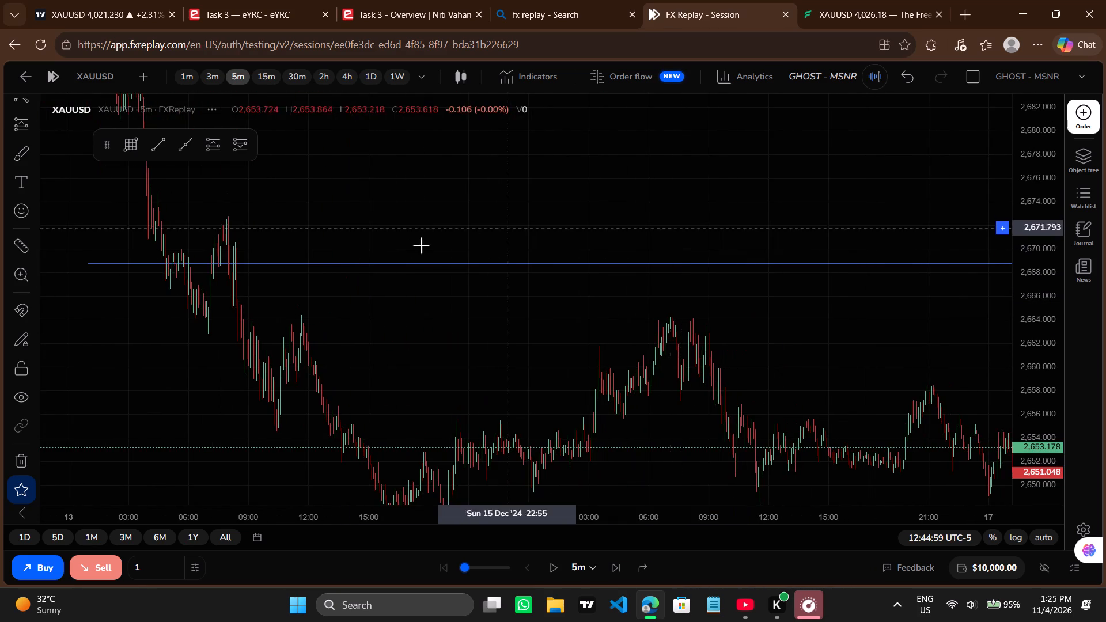
drag(410, 248, 605, 252)
scroll(605, 252, up, 5)
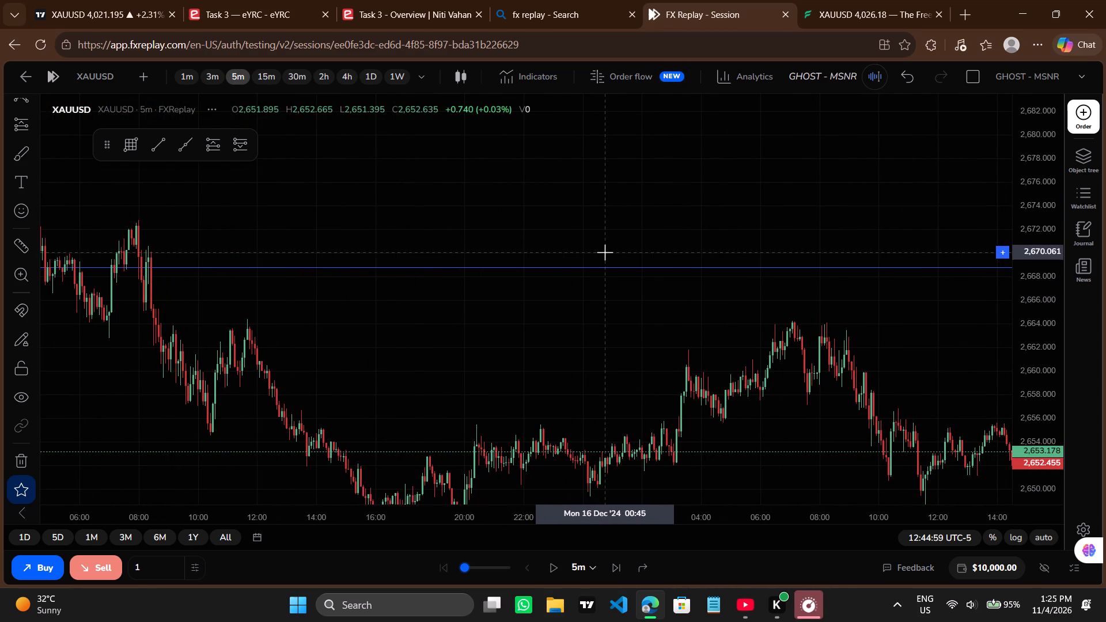
drag(411, 246, 461, 257)
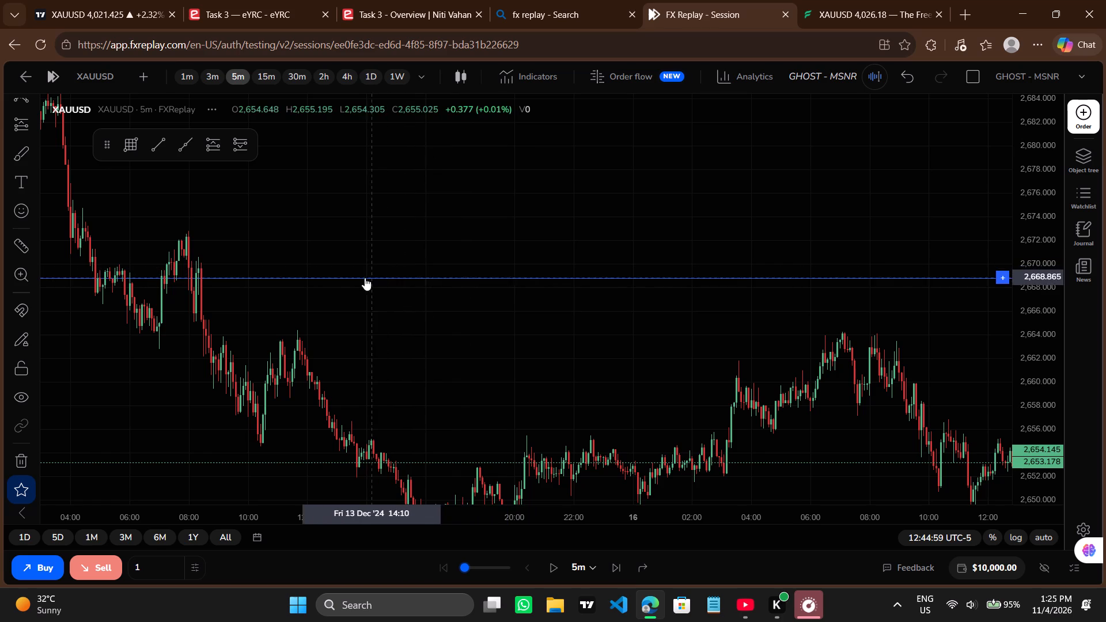
drag(220, 255, 417, 242)
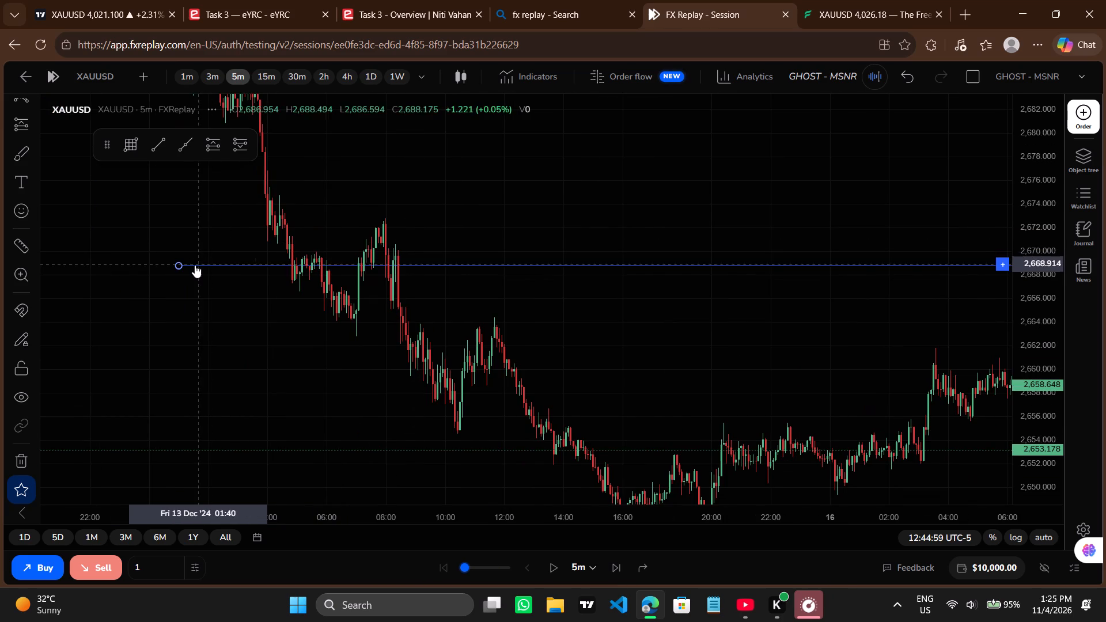
drag(178, 268, 397, 284)
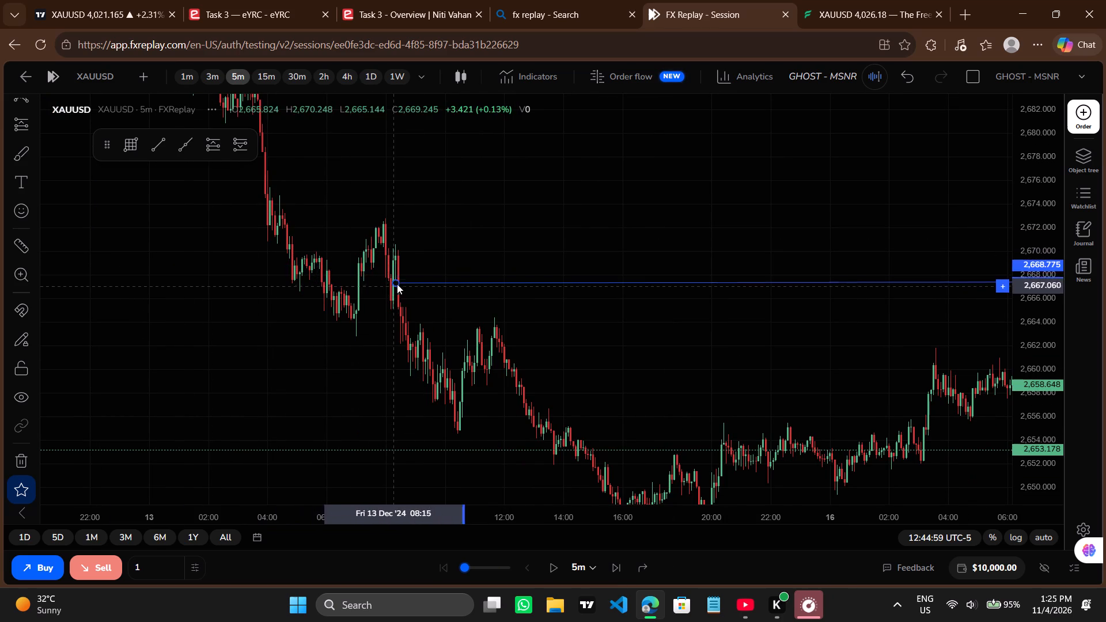
drag(397, 284, 394, 263)
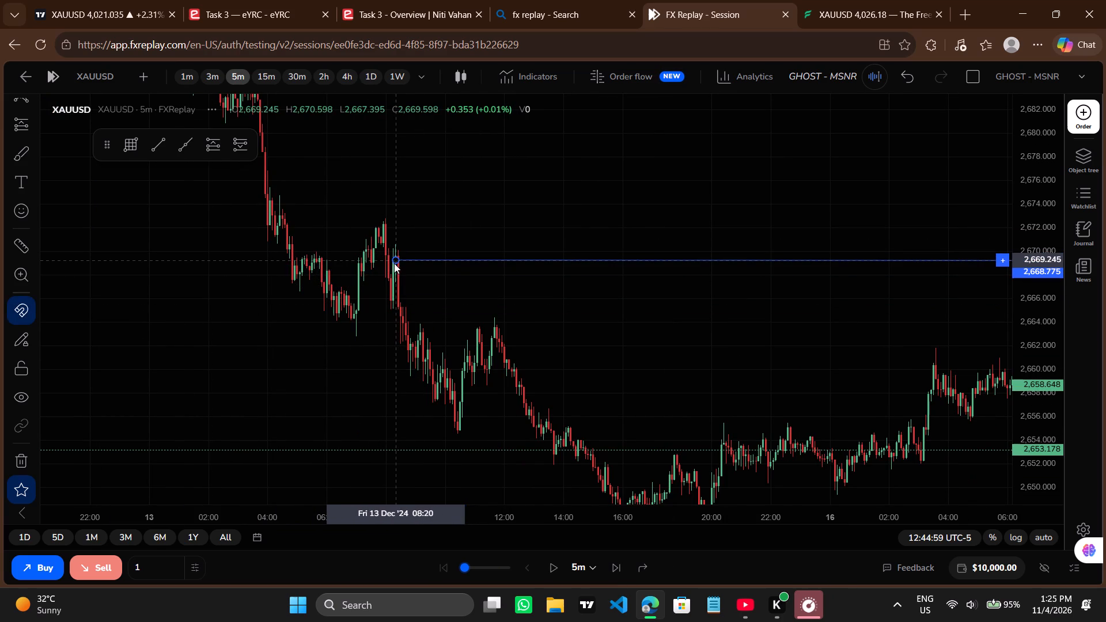
drag(394, 263, 397, 253)
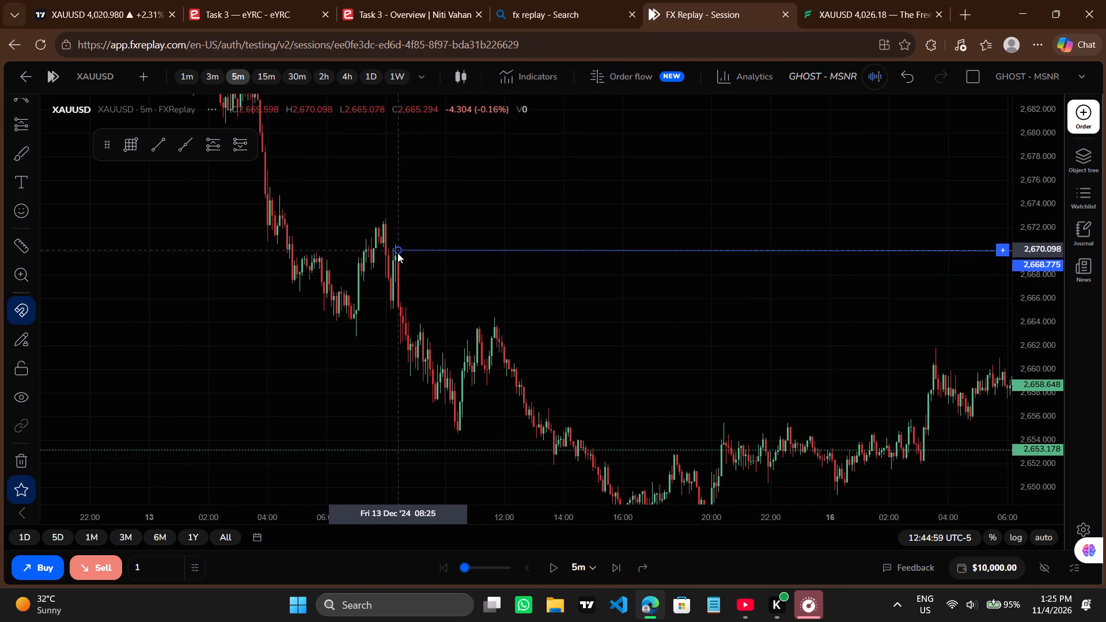
drag(397, 253, 396, 261)
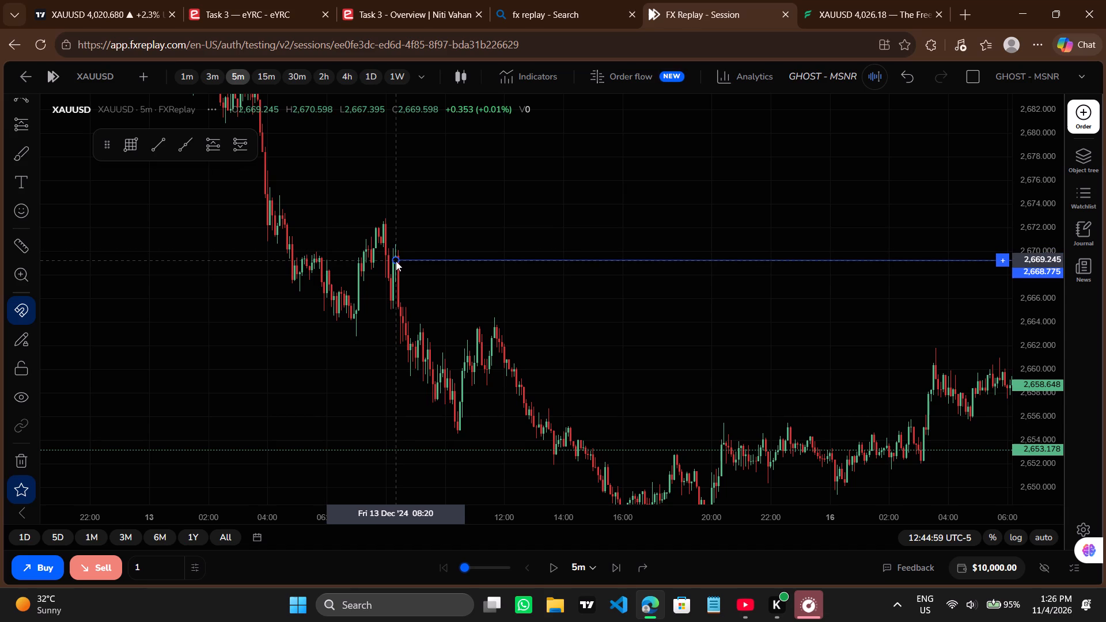
drag(396, 261, 395, 261)
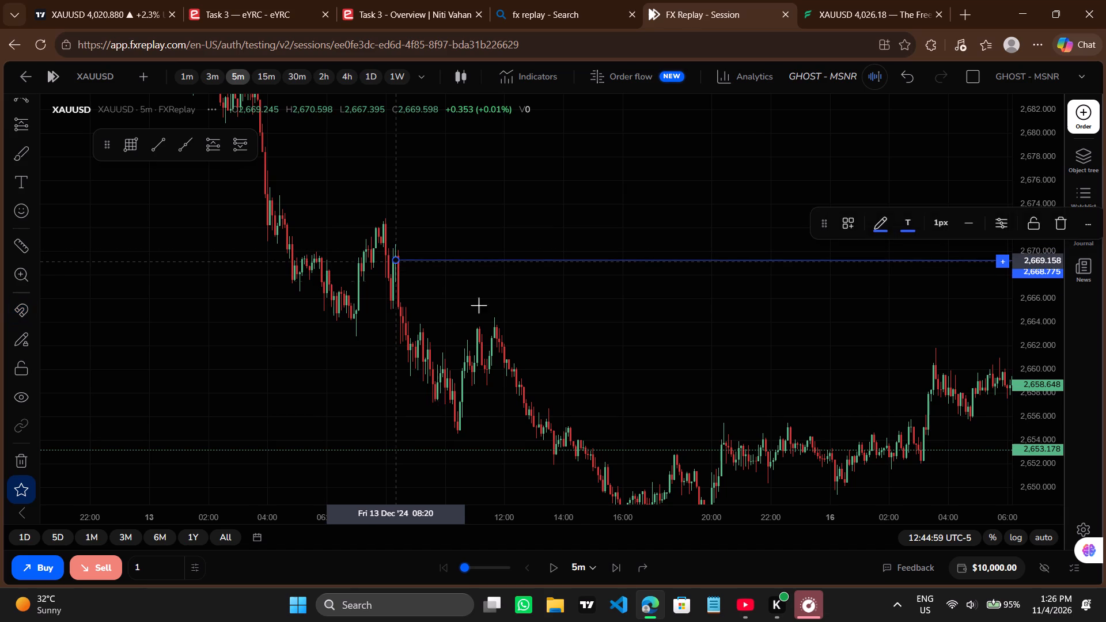
Shorten the trend line's other end to about 12:55 on 8 January, level at 2,669.245.
drag(513, 318, 358, 324)
scroll(868, 321, down, 5)
drag(944, 373, 247, 402)
drag(765, 348, 196, 348)
scroll(196, 348, down, 5)
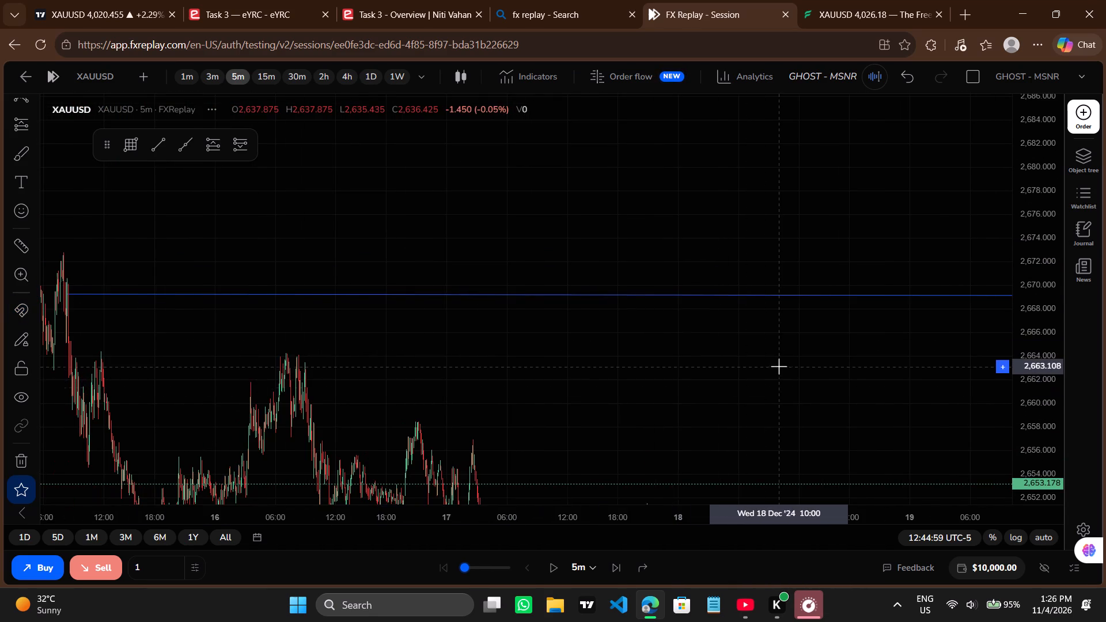
drag(779, 366, 191, 366)
scroll(787, 368, down, 5)
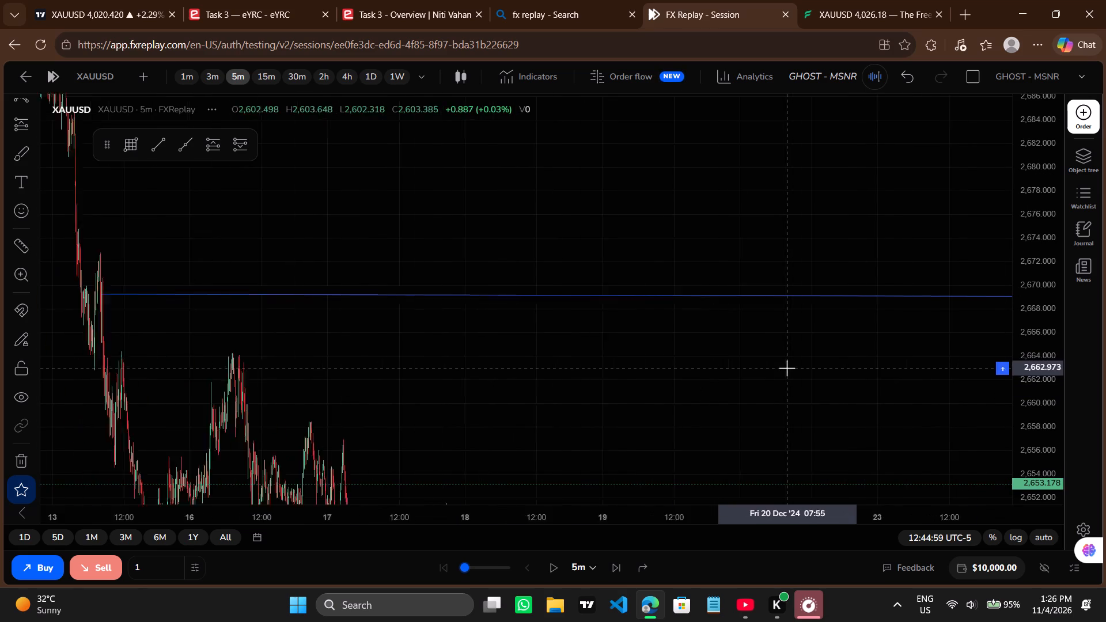
drag(940, 404, 353, 352)
drag(786, 331, 153, 337)
drag(779, 326, 316, 361)
scroll(316, 361, up, 2)
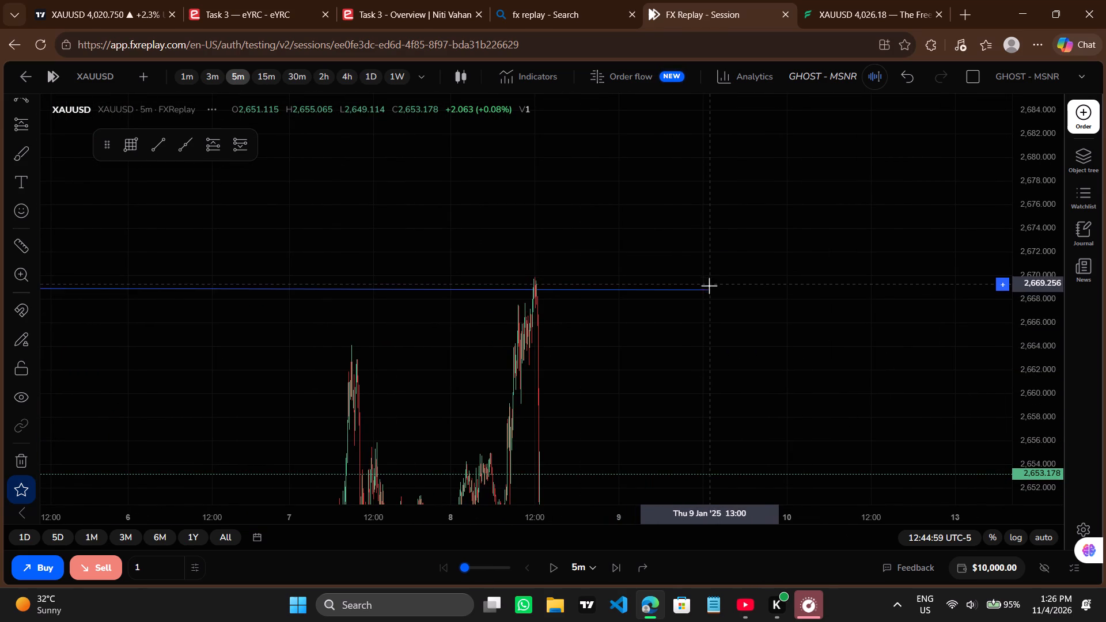
drag(710, 292, 543, 294)
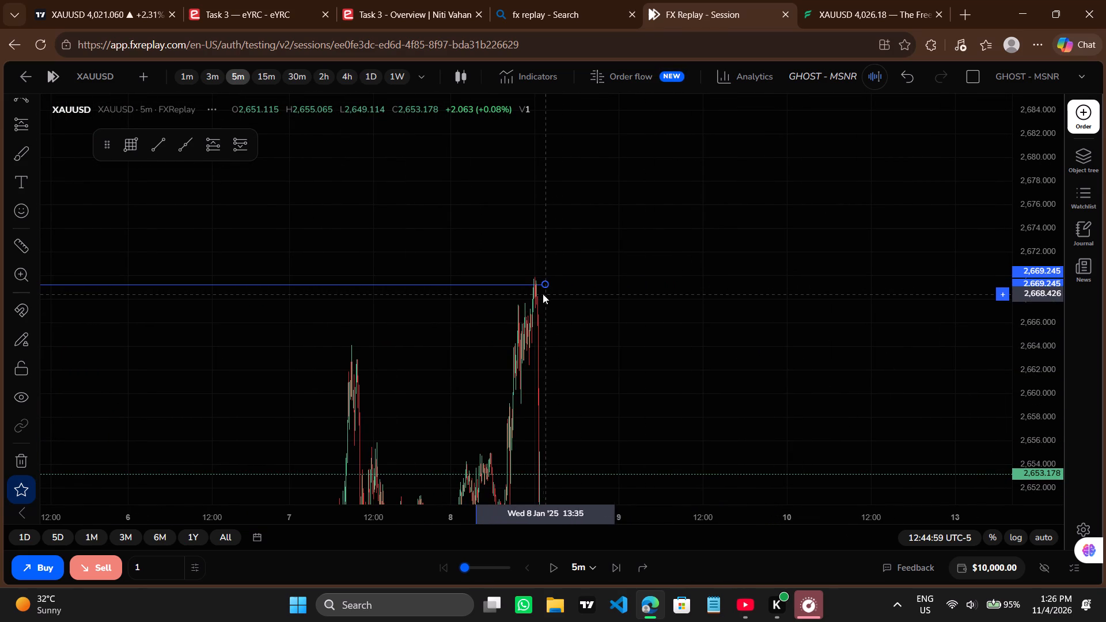
drag(543, 294, 541, 294)
Examine closely how the 5m candles around the 8 January high react to the trend line.
drag(517, 340, 828, 305)
scroll(828, 305, up, 4)
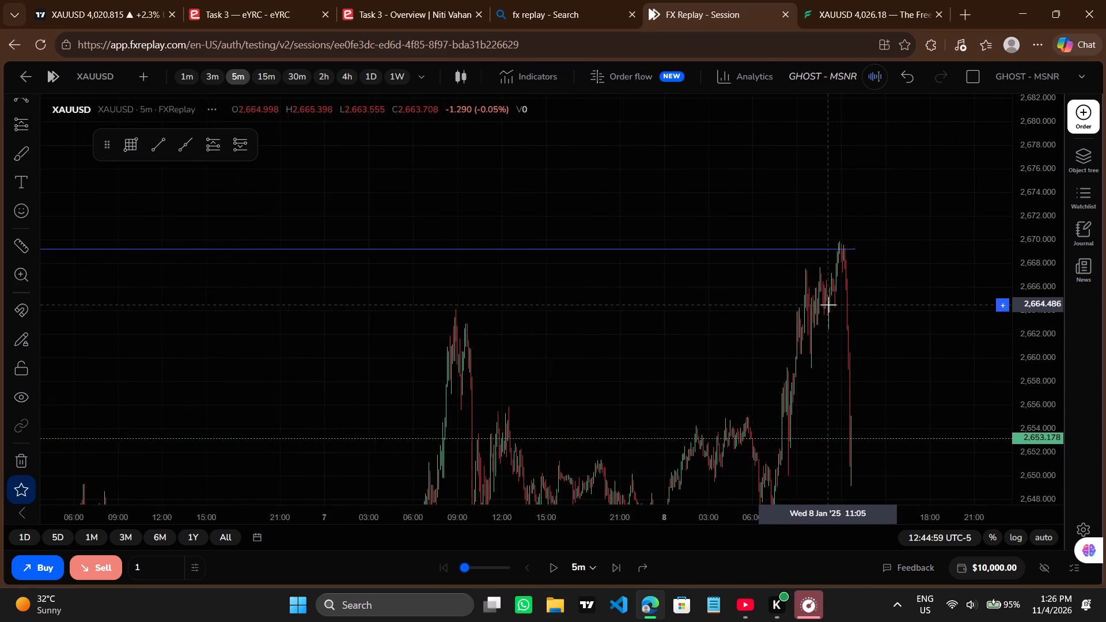
scroll(828, 305, up, 8)
drag(922, 311, 853, 330)
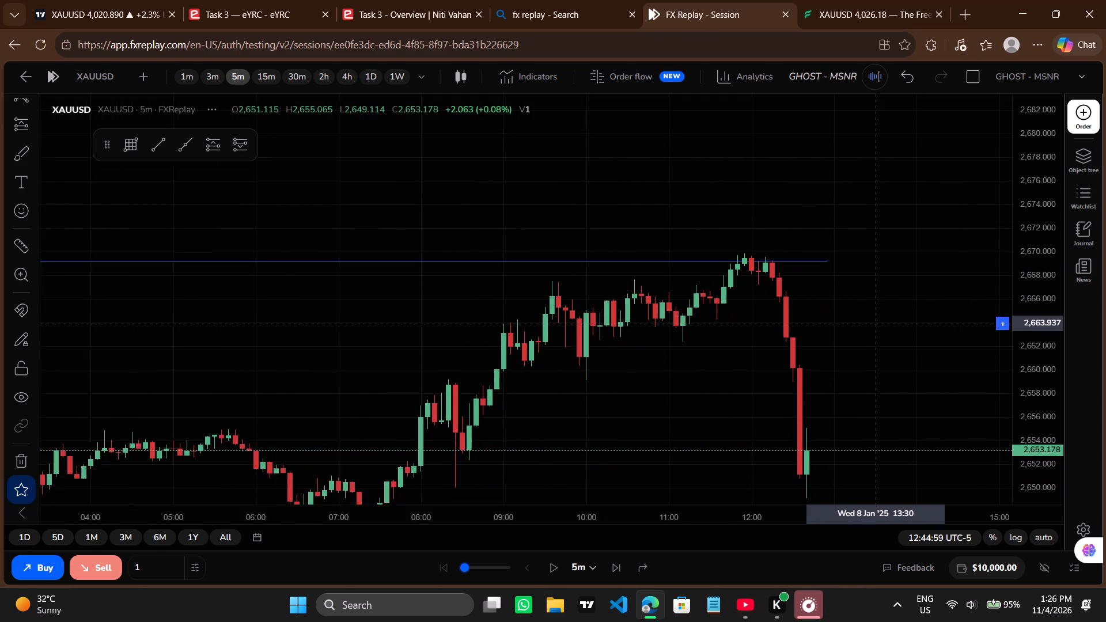
drag(853, 330, 839, 333)
drag(1047, 395, 976, 202)
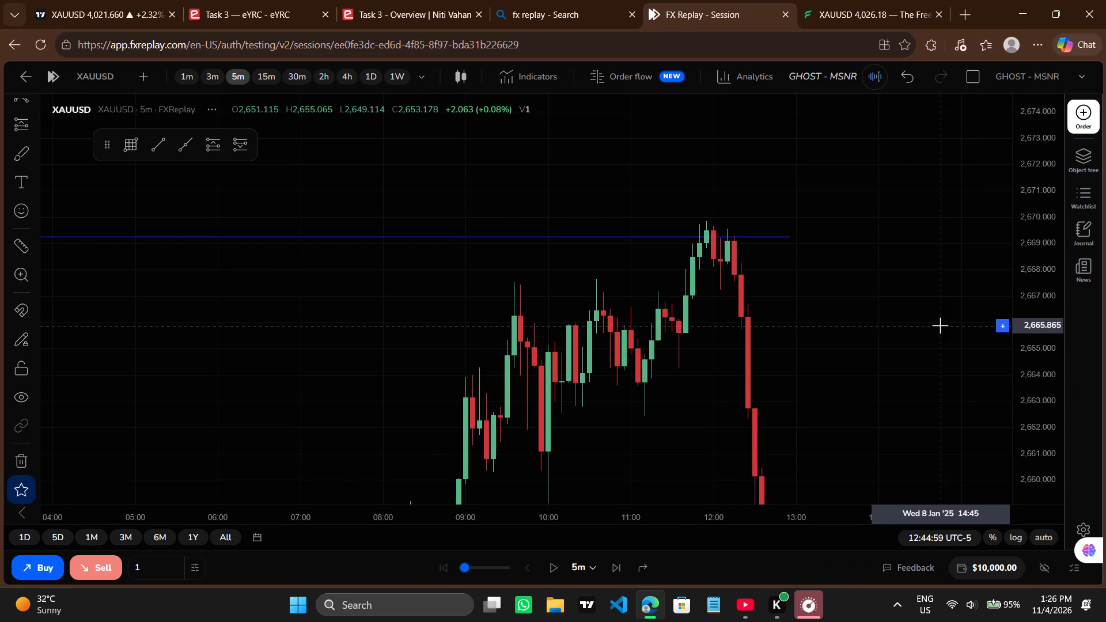
drag(940, 325, 900, 324)
scroll(900, 324, up, 2)
drag(839, 324, 808, 347)
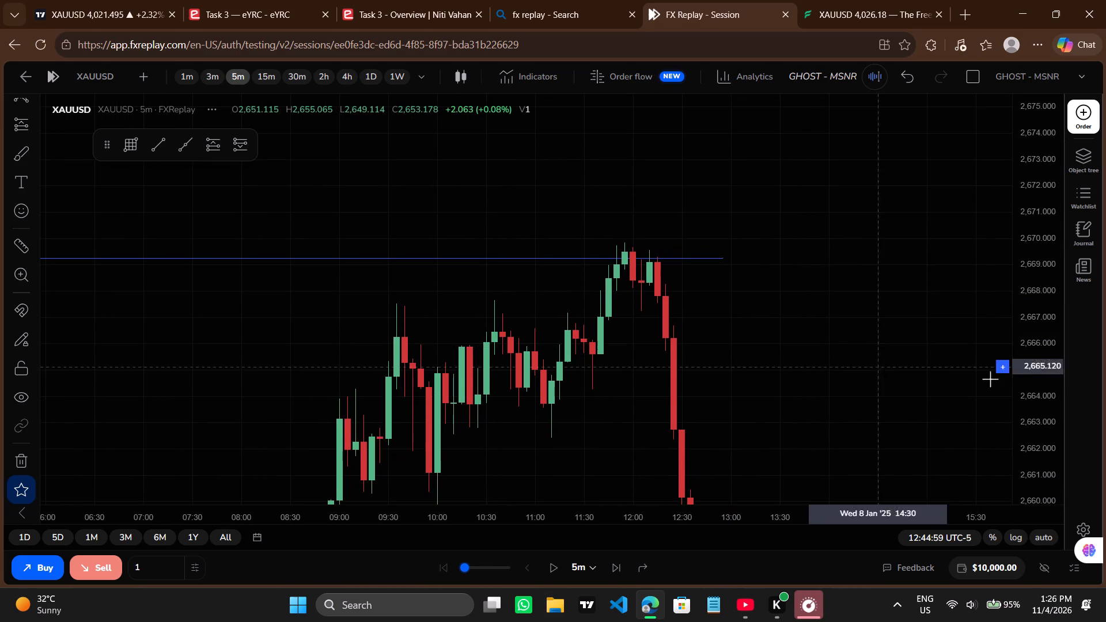
drag(1047, 385, 995, 295)
drag(850, 329, 843, 371)
scroll(843, 371, up, 1)
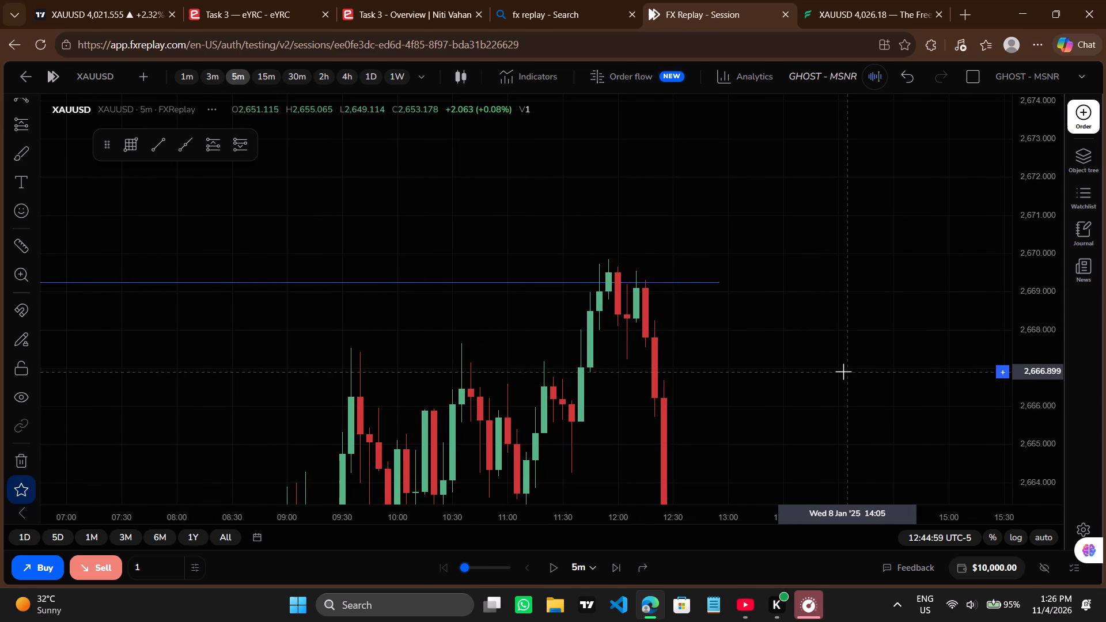
Measure the price distance from about 2,668.89 near the 12:05 candle to just above the 8 January high.
click(626, 295)
shift+click(626, 295)
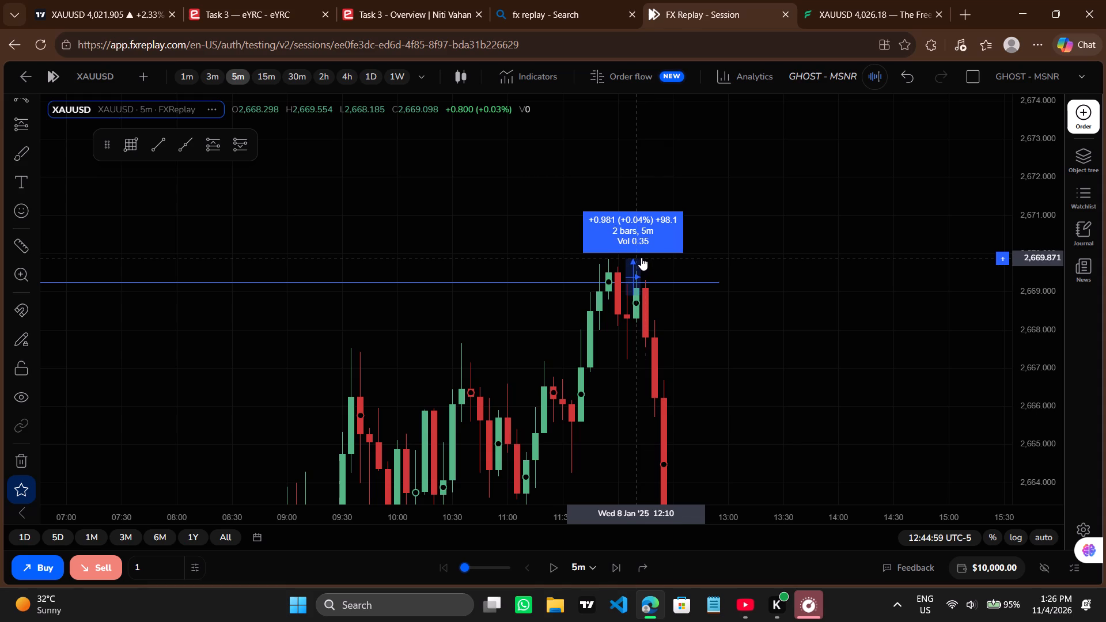
shift+click(641, 257)
Measure the price drop from about 2,668.7 near the trend line down to about 2,651.6 near the latest 5m candles.
drag(739, 302, 752, 293)
drag(752, 293, 747, 237)
drag(1041, 230, 1038, 266)
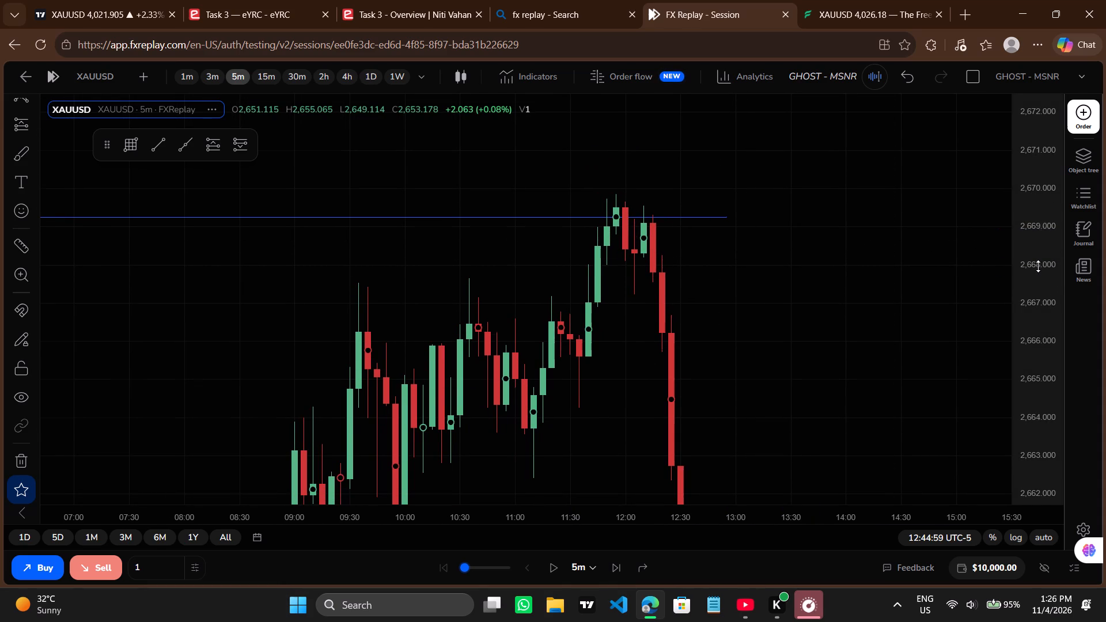
drag(1038, 266, 1030, 378)
drag(800, 423, 735, 350)
scroll(735, 350, down, 4)
drag(774, 395, 709, 368)
drag(709, 368, 737, 331)
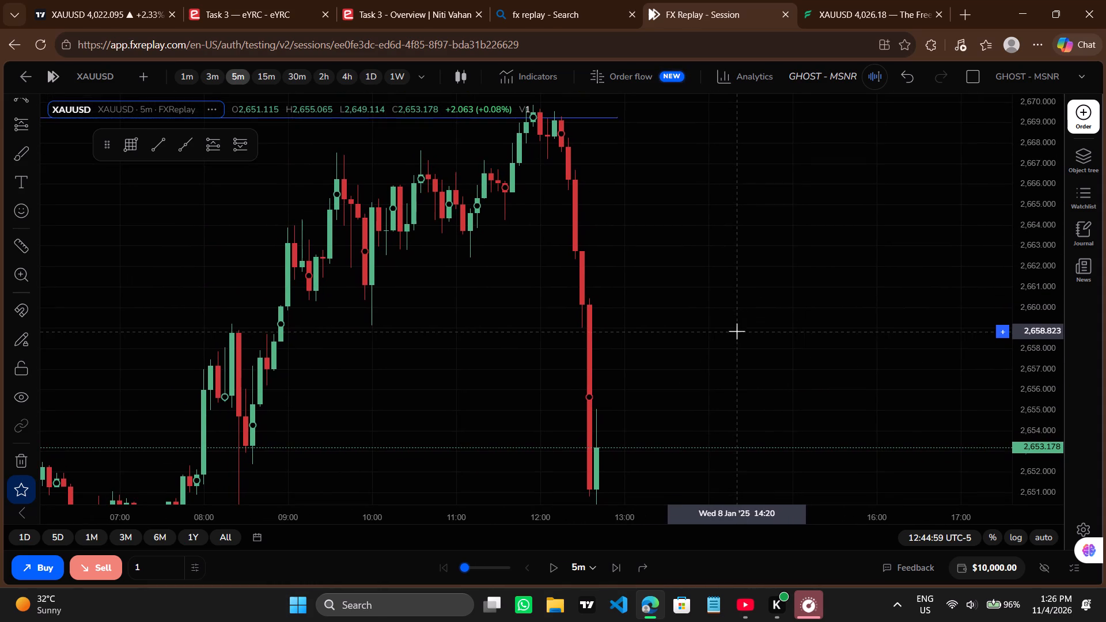
shift+click(725, 127)
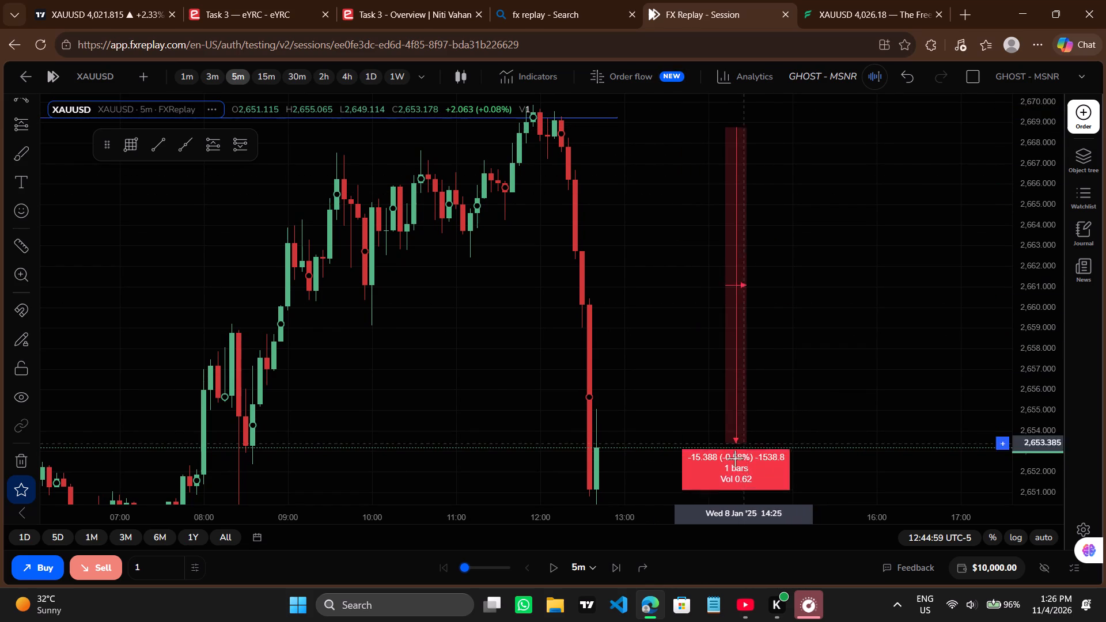
shift+click(627, 480)
Advance the replay in 5m steps to 14:34:59 on 8 January.
drag(1033, 208, 1013, 333)
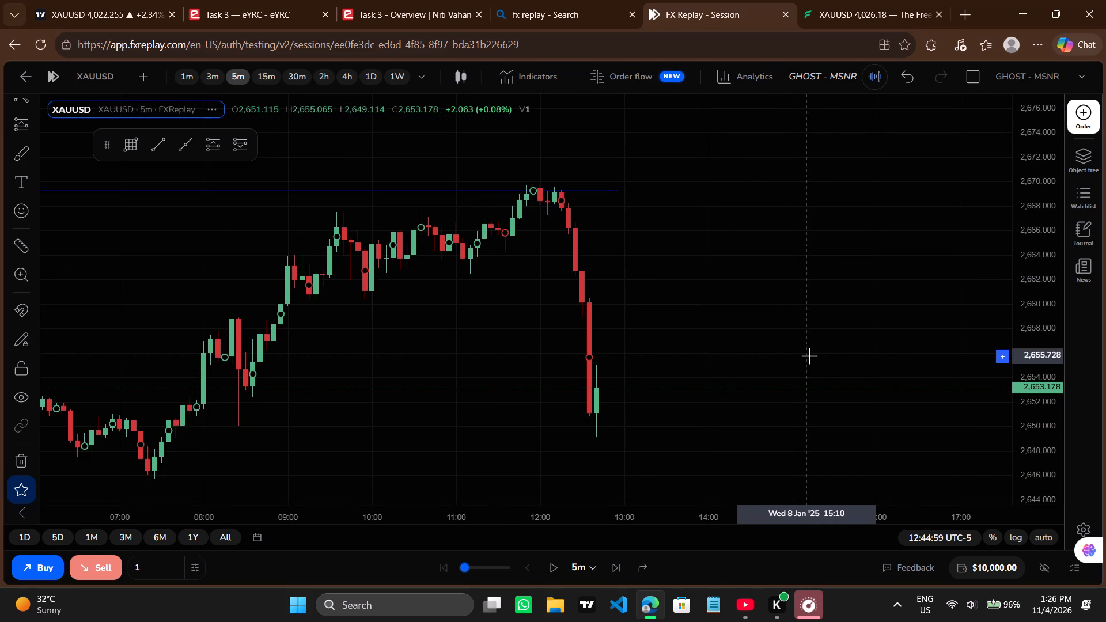
scroll(809, 356, down, 5)
drag(813, 409, 809, 369)
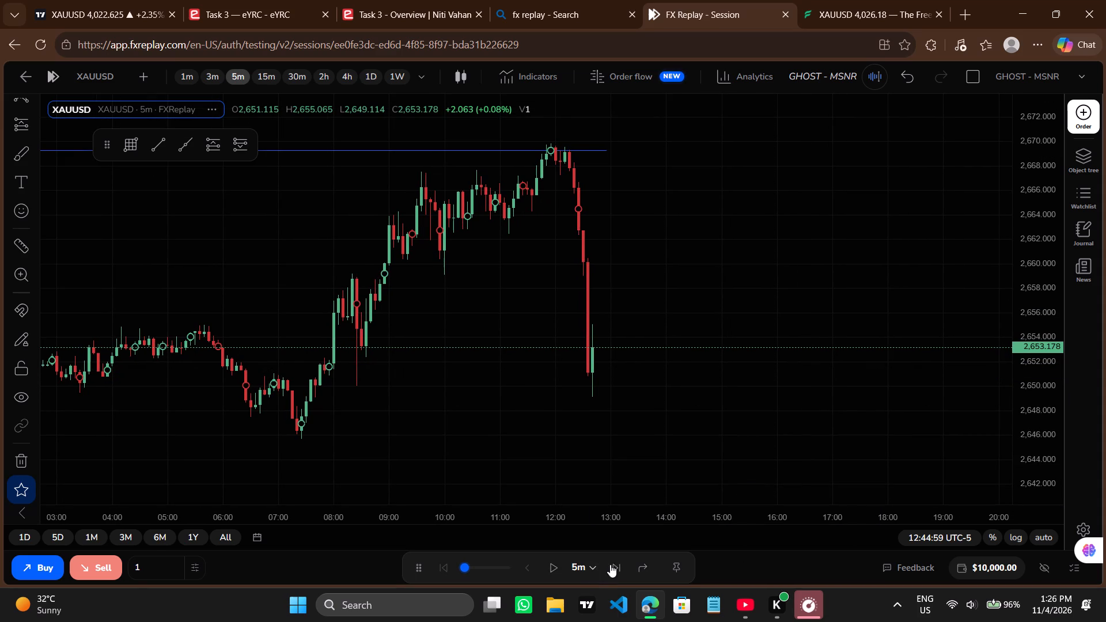
double_click(614, 556)
triple_click(620, 568)
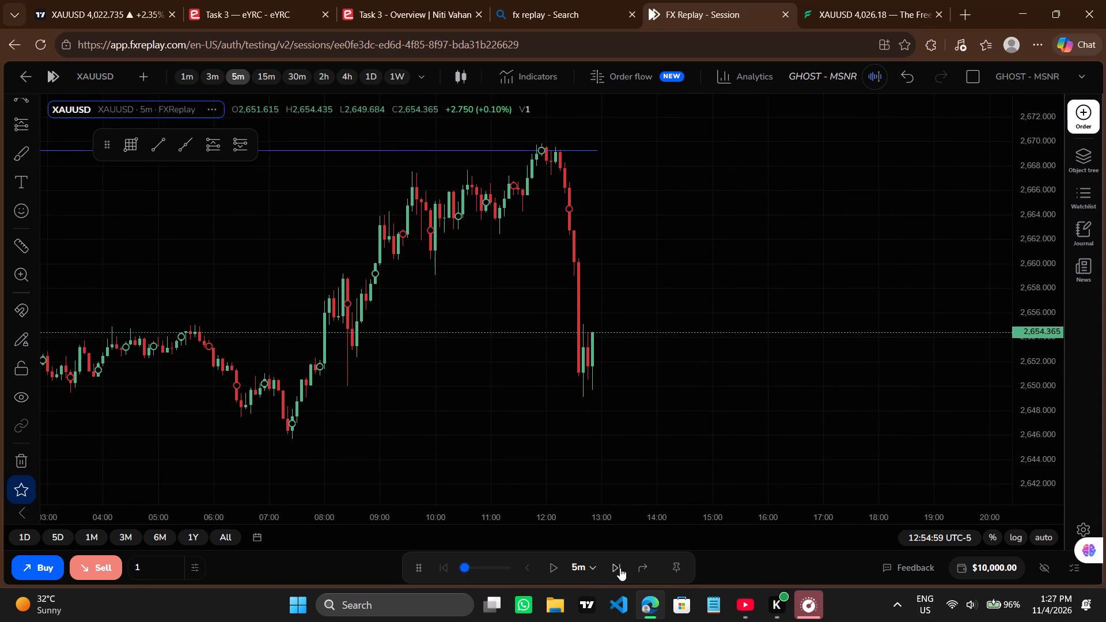
triple_click(620, 568)
triple_click(620, 568)
triple_click(620, 568)
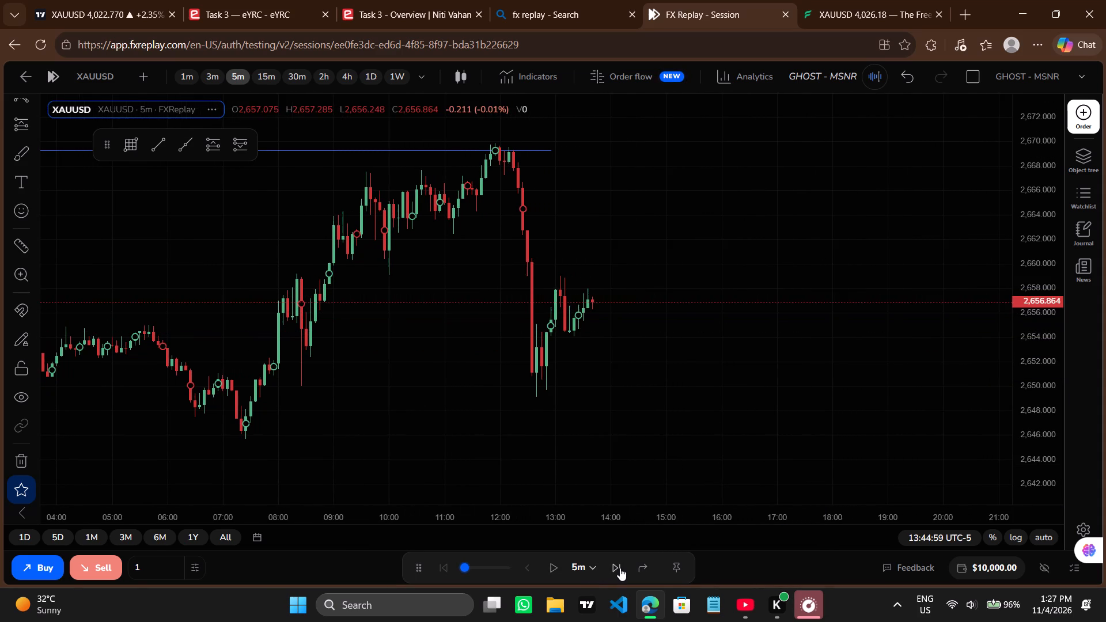
triple_click(620, 568)
triple_click(620, 568)
triple_click(620, 568)
triple_click(622, 567)
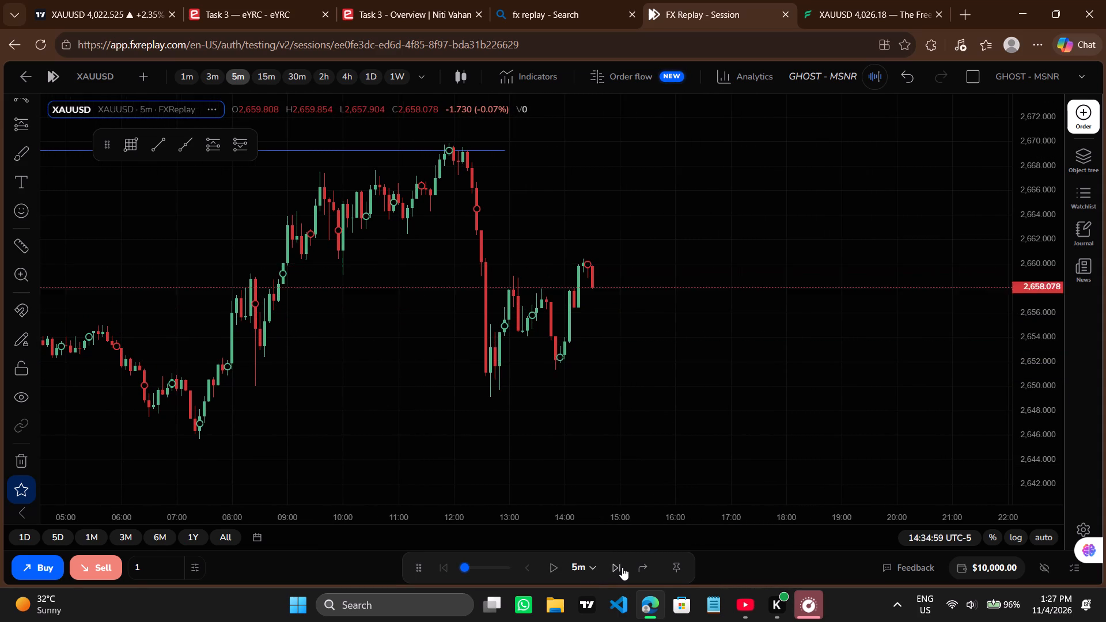
Continue advancing the replay in 5m steps to 18:49:59 on 8 January.
triple_click(622, 567)
triple_click(622, 567)
triple_click(622, 567)
triple_click(622, 567)
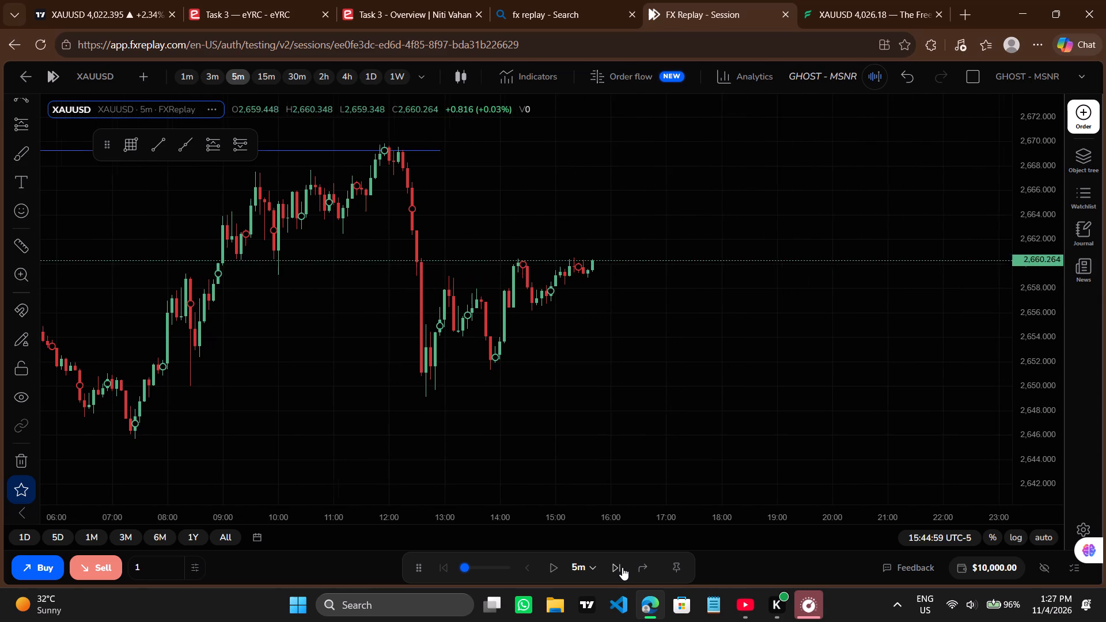
triple_click(622, 567)
triple_click(622, 567)
triple_click(622, 567)
triple_click(622, 567)
triple_click(622, 567)
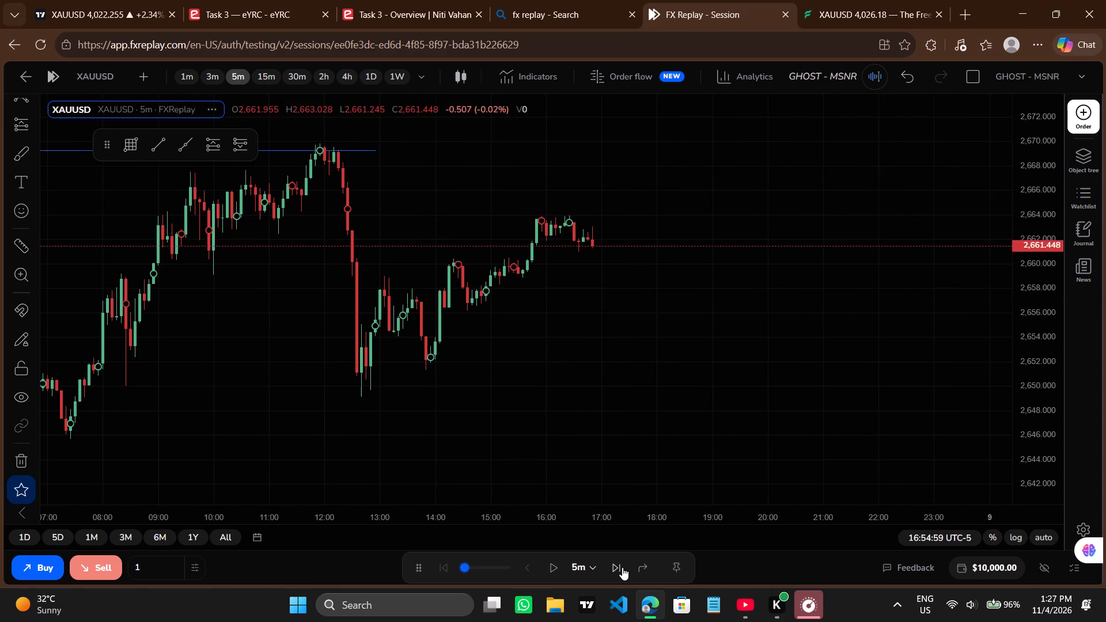
triple_click(622, 567)
triple_click(622, 567)
triple_click(622, 567)
click(622, 567)
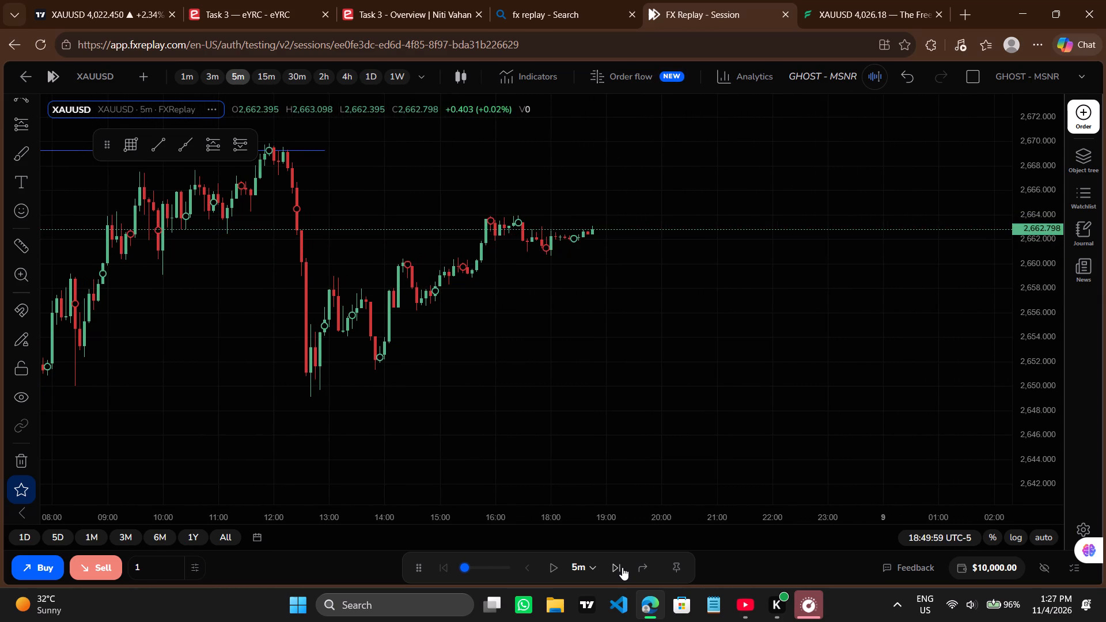
Advance the replay in 5m steps to 22:04:59 on 8 January.
triple_click(622, 567)
triple_click(622, 567)
triple_click(622, 567)
triple_click(622, 567)
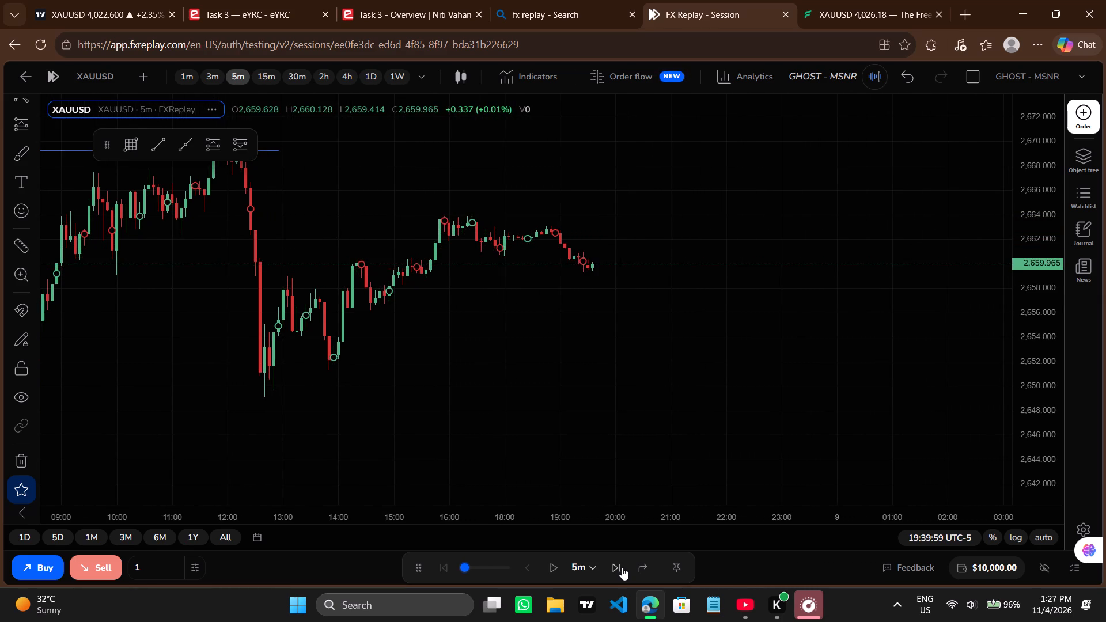
triple_click(622, 567)
triple_click(622, 567)
click(622, 567)
triple_click(622, 567)
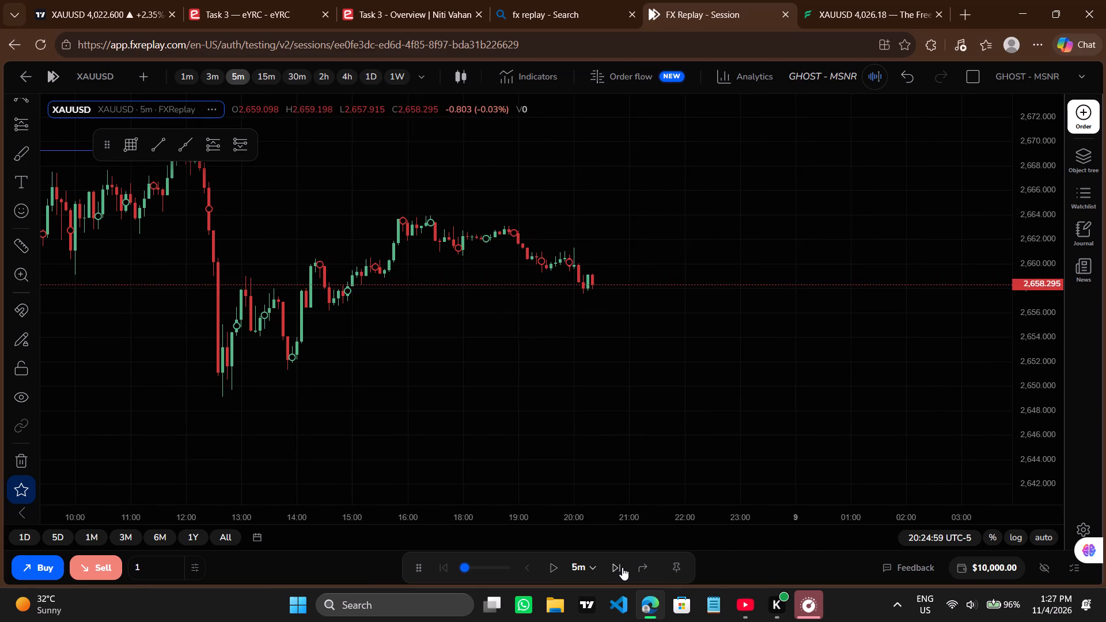
triple_click(622, 567)
triple_click(622, 567)
triple_click(622, 567)
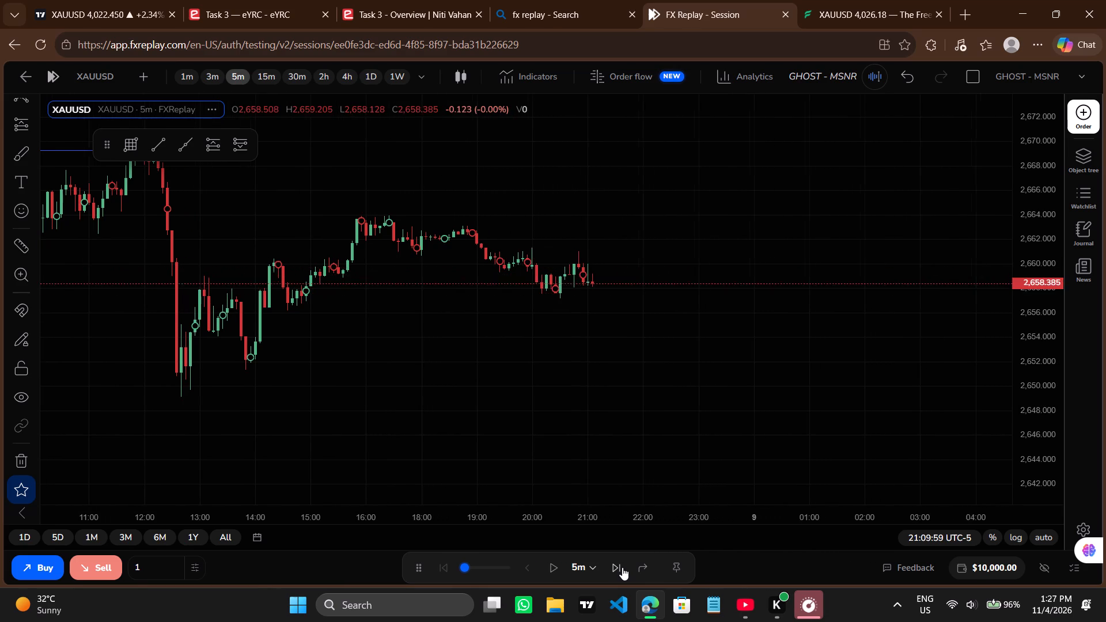
triple_click(622, 567)
triple_click(622, 567)
double_click(622, 567)
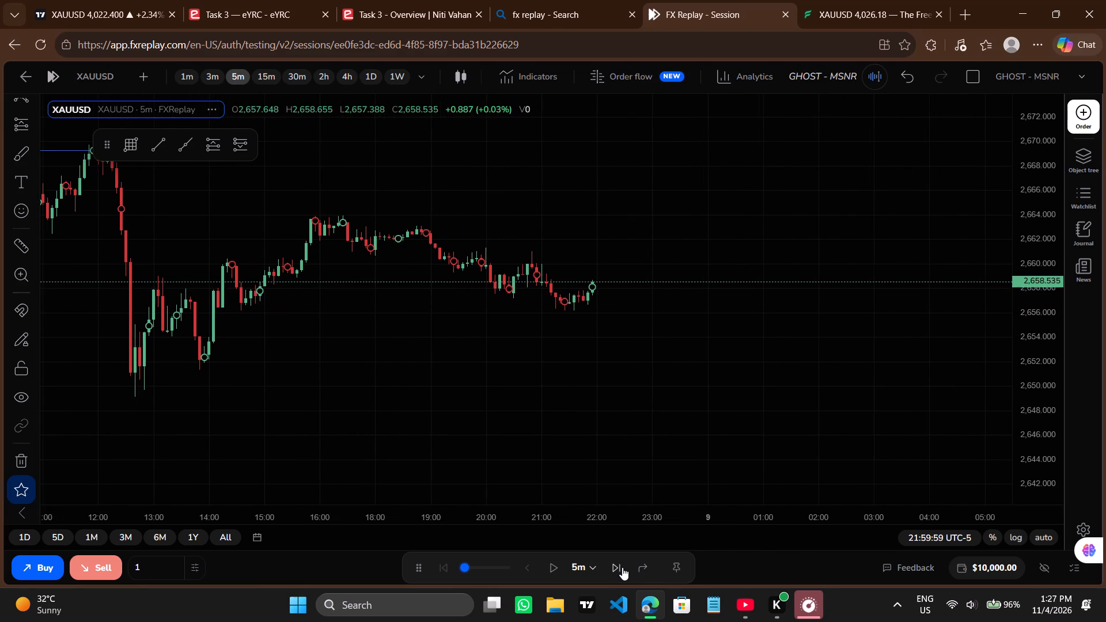
Switch to the 15m timeframe and examine the price action following the sharp 8 January drop from the trend line.
click(270, 80)
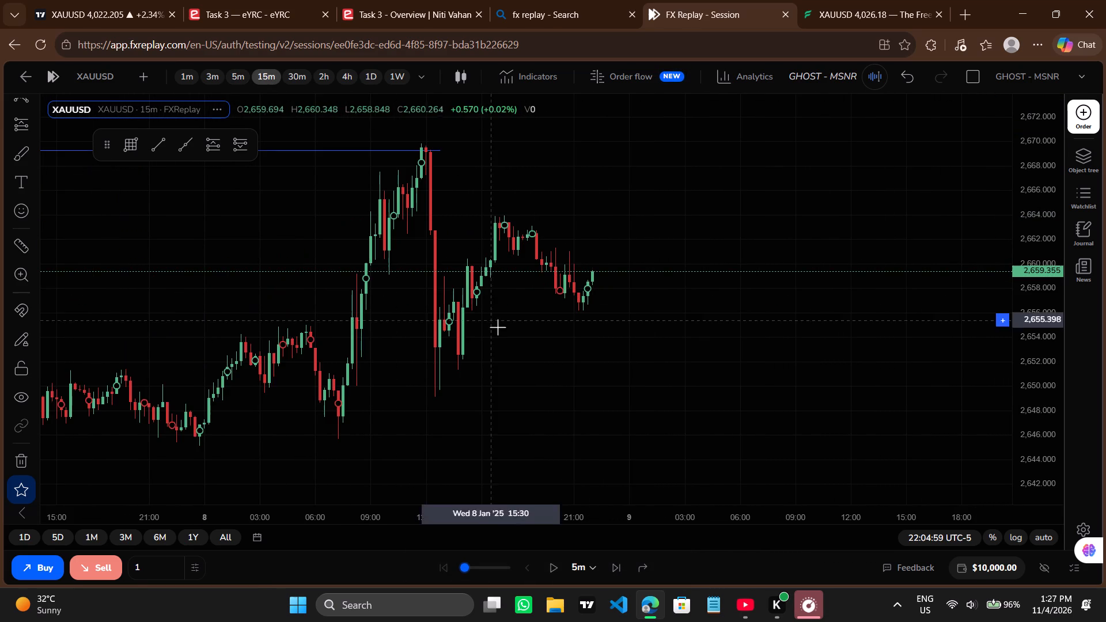
scroll(498, 327, up, 2)
click(571, 401)
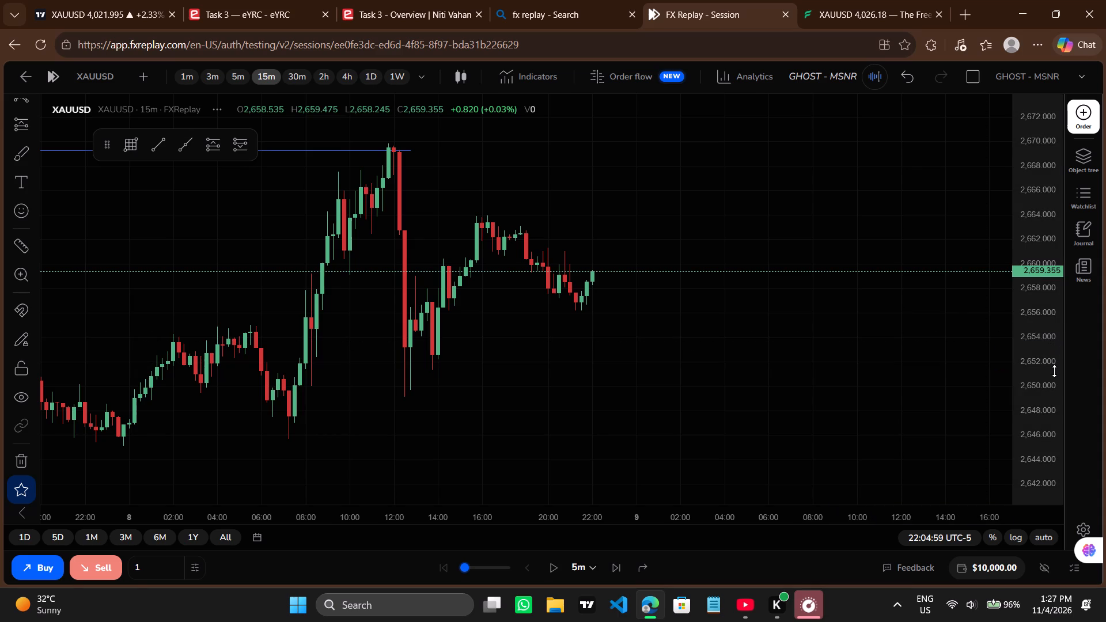
click(1054, 371)
drag(1054, 371, 1009, 170)
drag(677, 323, 728, 446)
scroll(728, 446, up, 1)
drag(1051, 207, 1016, 377)
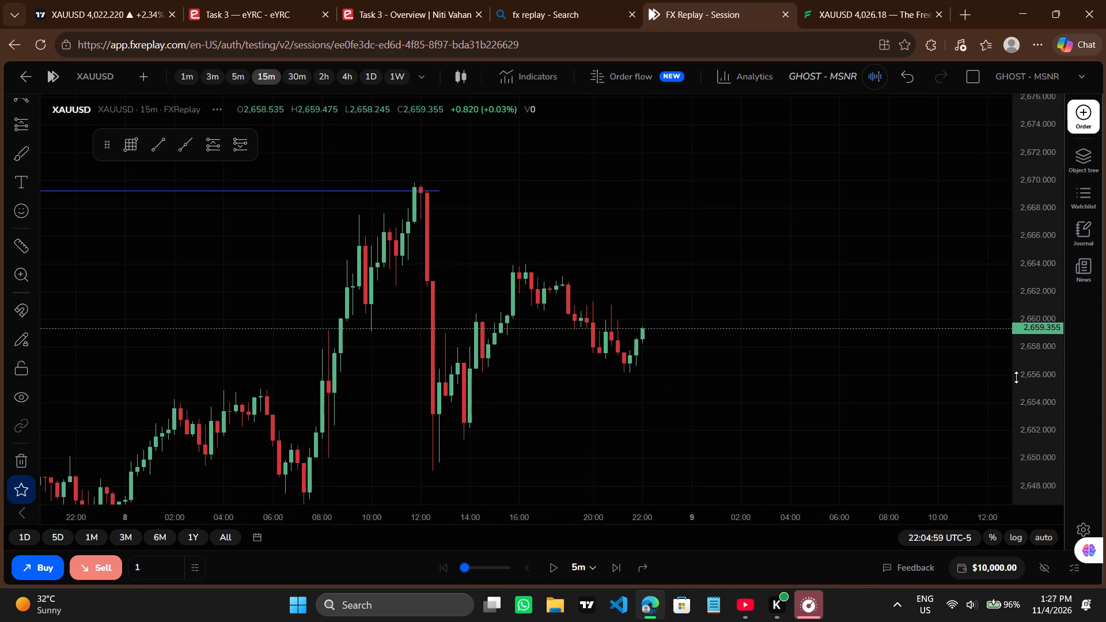
drag(829, 396, 764, 351)
scroll(764, 351, down, 3)
drag(677, 363, 704, 371)
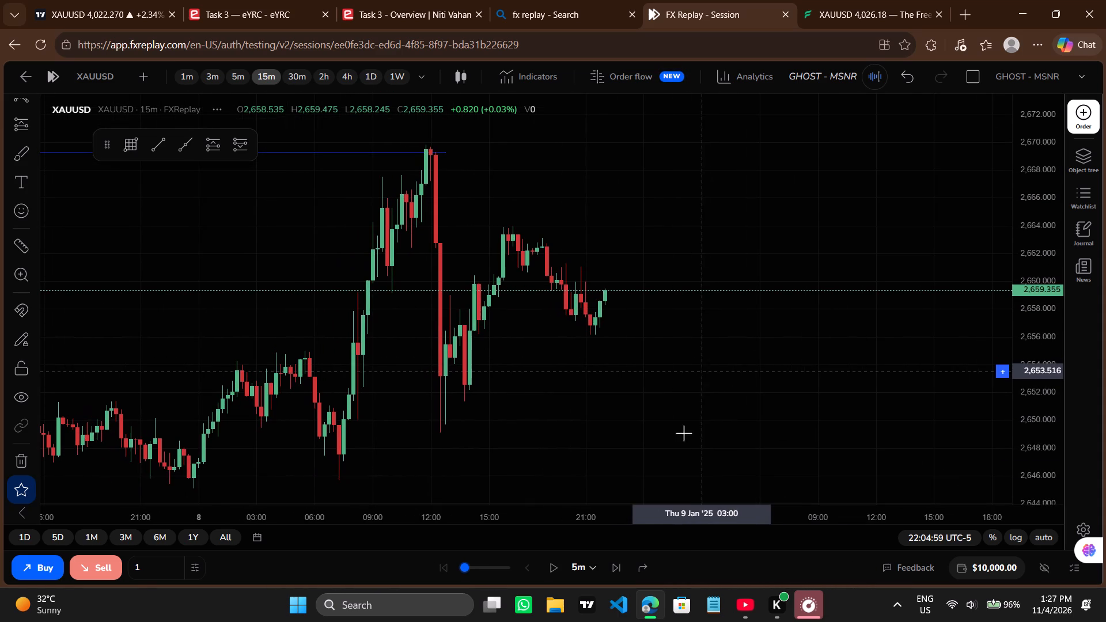
With the 15m chart shown, advance the replay in 5m steps to 00:09:59 on 9 January.
triple_click(608, 568)
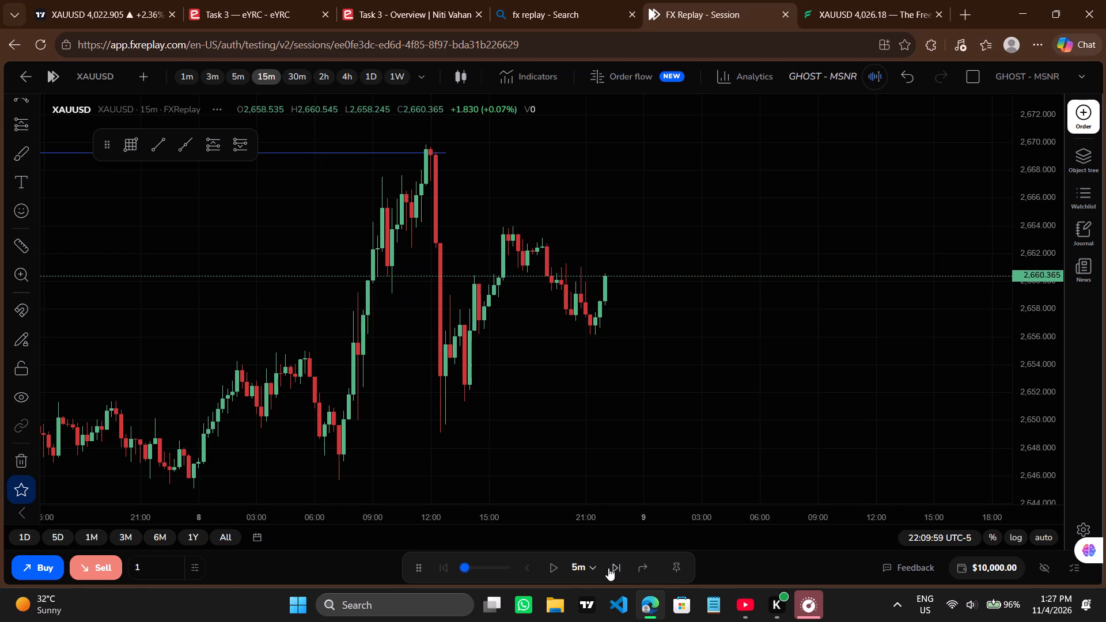
triple_click(608, 568)
triple_click(608, 568)
triple_click(608, 568)
triple_click(608, 568)
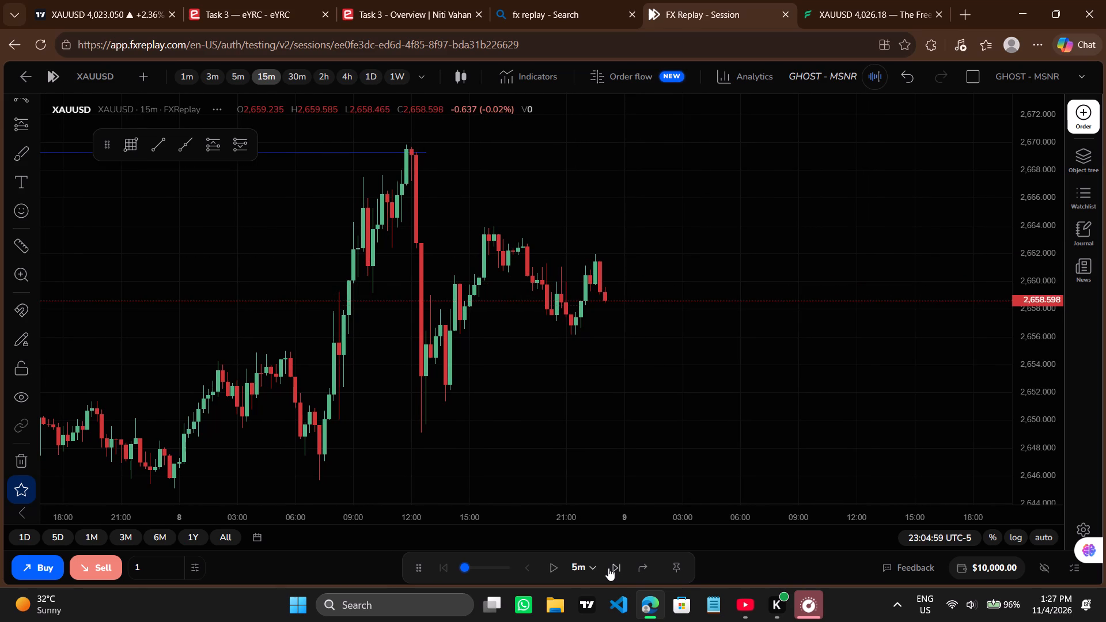
triple_click(608, 568)
click(608, 568)
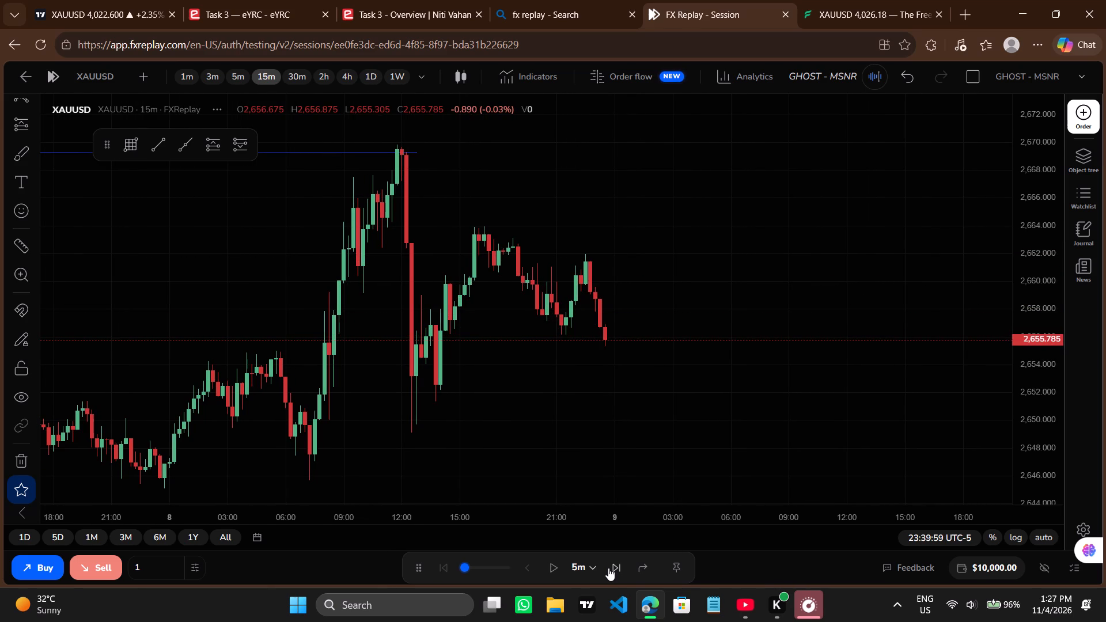
triple_click(608, 568)
double_click(608, 568)
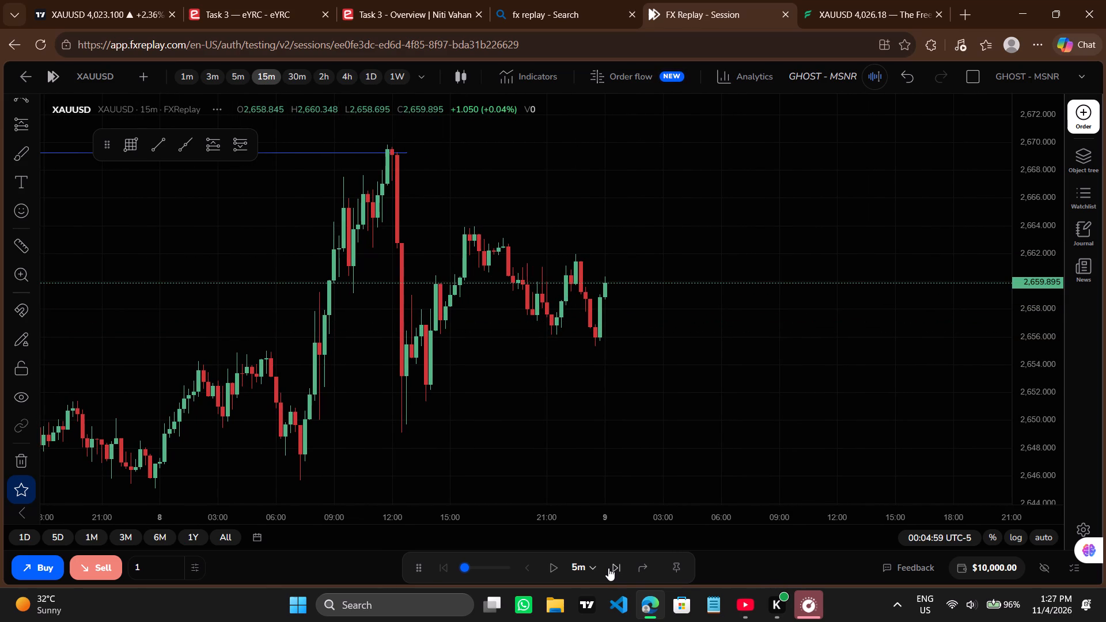
click(608, 568)
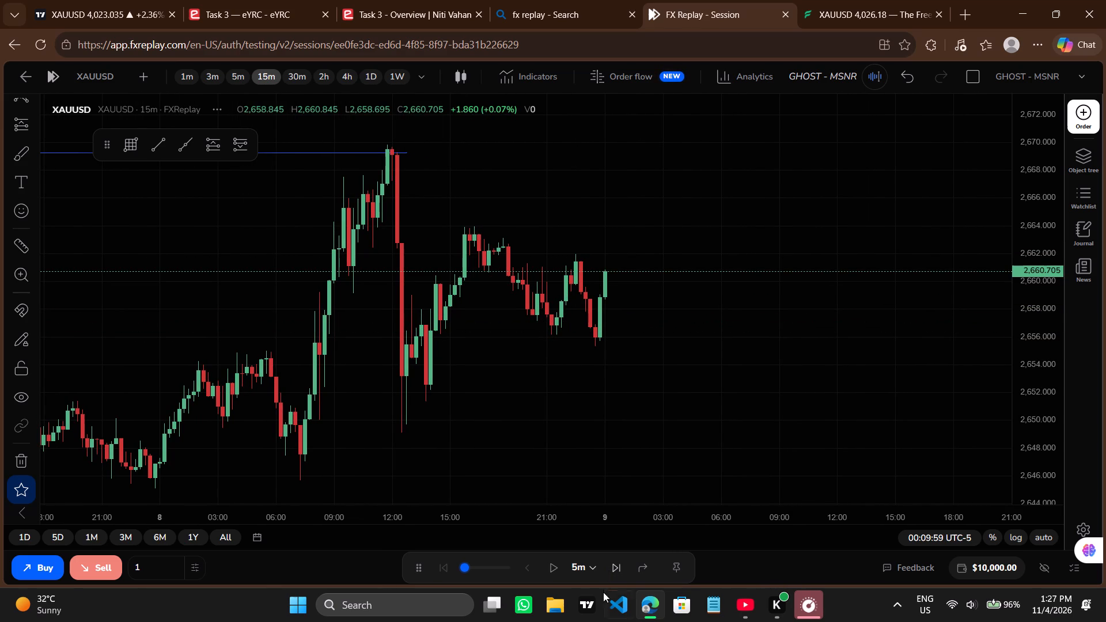
Advance the replay in 5m steps to 02:09:59 on 9 January.
scroll(551, 350, down, 1)
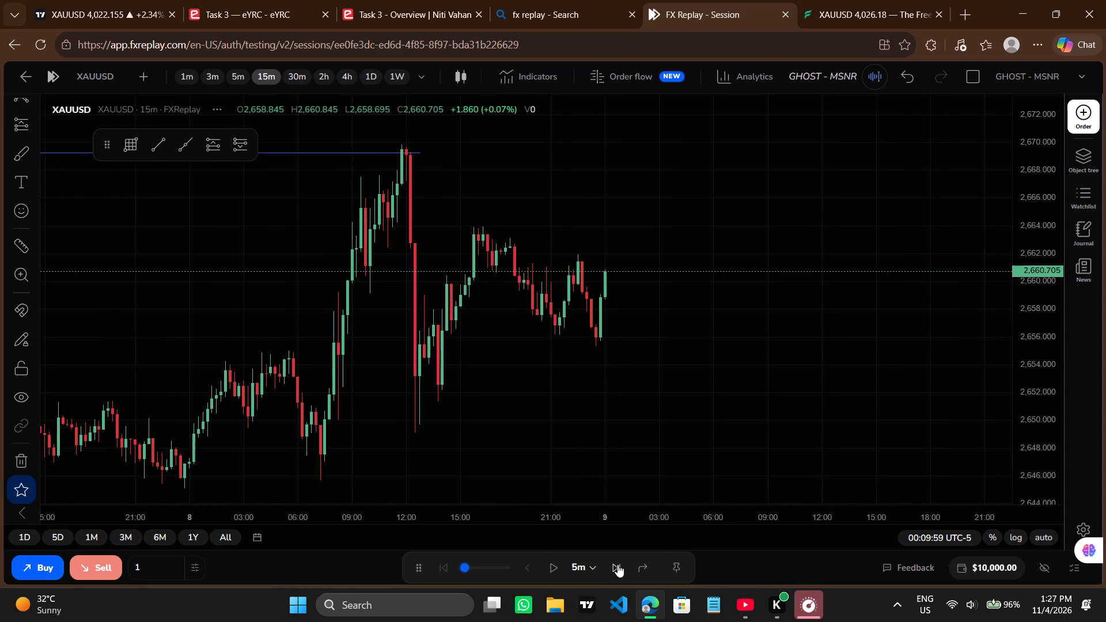
click(618, 564)
triple_click(618, 564)
triple_click(618, 564)
triple_click(618, 564)
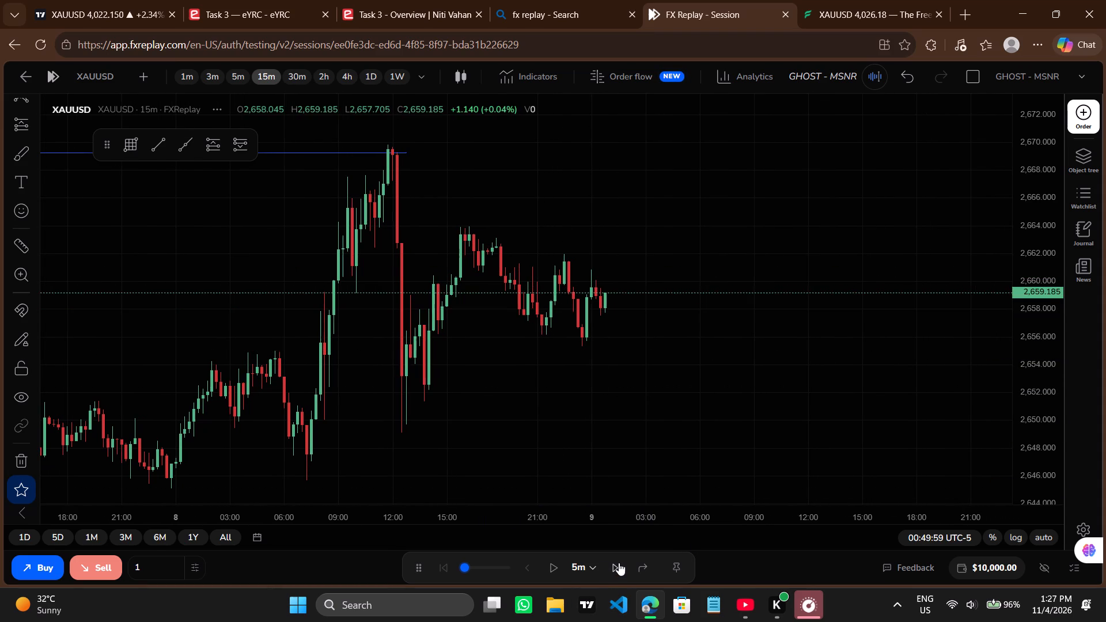
triple_click(619, 563)
triple_click(619, 563)
triple_click(619, 563)
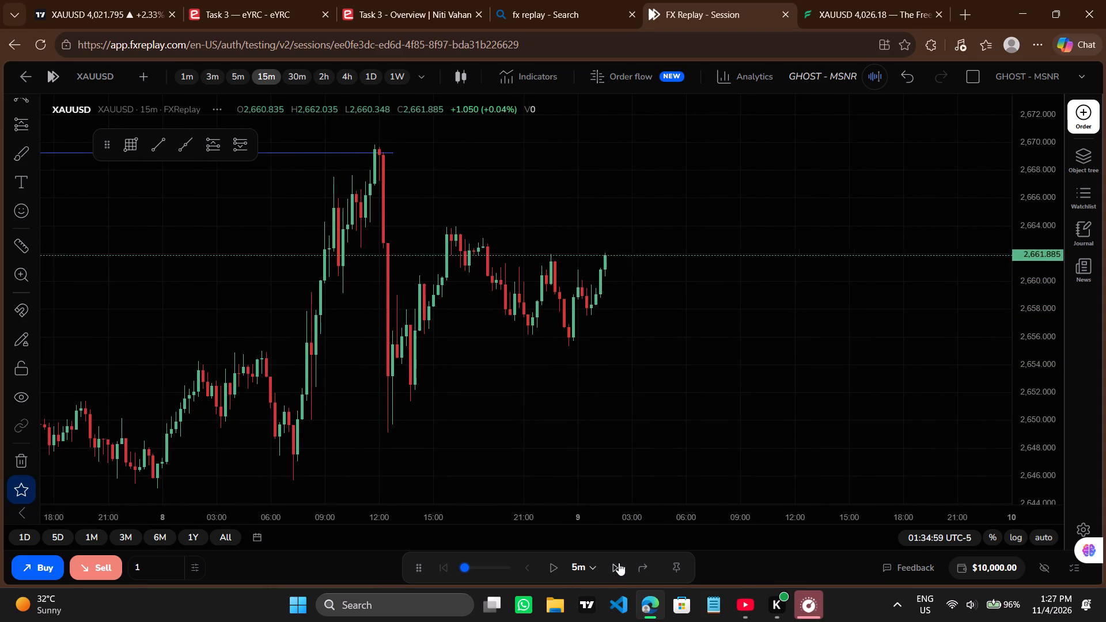
triple_click(619, 563)
double_click(619, 563)
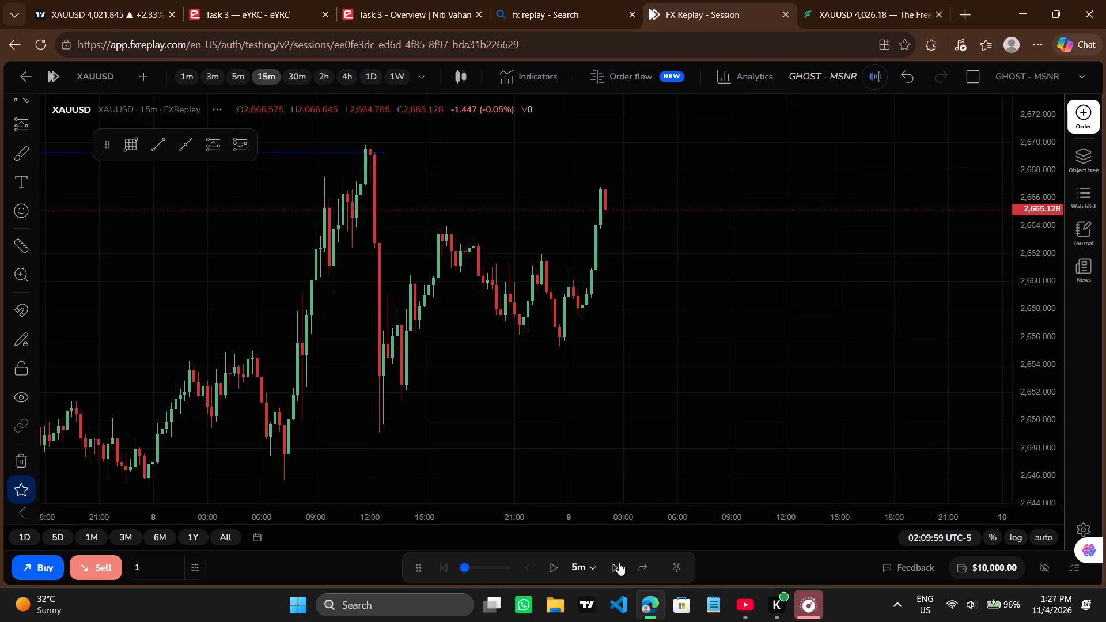
Review the 8 January swings on the 15m chart and advance the replay in 5m steps to 04:44:59 on 9 January.
drag(324, 329, 406, 367)
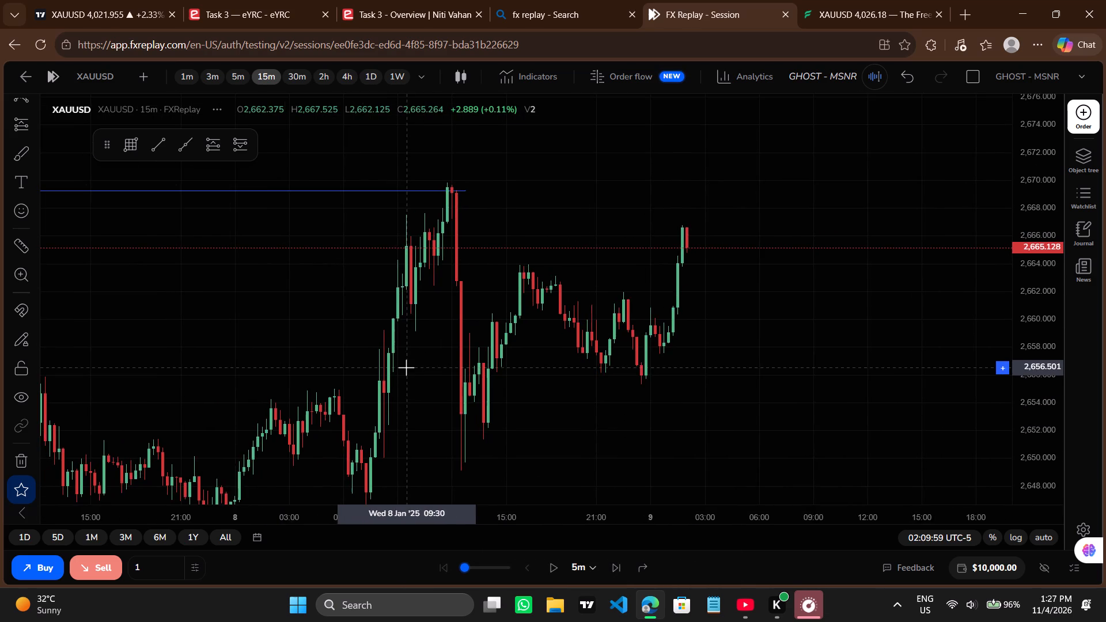
scroll(406, 367, up, 3)
drag(375, 399, 417, 358)
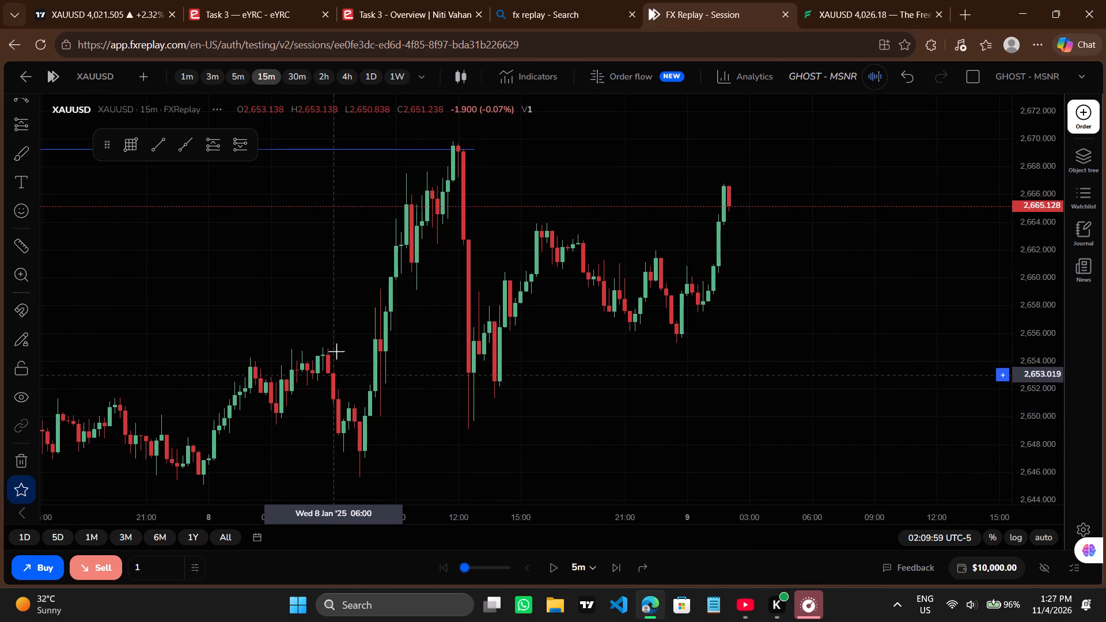
drag(498, 435, 574, 413)
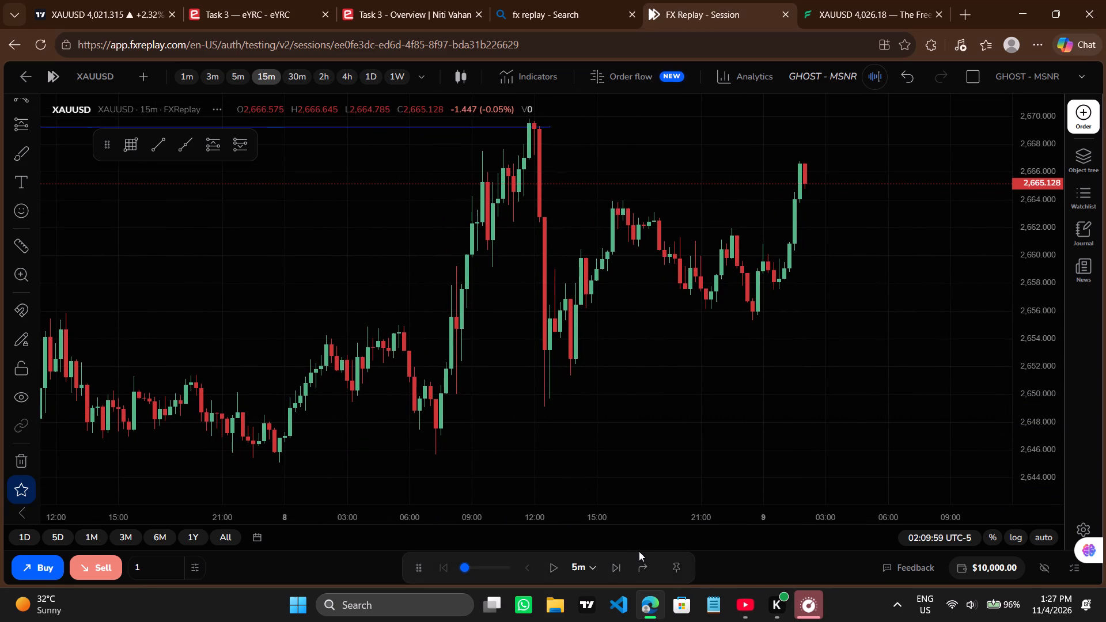
triple_click(616, 573)
triple_click(616, 573)
triple_click(616, 573)
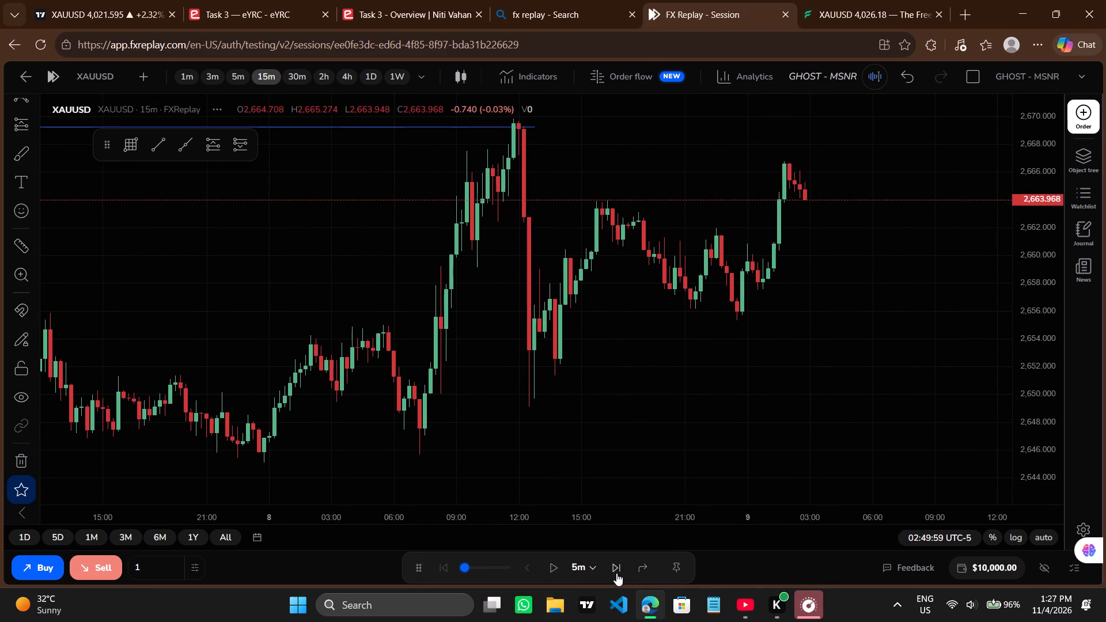
triple_click(616, 573)
triple_click(616, 573)
triple_click(616, 573)
triple_click(616, 573)
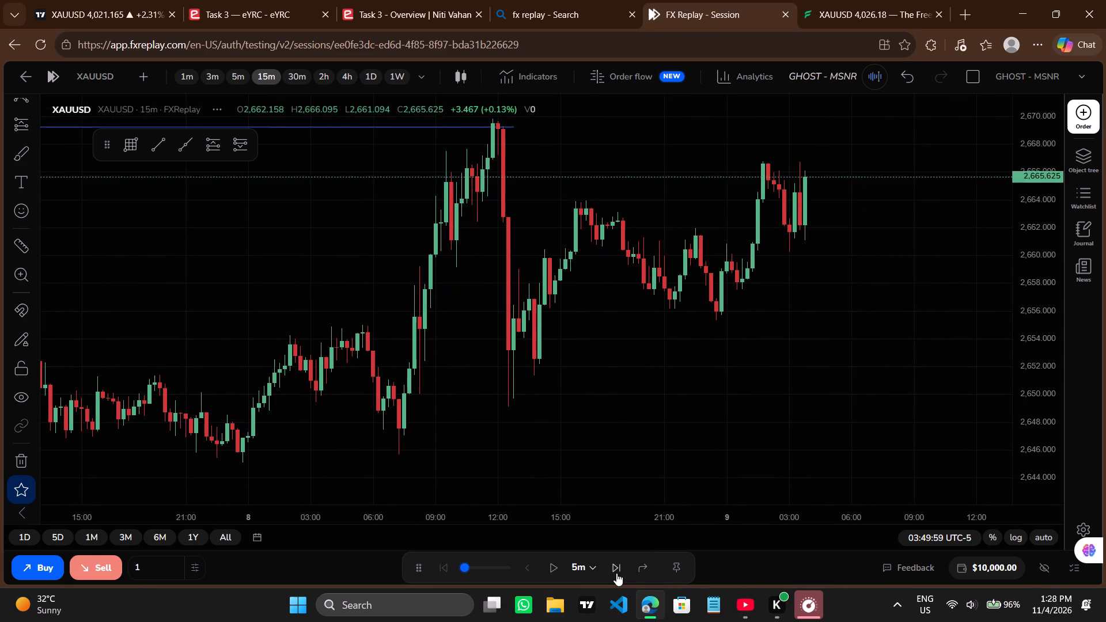
triple_click(616, 573)
triple_click(616, 573)
triple_click(616, 573)
triple_click(616, 573)
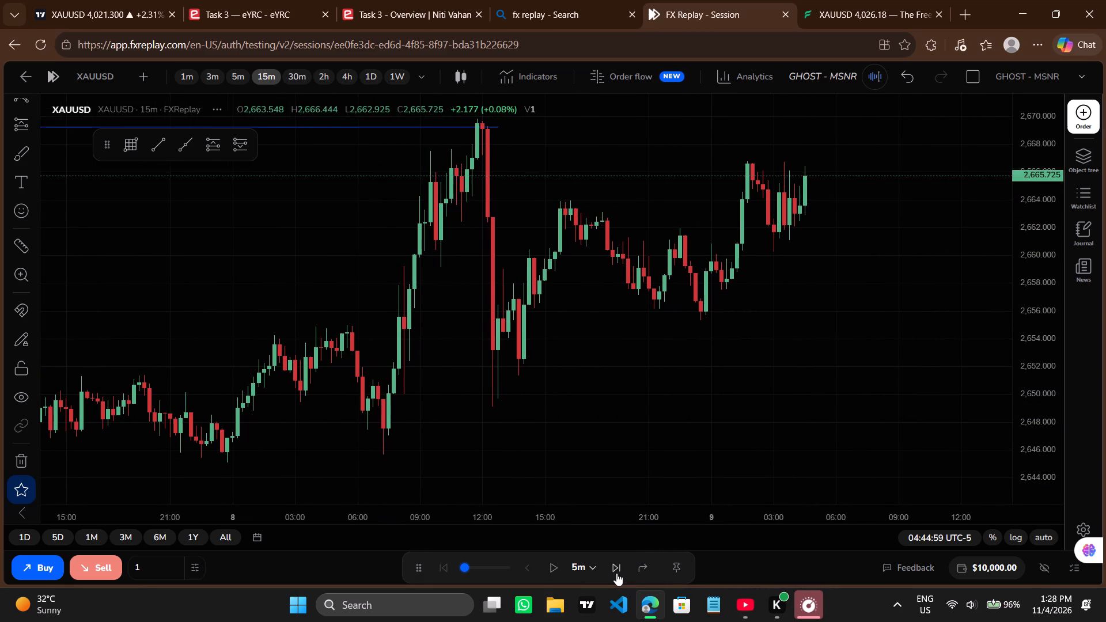
Advance the replay in 5m steps to 06:34:59 on 9 January with the 15m chart shown.
triple_click(616, 573)
triple_click(616, 573)
triple_click(616, 573)
triple_click(616, 573)
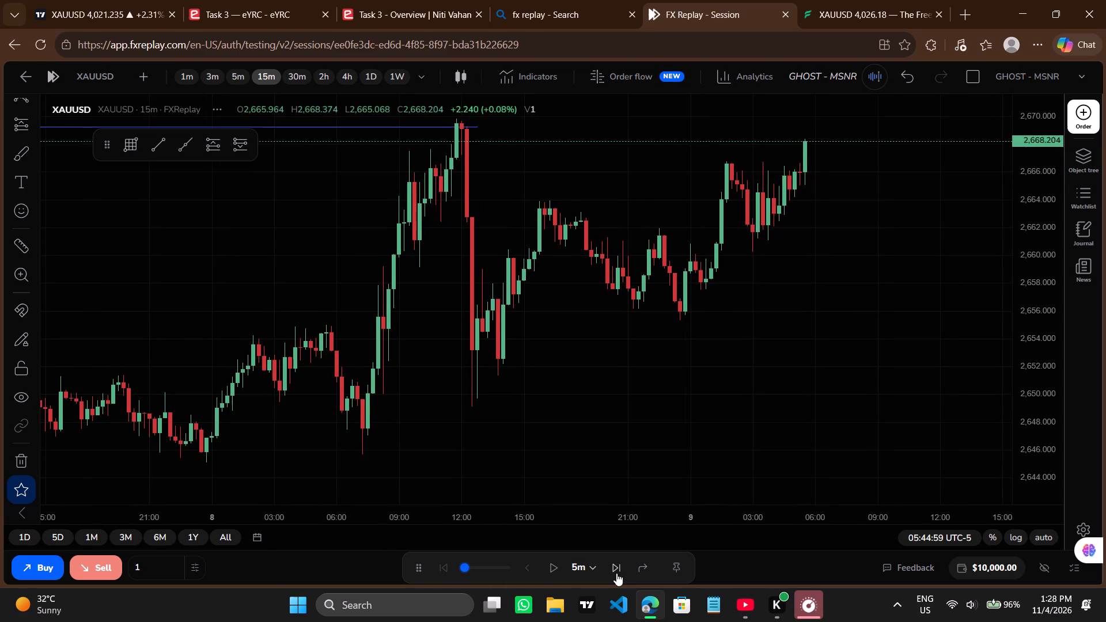
triple_click(616, 573)
triple_click(616, 573)
double_click(616, 573)
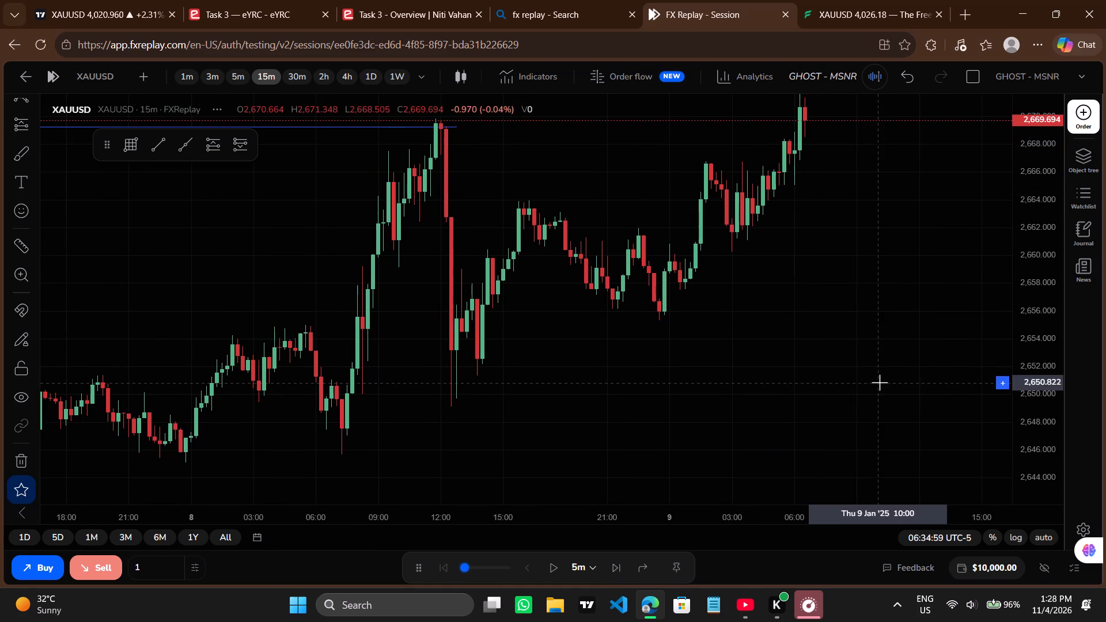
Continue the replay on the 15m chart in 5m steps to 07:49:59 on 9 January.
drag(880, 382, 729, 476)
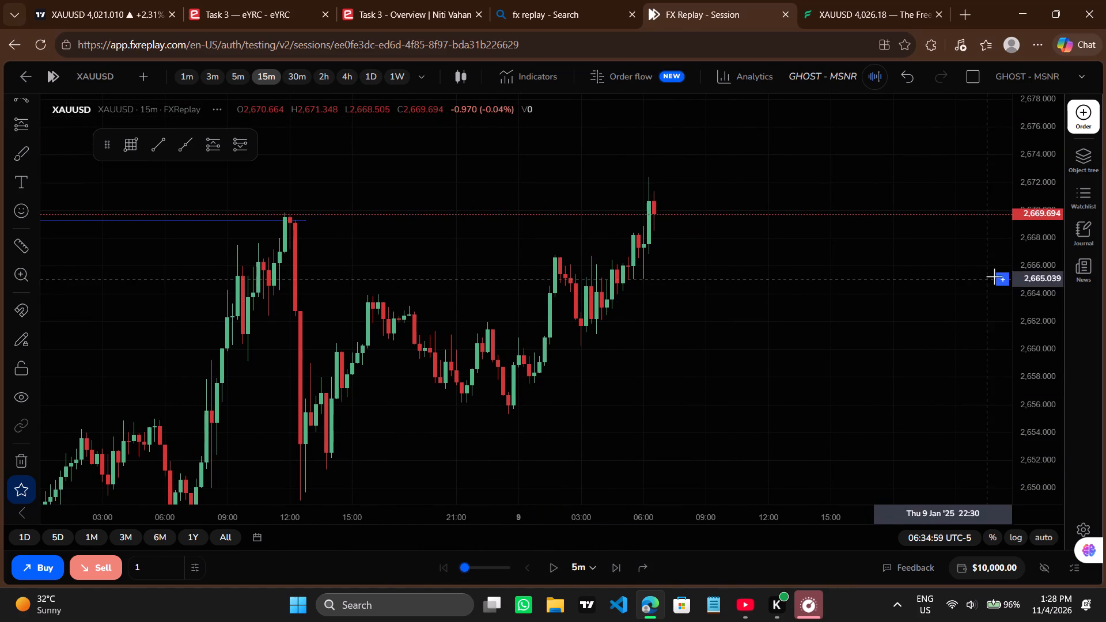
drag(1040, 266, 1017, 322)
drag(702, 392, 744, 367)
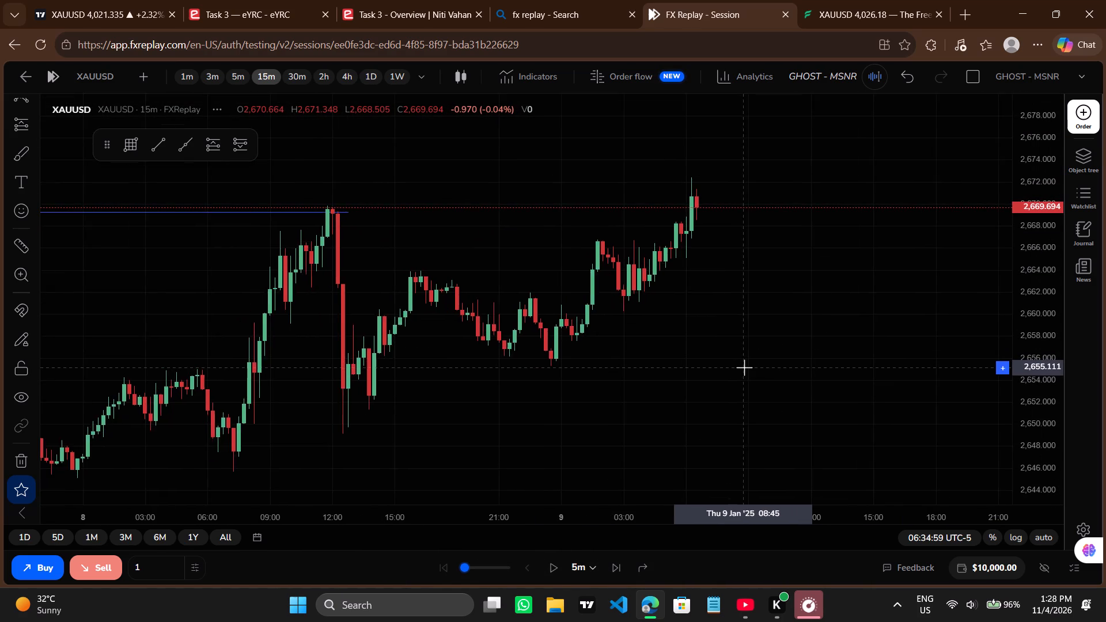
scroll(744, 367, down, 1)
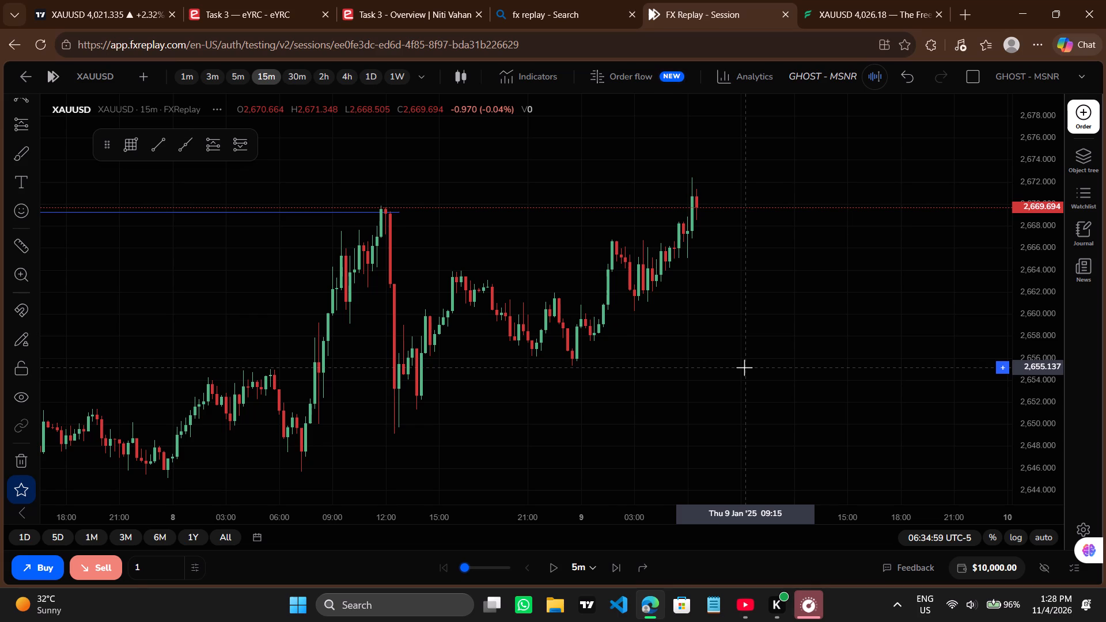
triple_click(611, 561)
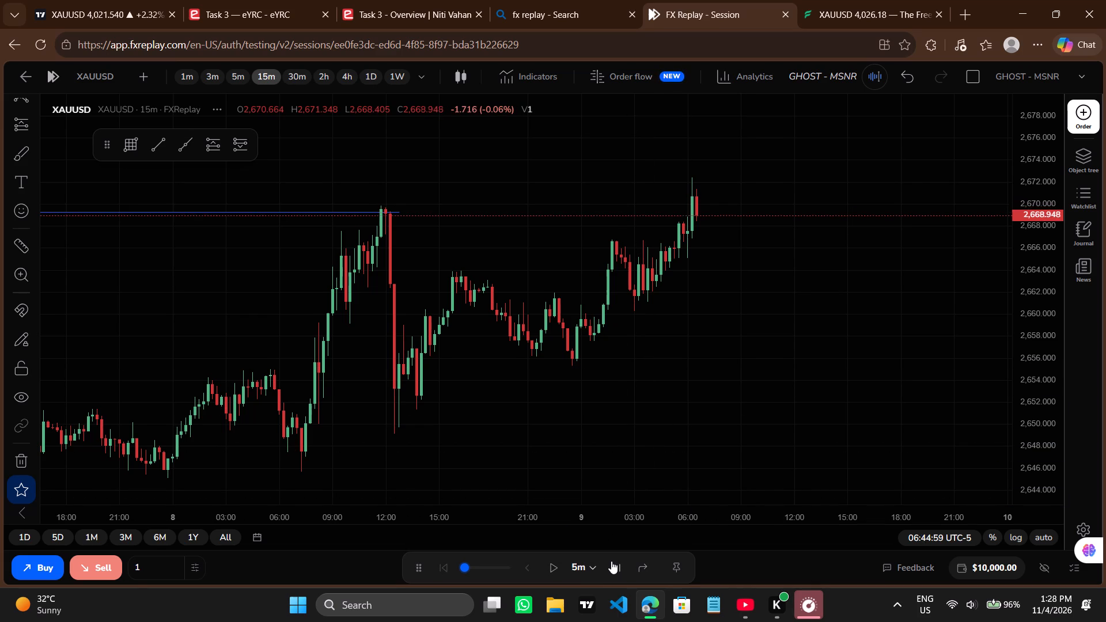
triple_click(611, 561)
triple_click(611, 561)
triple_click(611, 561)
triple_click(611, 561)
triple_click(611, 561)
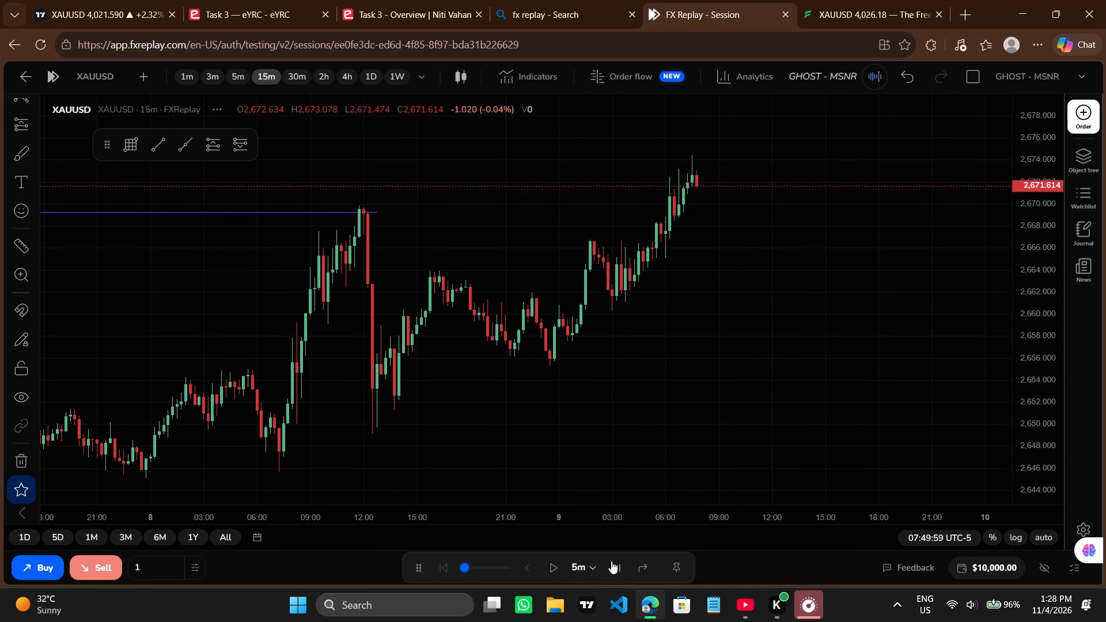
Advance the 15m replay in 5m steps to 10:14:59 on 9 January.
triple_click(611, 561)
triple_click(611, 561)
triple_click(611, 561)
triple_click(611, 561)
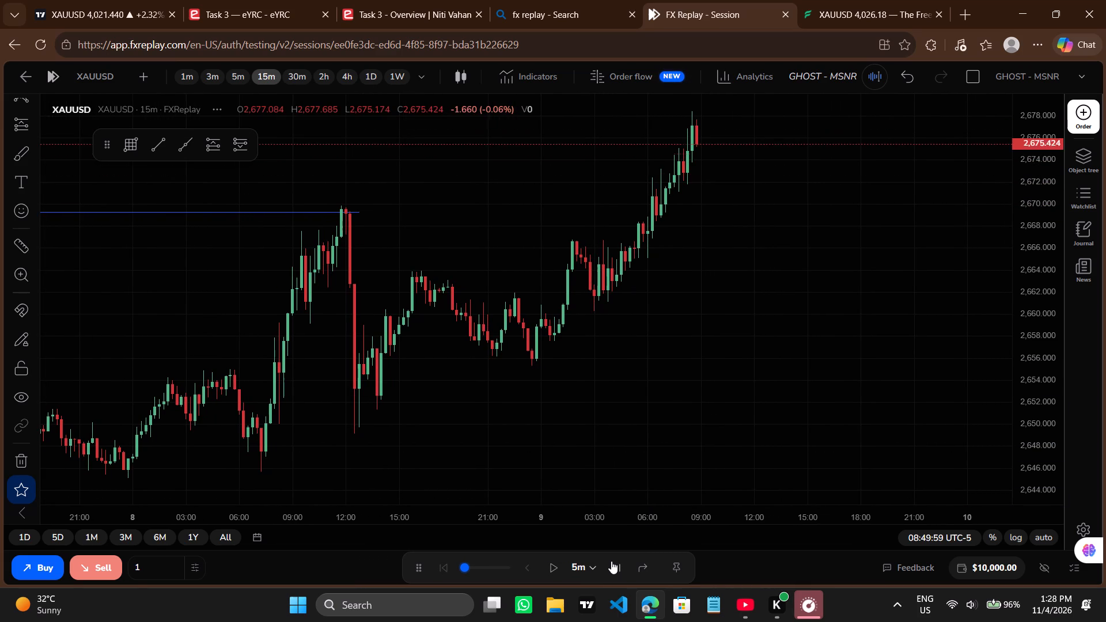
triple_click(611, 561)
triple_click(611, 561)
triple_click(611, 561)
triple_click(611, 561)
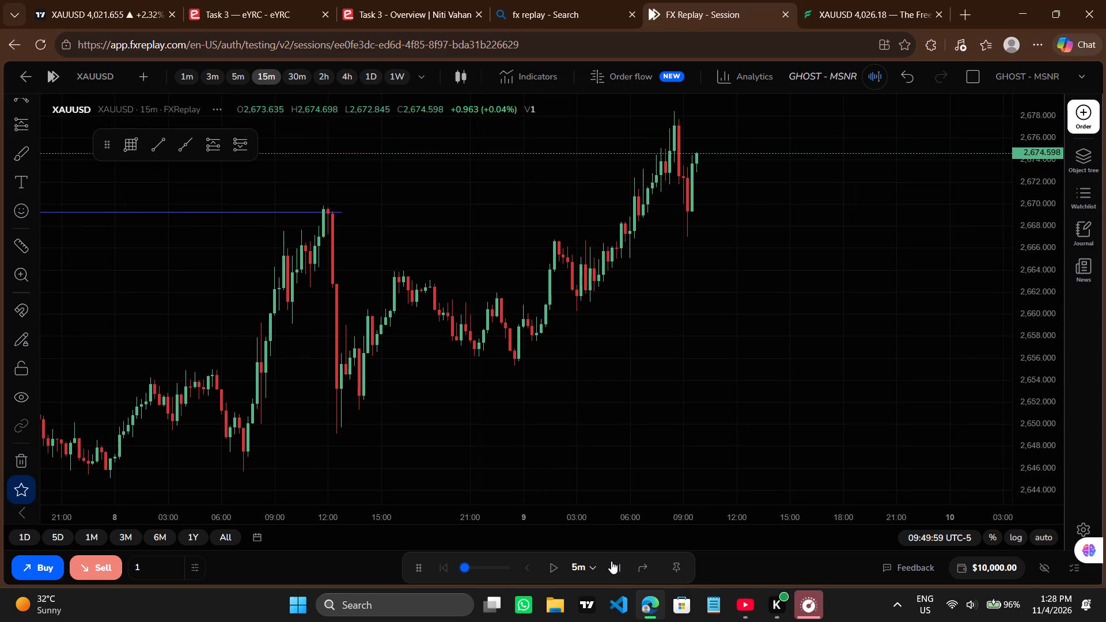
double_click(611, 561)
click(479, 346)
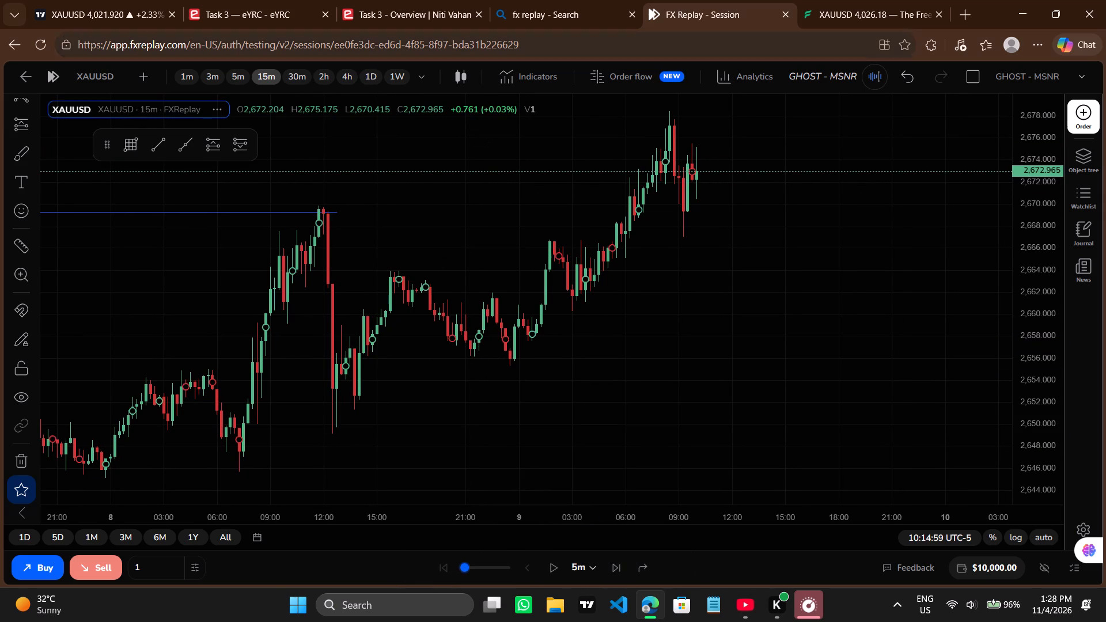
Switch to the 4h timeframe and examine the 9 January rally against the blue trend line and the November–December swings.
click(353, 70)
scroll(570, 315, up, 1)
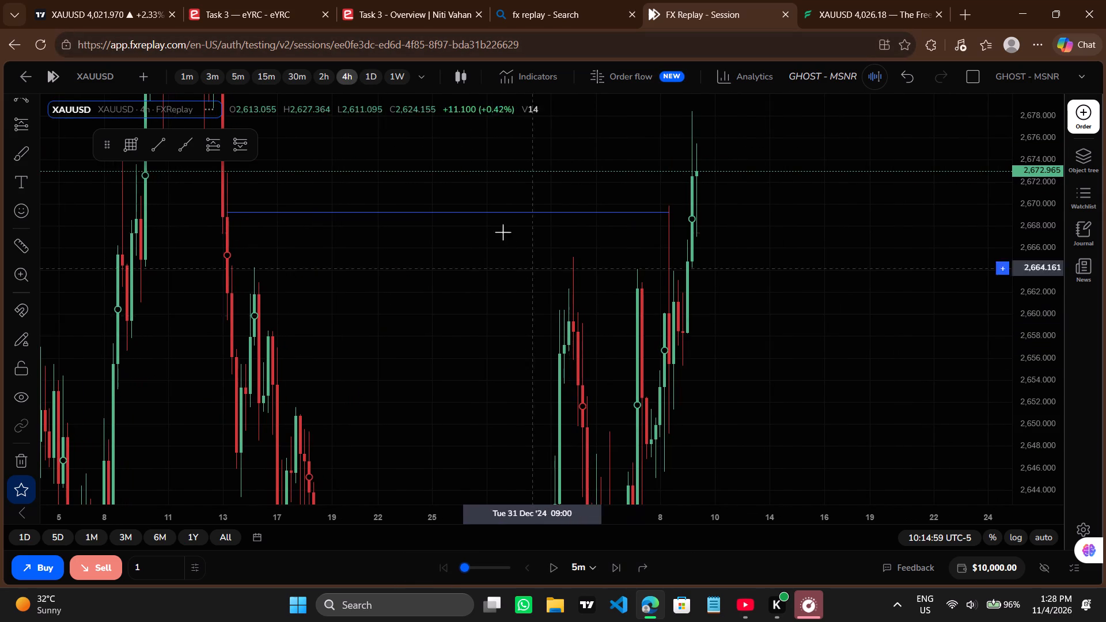
drag(505, 183, 539, 317)
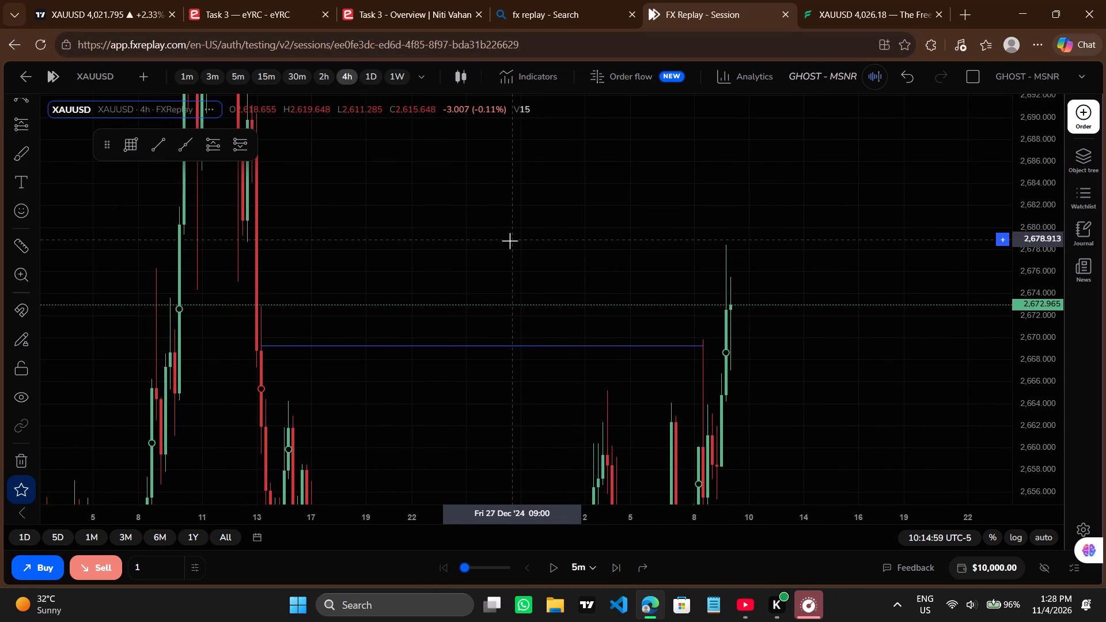
drag(510, 242, 647, 230)
scroll(647, 230, up, 1)
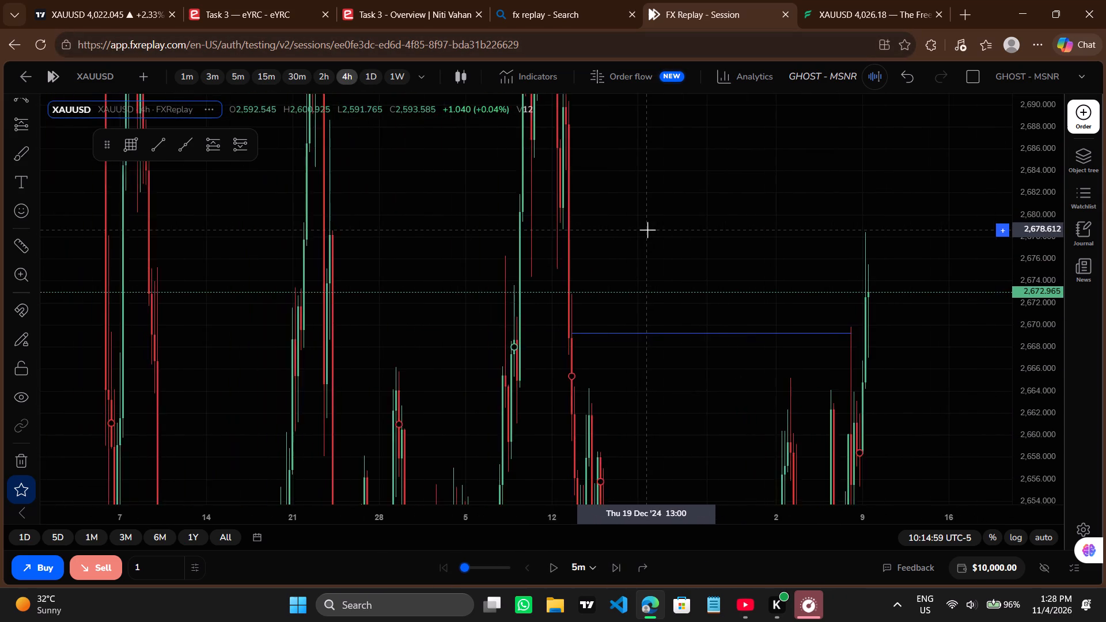
scroll(647, 230, up, 5)
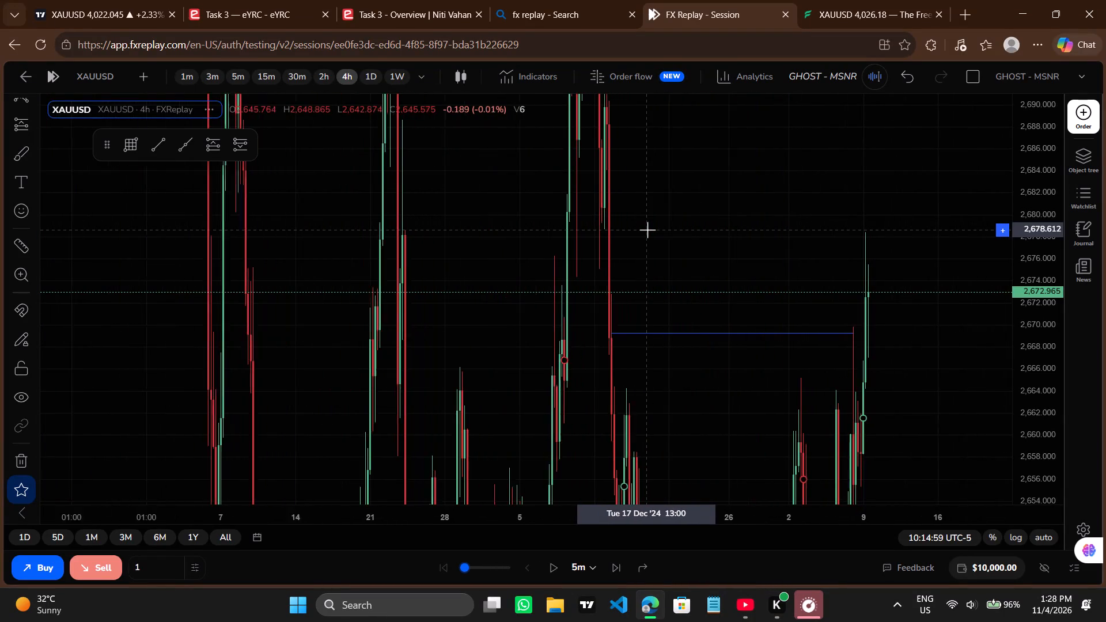
scroll(647, 230, up, 1)
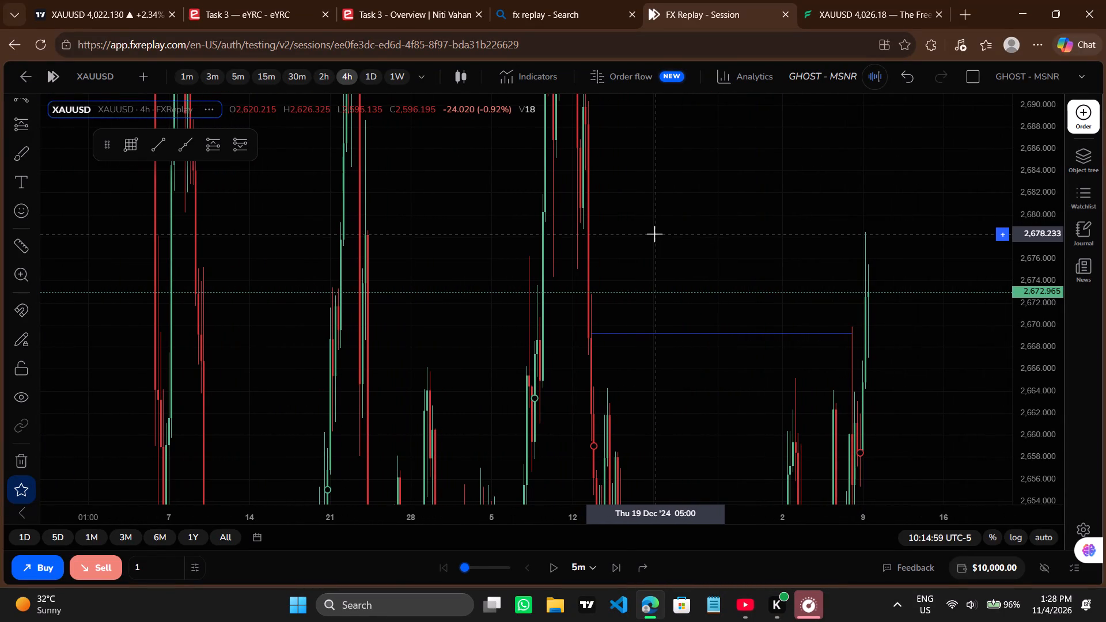
scroll(654, 234, up, 3)
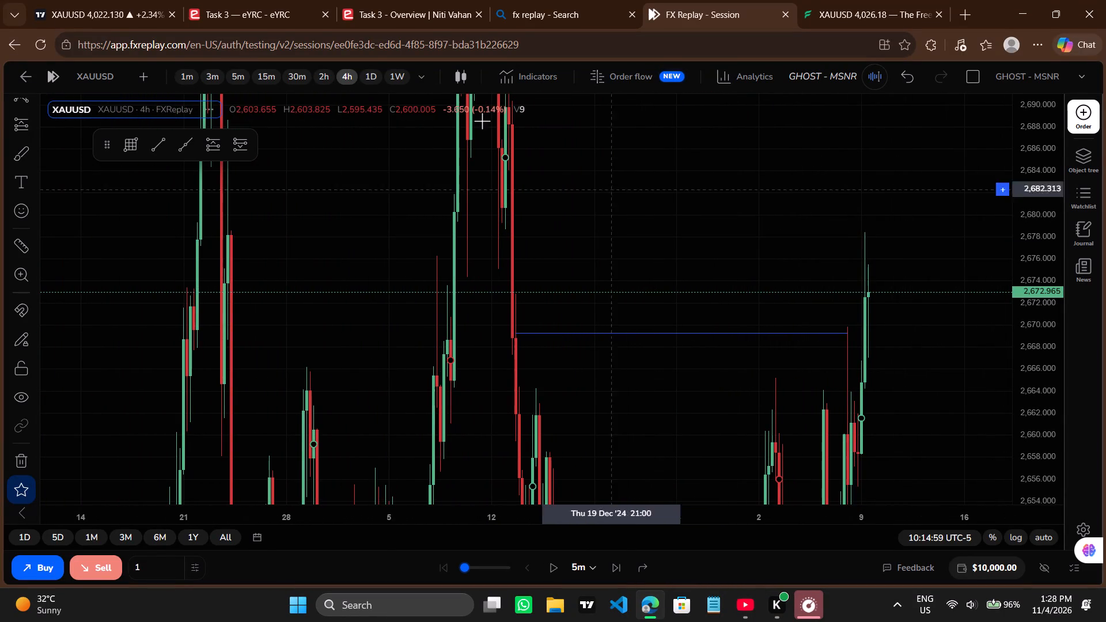
drag(1043, 149, 1010, 363)
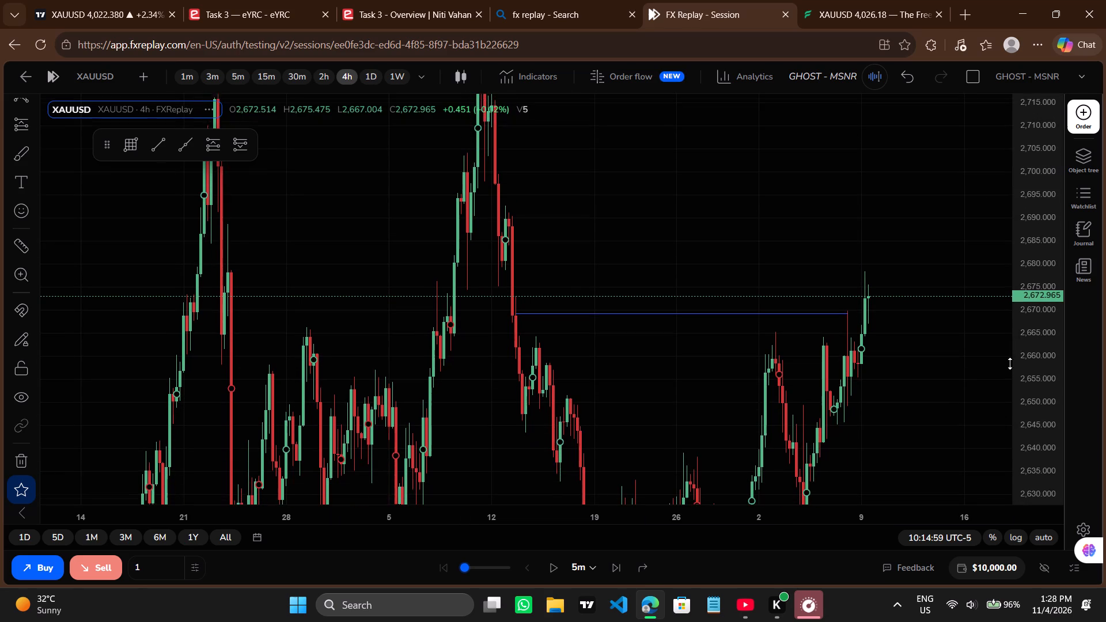
drag(1010, 363, 1010, 364)
click(778, 242)
scroll(778, 242, up, 1)
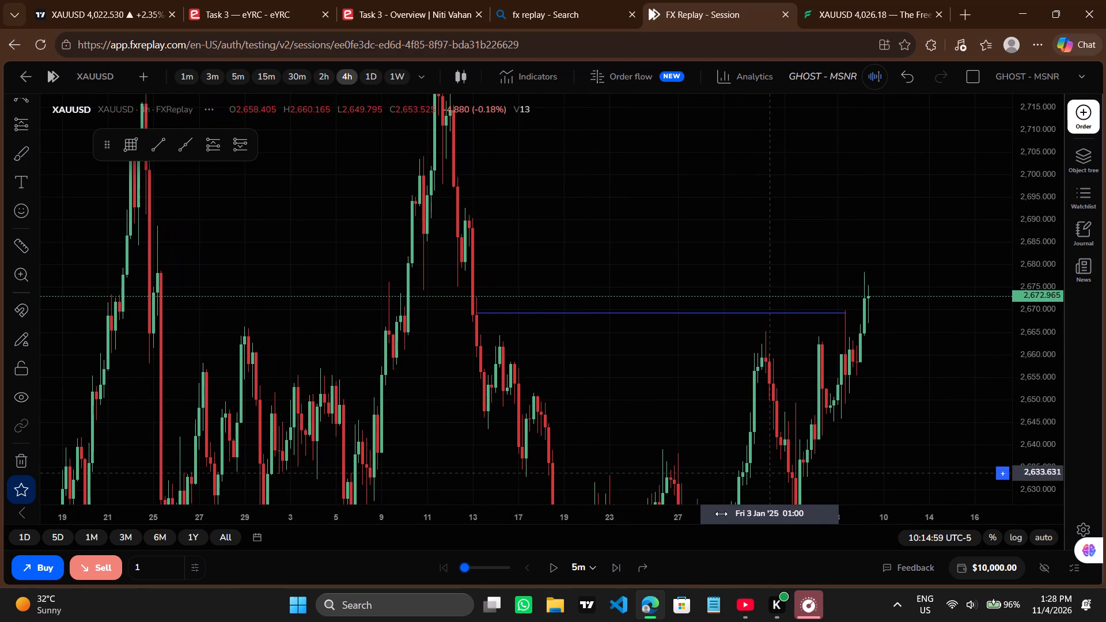
With the 4h chart shown, advance the replay in 5m steps to 12:44:59 on 9 January.
triple_click(618, 574)
triple_click(618, 574)
triple_click(618, 574)
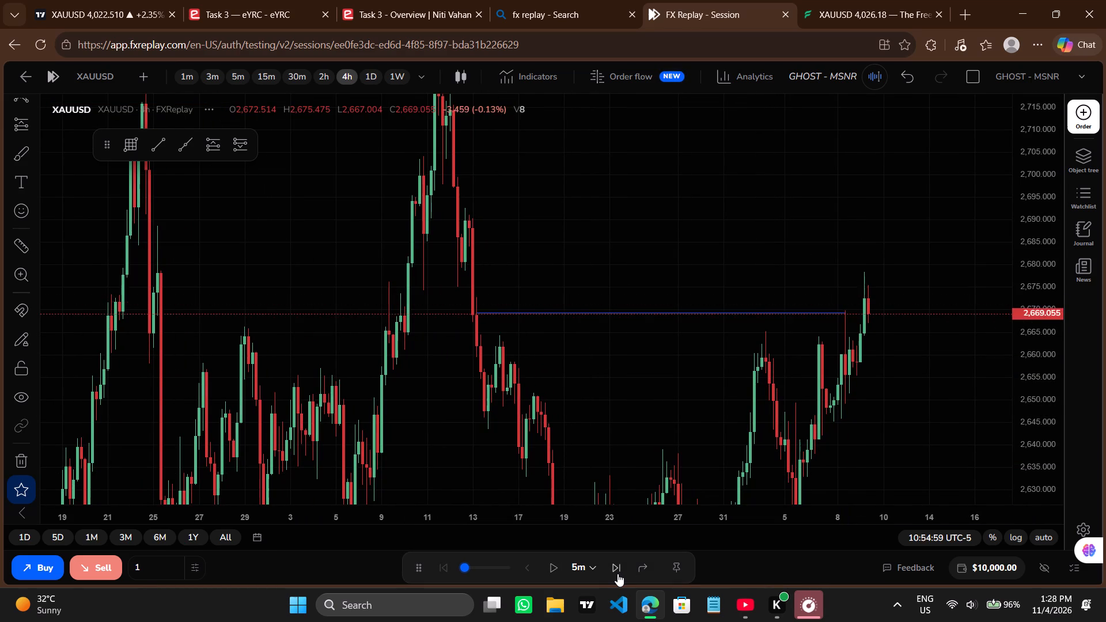
triple_click(618, 574)
triple_click(618, 574)
triple_click(618, 574)
triple_click(618, 574)
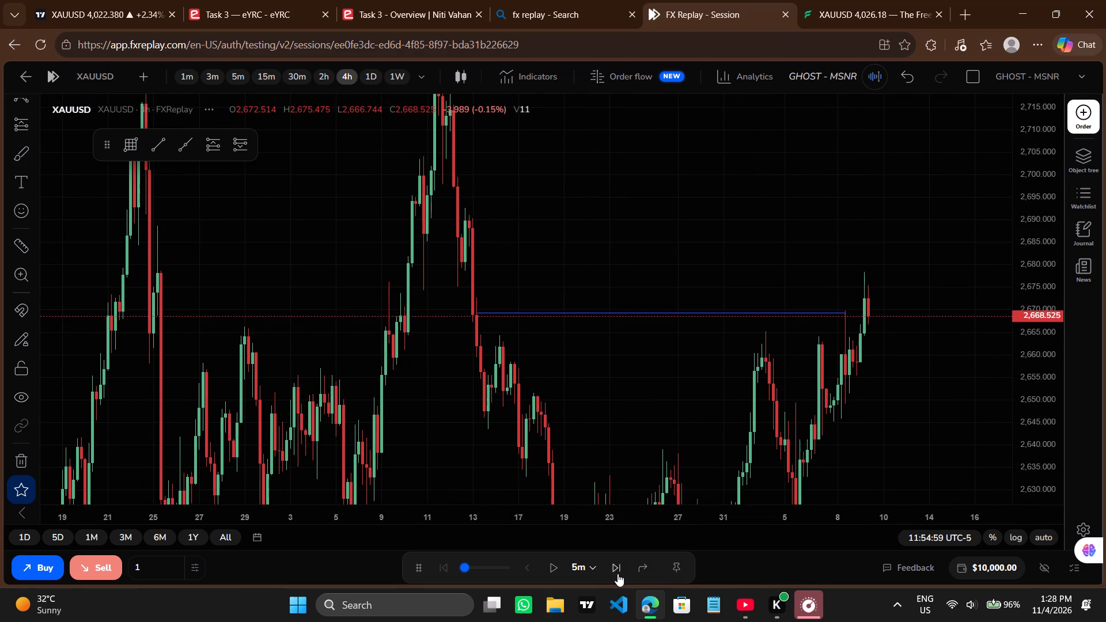
triple_click(618, 574)
triple_click(618, 574)
triple_click(618, 574)
click(618, 574)
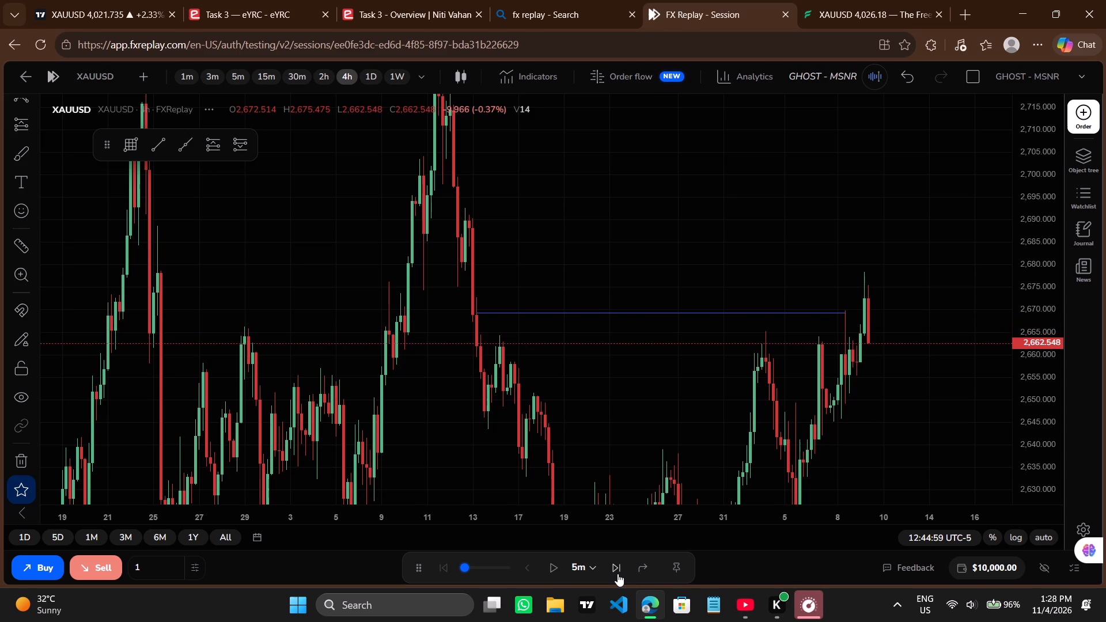
Advance the 4h replay in 5m steps to 15:24:59 on 9 January.
triple_click(622, 571)
triple_click(622, 571)
triple_click(622, 571)
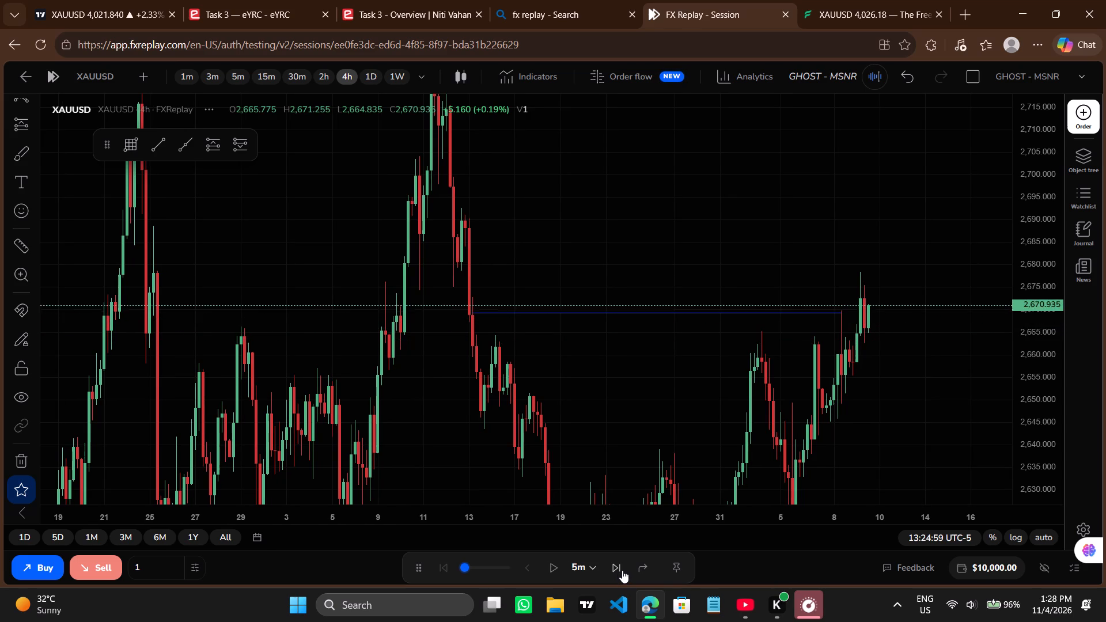
triple_click(622, 570)
triple_click(622, 570)
triple_click(622, 570)
triple_click(622, 570)
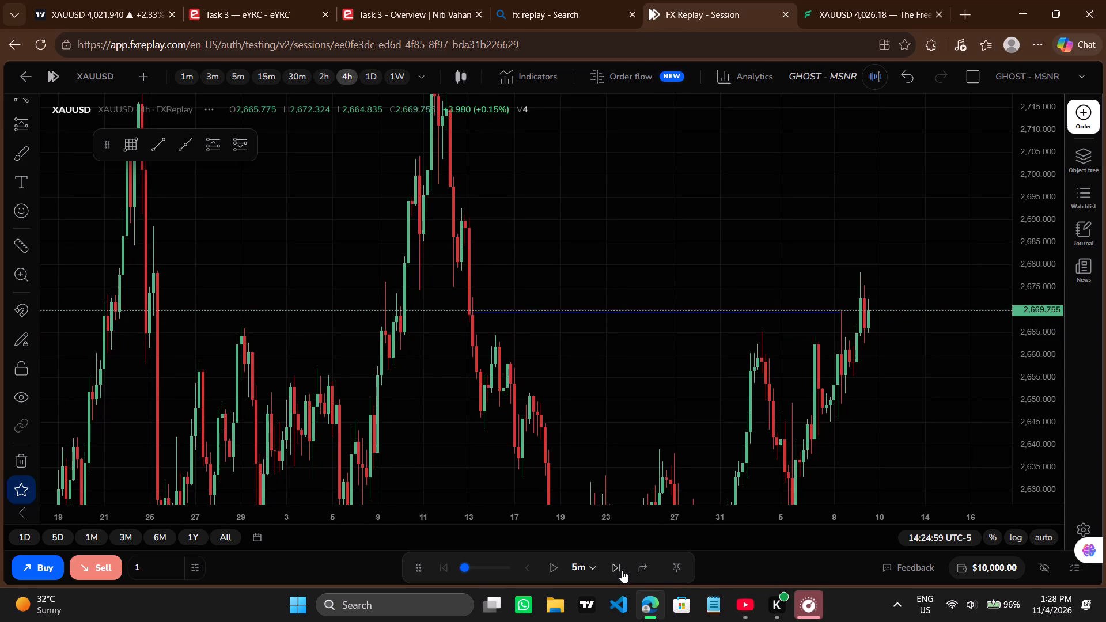
triple_click(622, 570)
triple_click(622, 570)
triple_click(622, 570)
triple_click(622, 570)
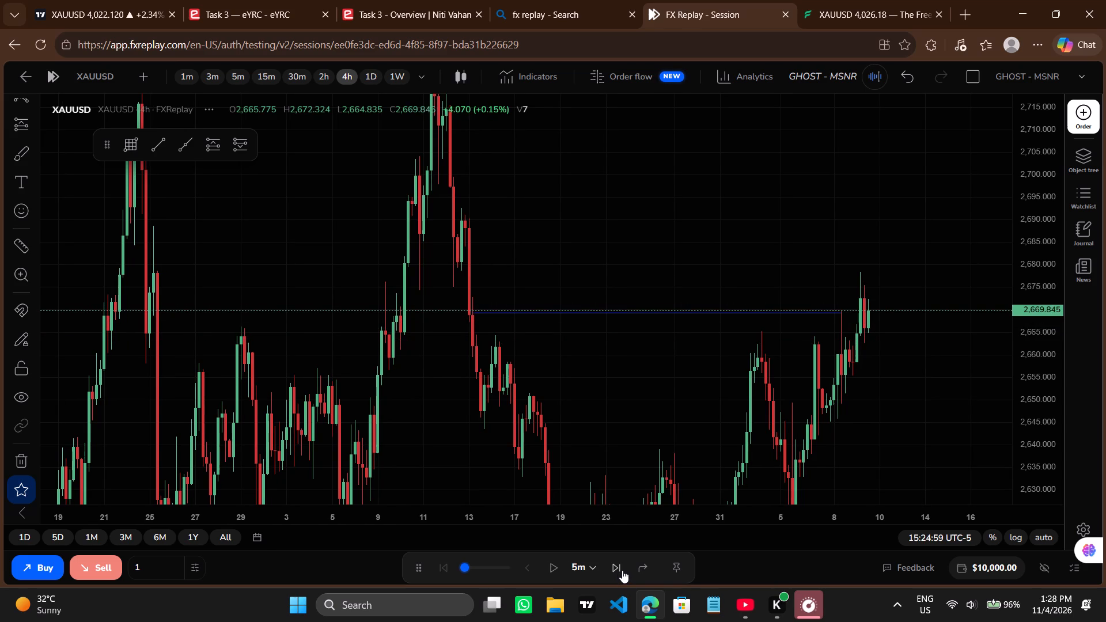
Advance the 4h replay in 5m steps to 19:04:59 on 9 January.
triple_click(622, 570)
triple_click(622, 570)
triple_click(622, 570)
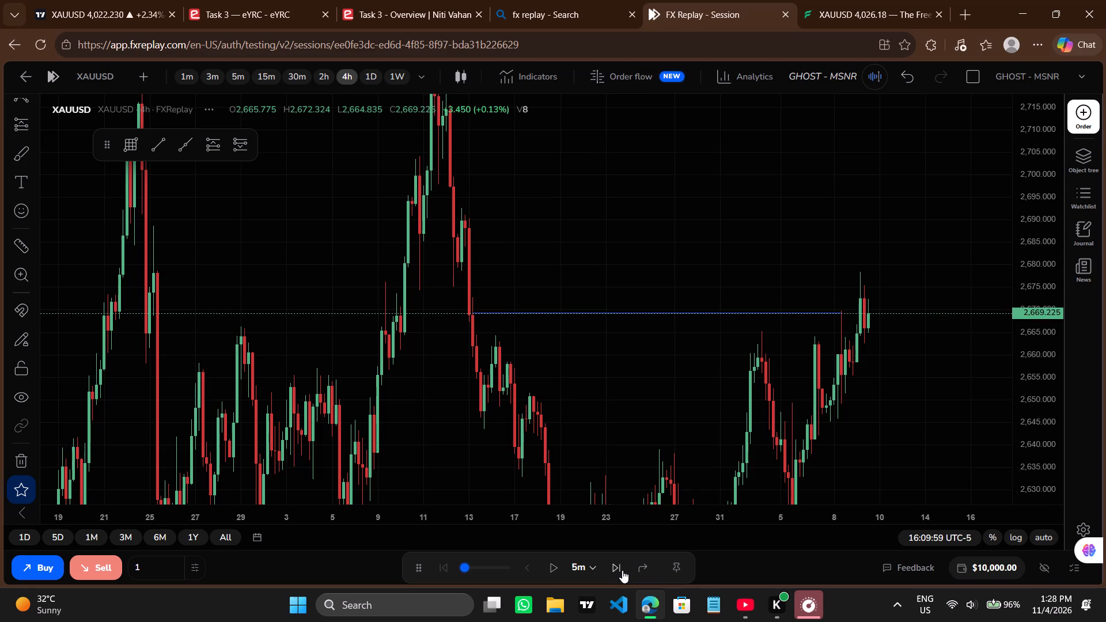
triple_click(622, 570)
triple_click(622, 570)
triple_click(622, 570)
triple_click(622, 570)
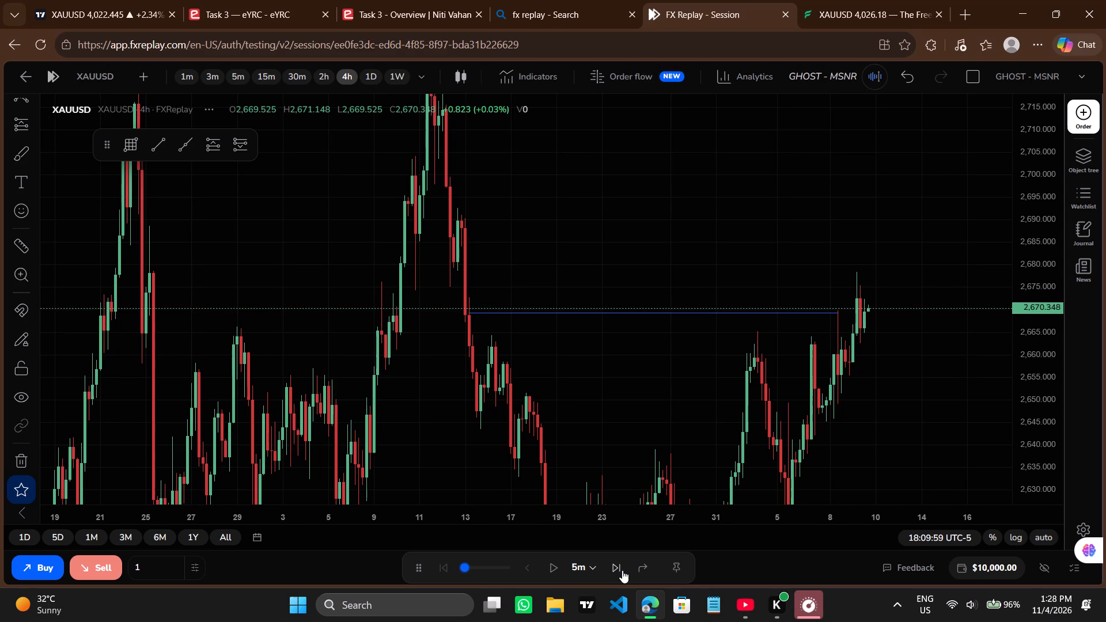
triple_click(622, 570)
triple_click(622, 570)
triple_click(622, 570)
triple_click(622, 570)
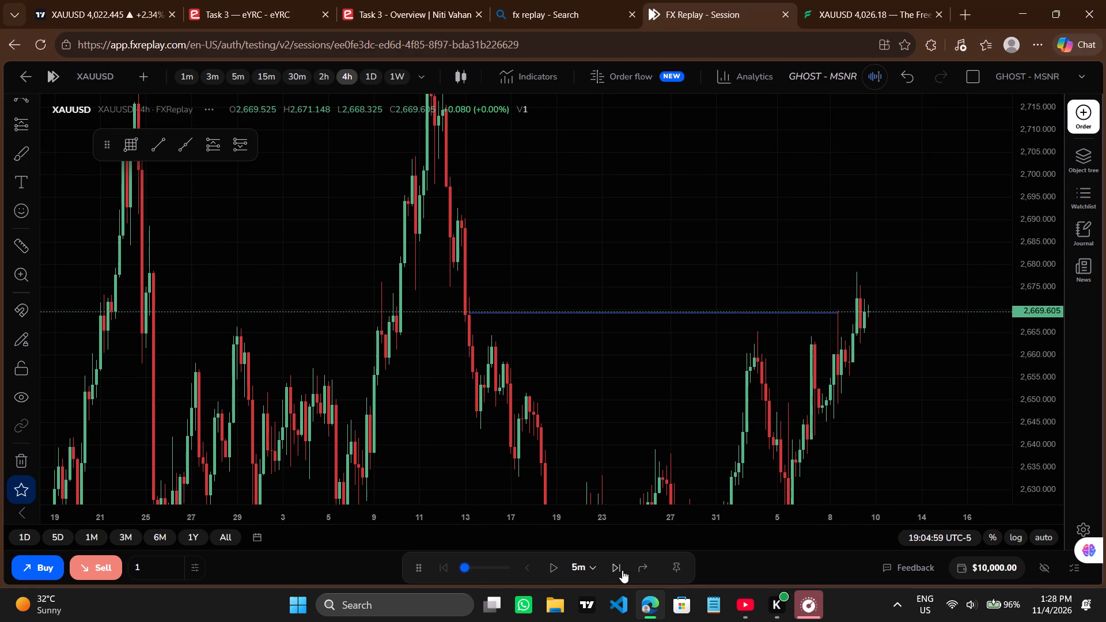
Advance the 4h replay in 5m steps to 21:39:59 on 9 January.
triple_click(622, 570)
triple_click(622, 570)
triple_click(622, 570)
triple_click(622, 570)
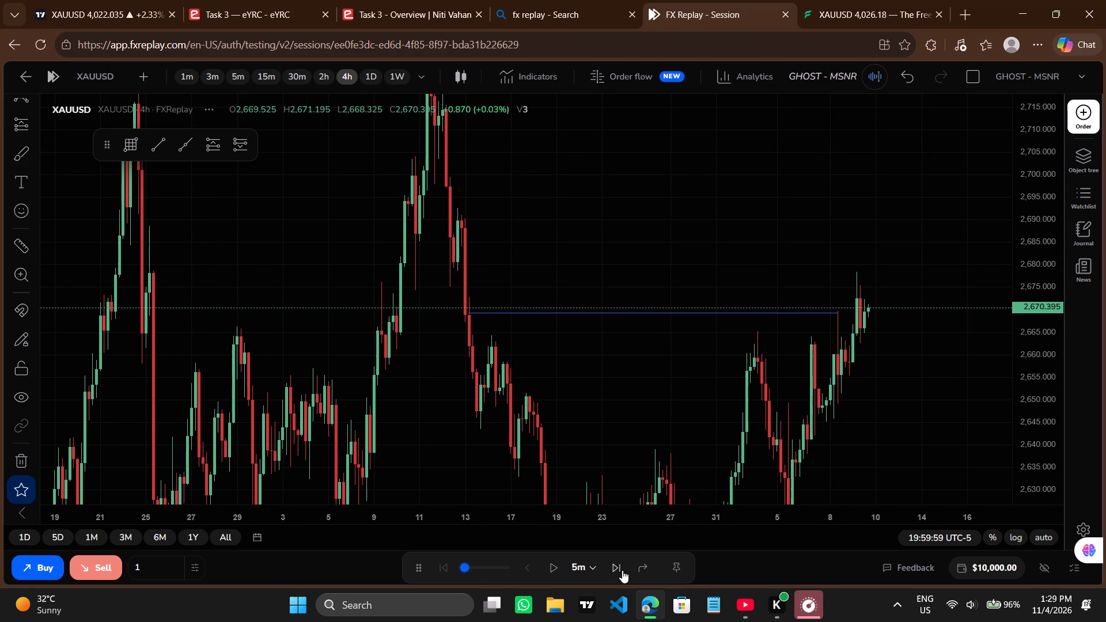
triple_click(622, 570)
triple_click(622, 570)
triple_click(622, 570)
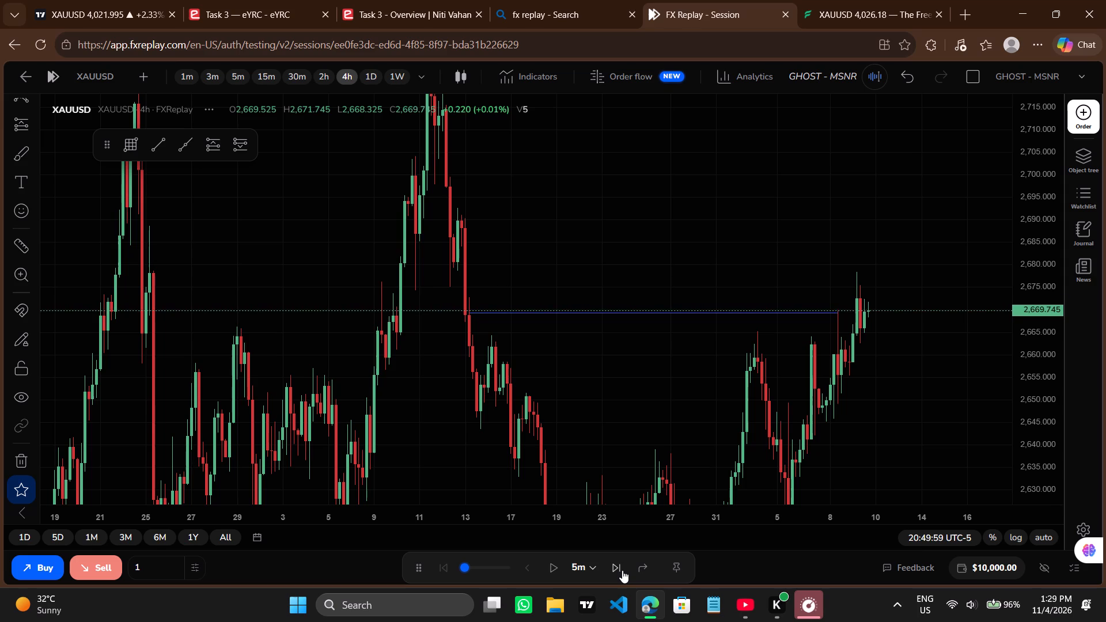
triple_click(622, 570)
triple_click(622, 570)
triple_click(622, 570)
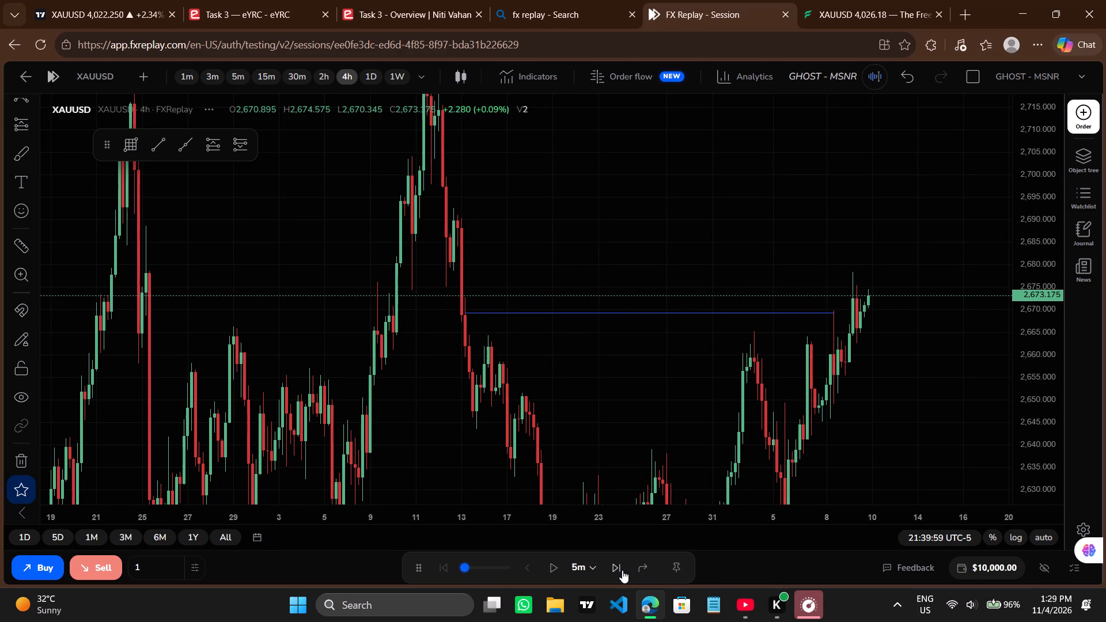
Advance the 4h replay in 5m steps past midnight to 00:09:59 on 10 January.
triple_click(622, 570)
triple_click(622, 570)
triple_click(622, 570)
triple_click(622, 570)
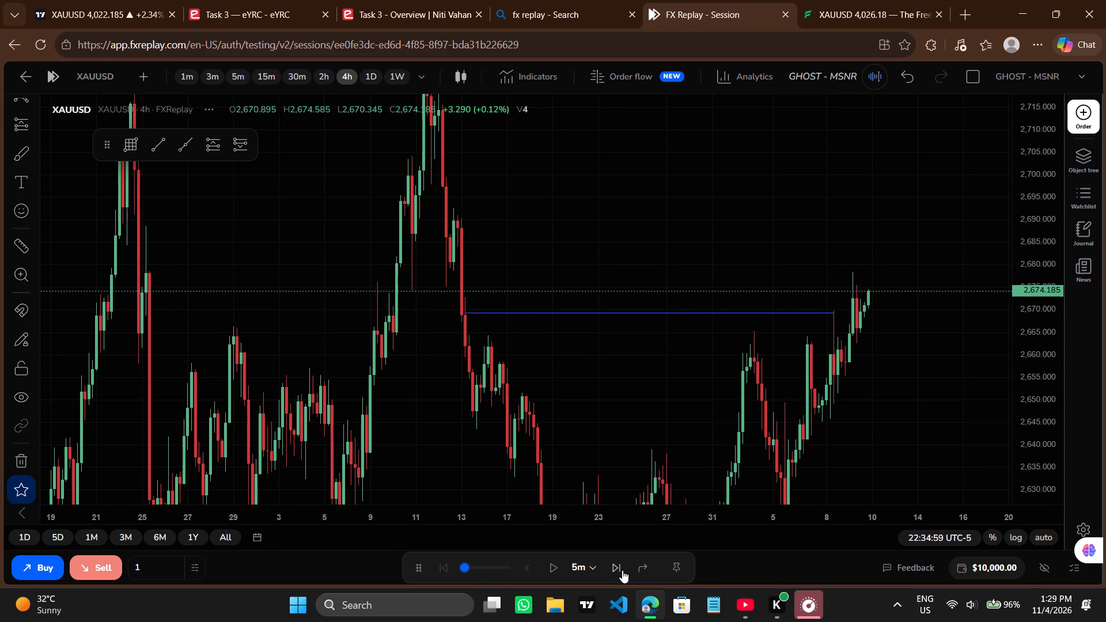
triple_click(622, 570)
triple_click(622, 570)
triple_click(622, 570)
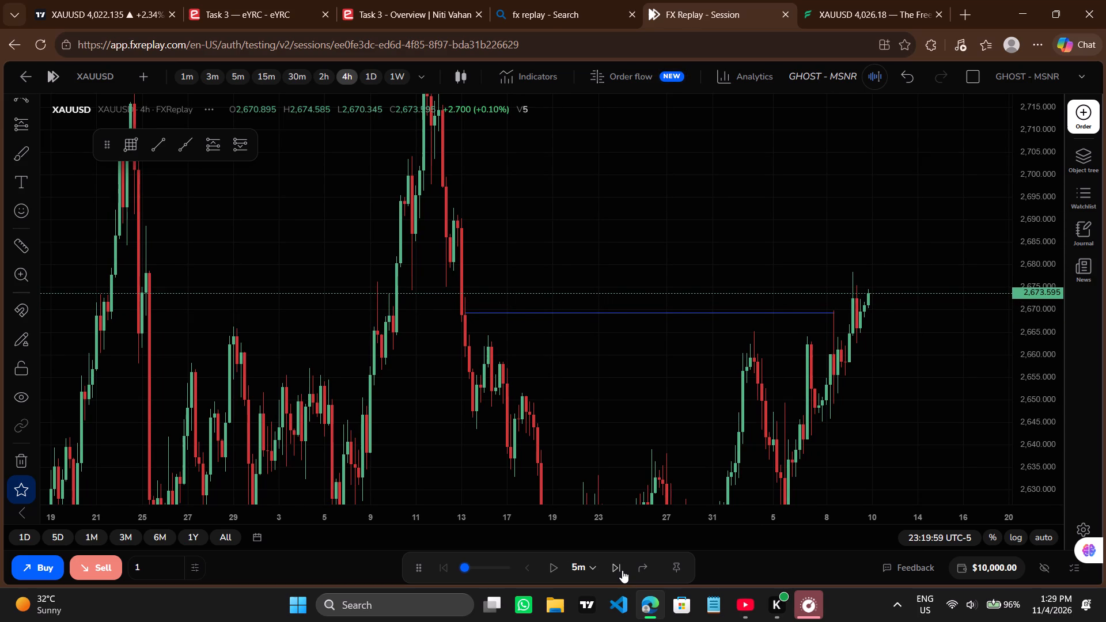
triple_click(622, 570)
triple_click(622, 570)
triple_click(622, 570)
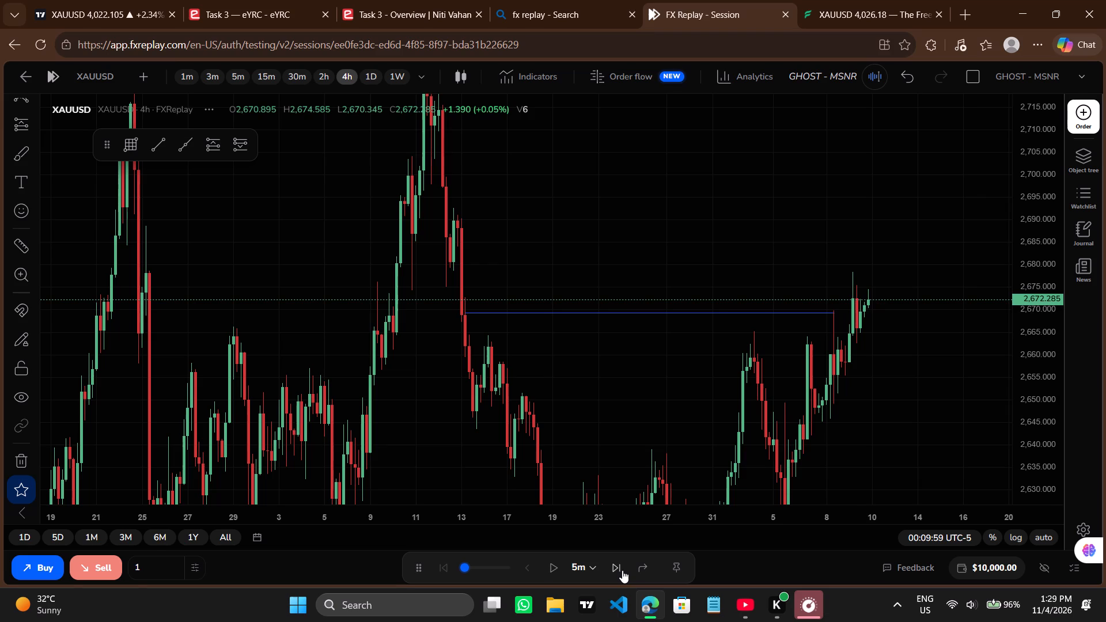
Advance the 4h replay in 5m steps to 01:54:59 on 10 January.
triple_click(622, 570)
triple_click(622, 570)
triple_click(622, 570)
triple_click(622, 570)
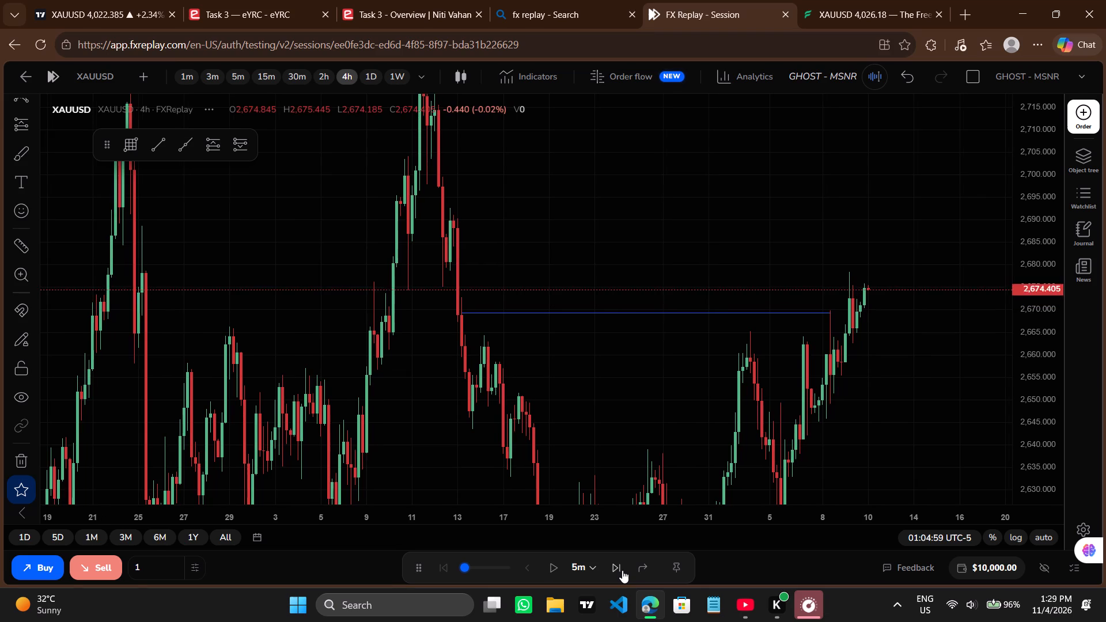
triple_click(622, 570)
triple_click(622, 570)
triple_click(622, 570)
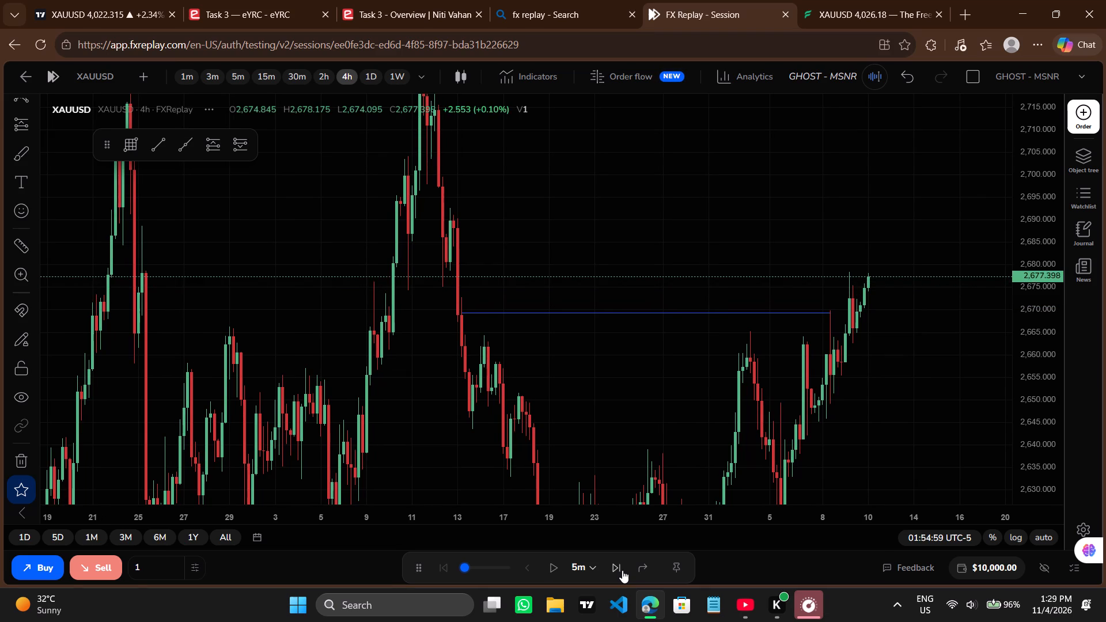
Advance the 4h replay in 5m steps to 04:59:59 on 10 January.
triple_click(622, 570)
triple_click(622, 570)
triple_click(622, 570)
double_click(622, 570)
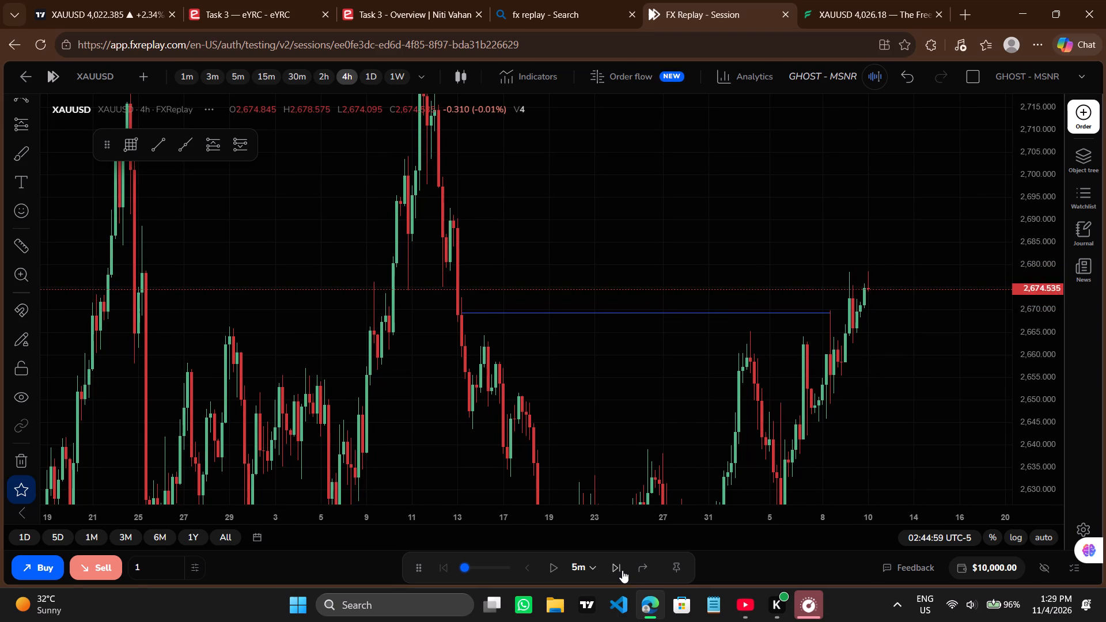
drag(622, 570, 588, 566)
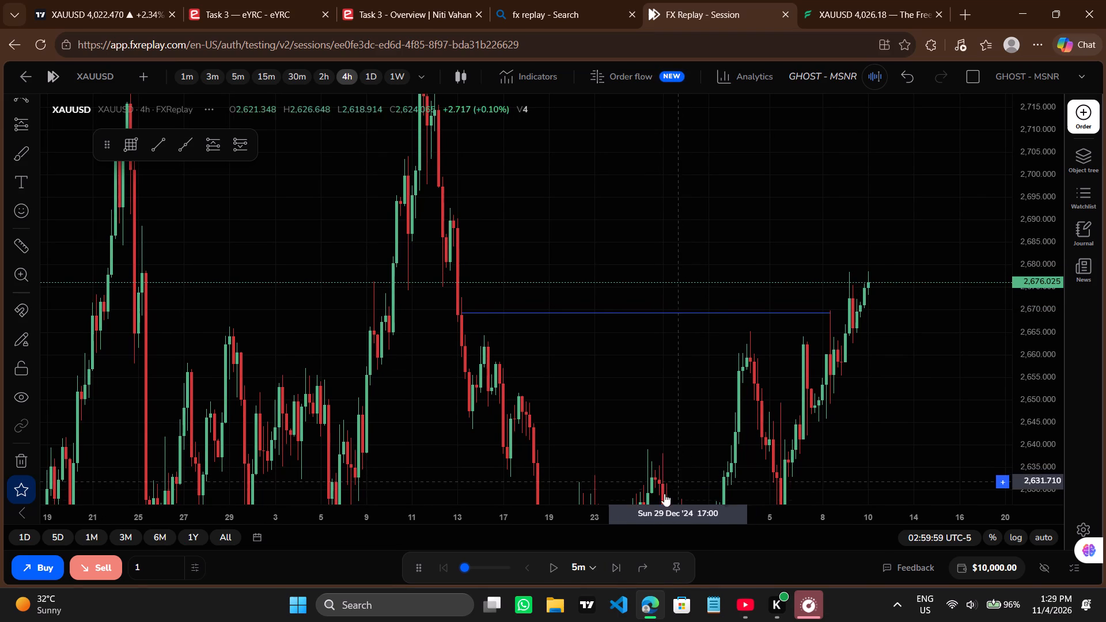
triple_click(612, 569)
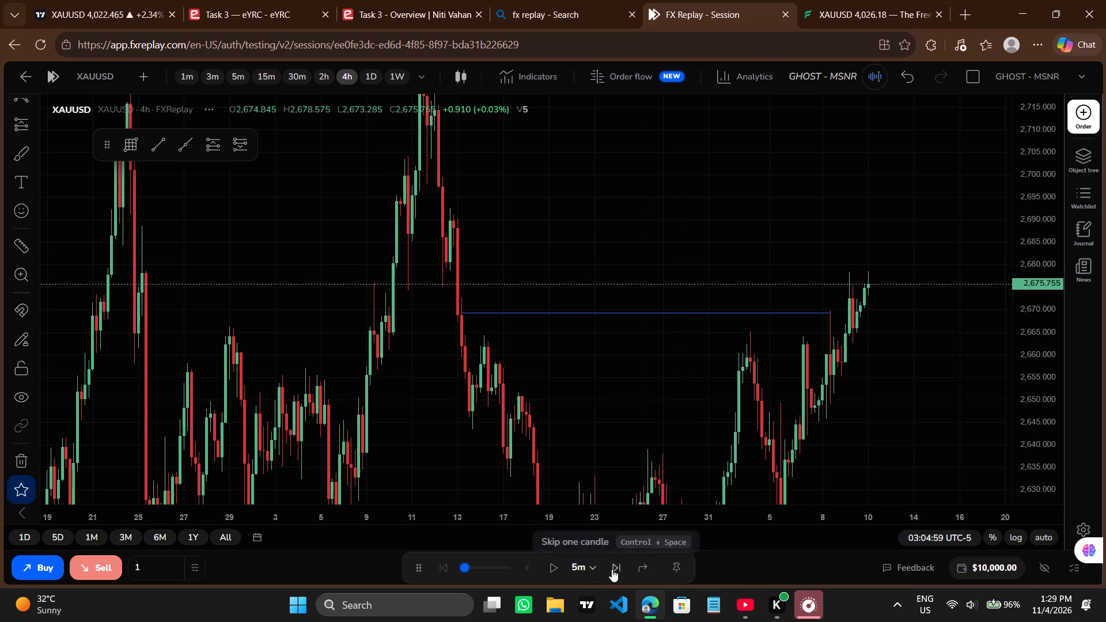
triple_click(612, 569)
triple_click(612, 569)
triple_click(612, 569)
triple_click(612, 569)
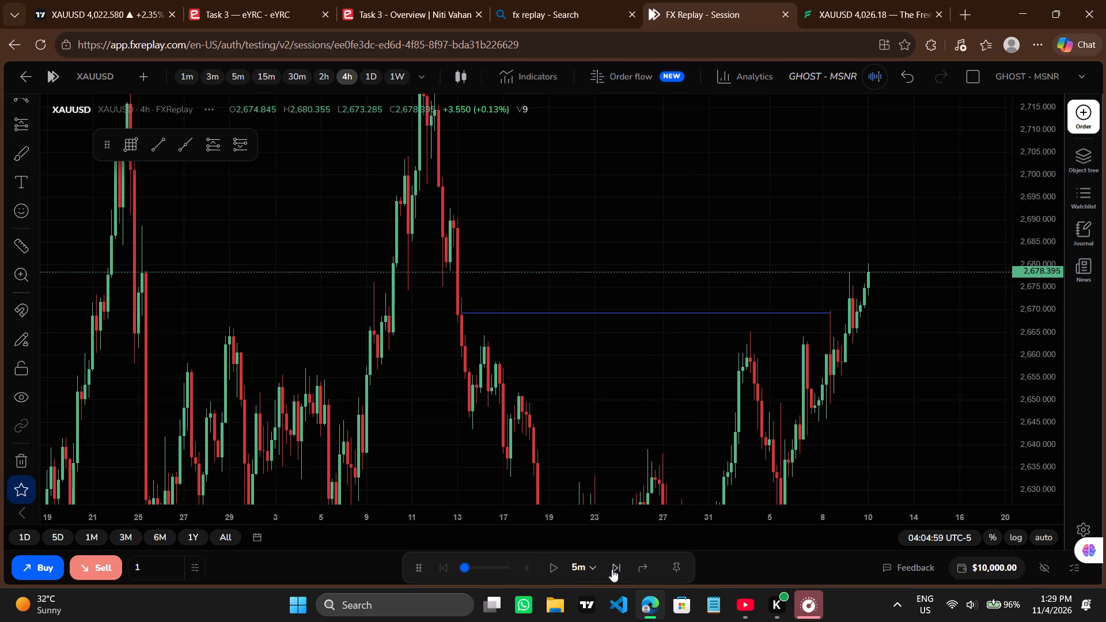
triple_click(612, 569)
triple_click(612, 569)
triple_click(612, 569)
triple_click(612, 569)
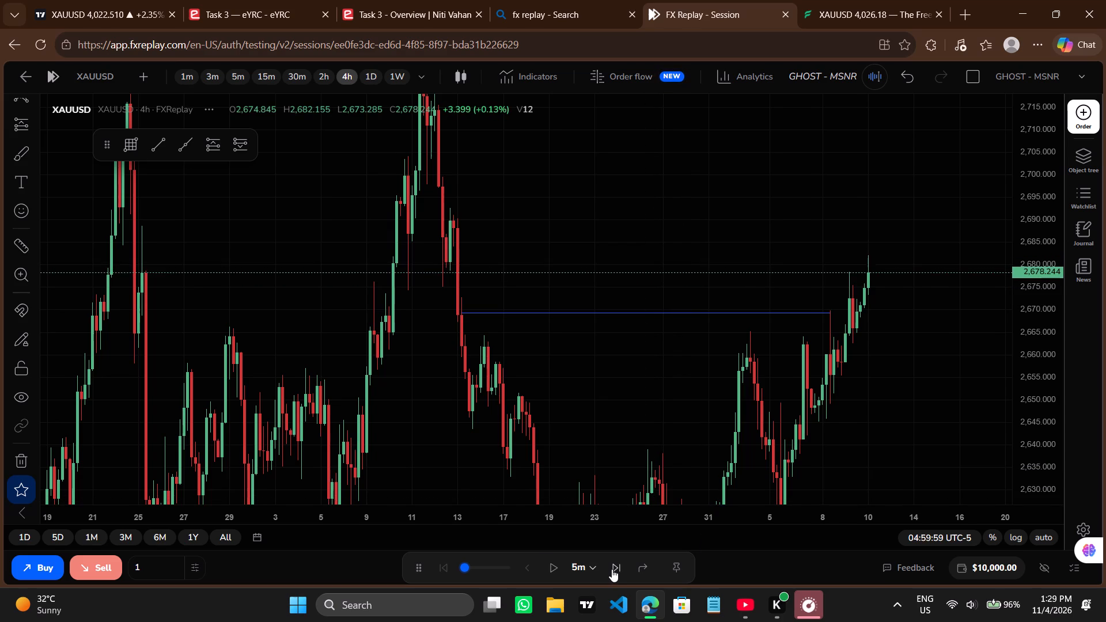
Advance the 4h replay in 5m steps to 08:09:59 on 10 January.
triple_click(612, 569)
triple_click(612, 569)
triple_click(612, 569)
triple_click(612, 569)
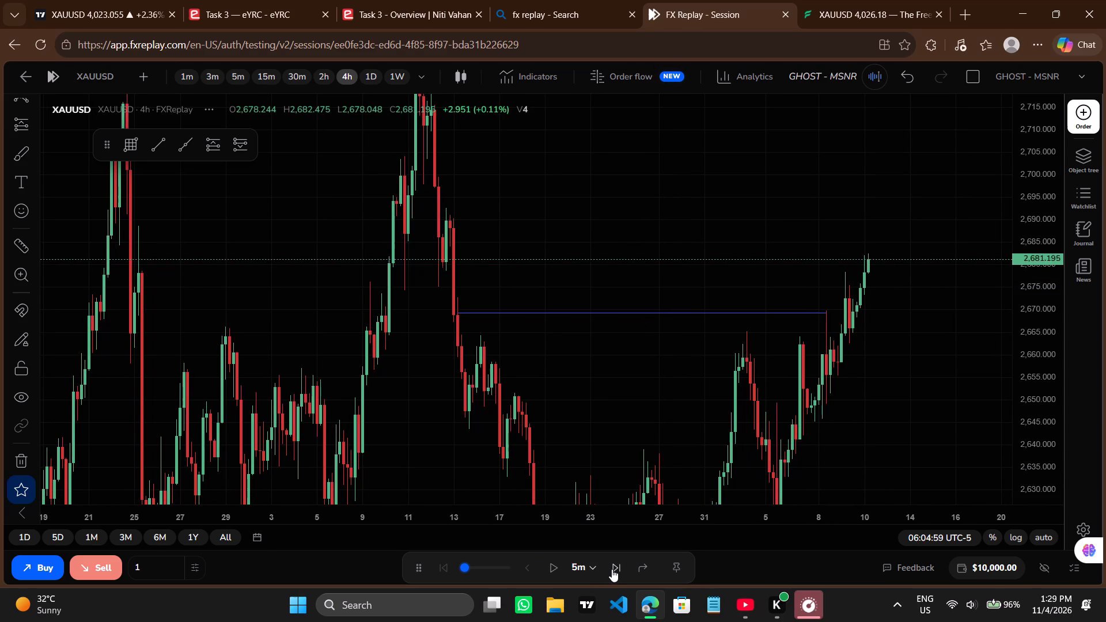
triple_click(612, 569)
triple_click(612, 569)
triple_click(612, 569)
triple_click(612, 569)
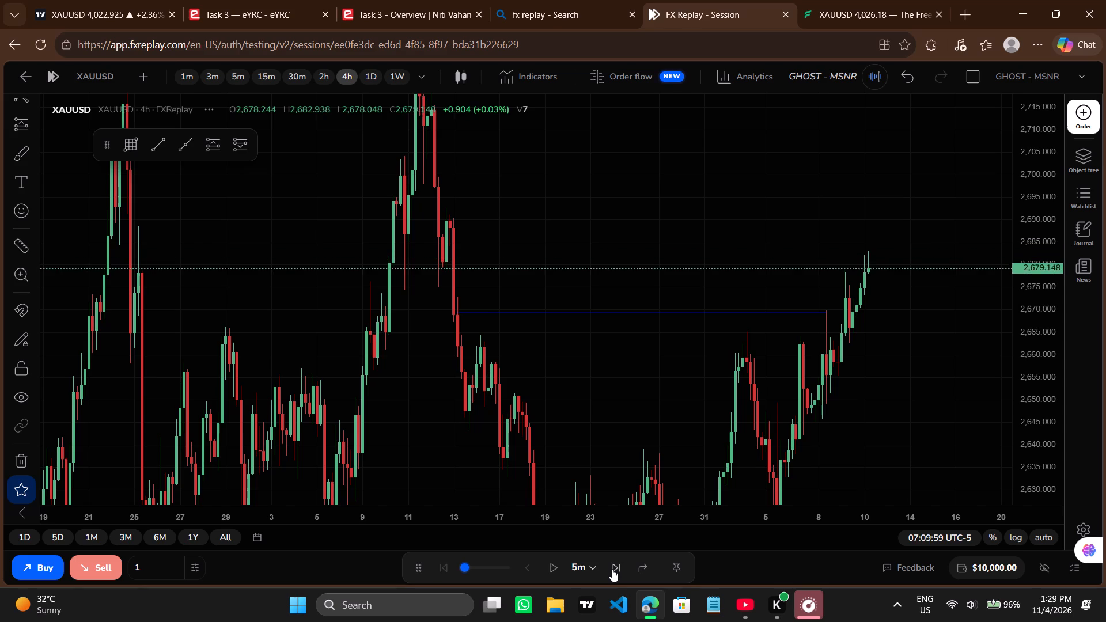
triple_click(612, 569)
triple_click(612, 569)
triple_click(612, 569)
triple_click(612, 569)
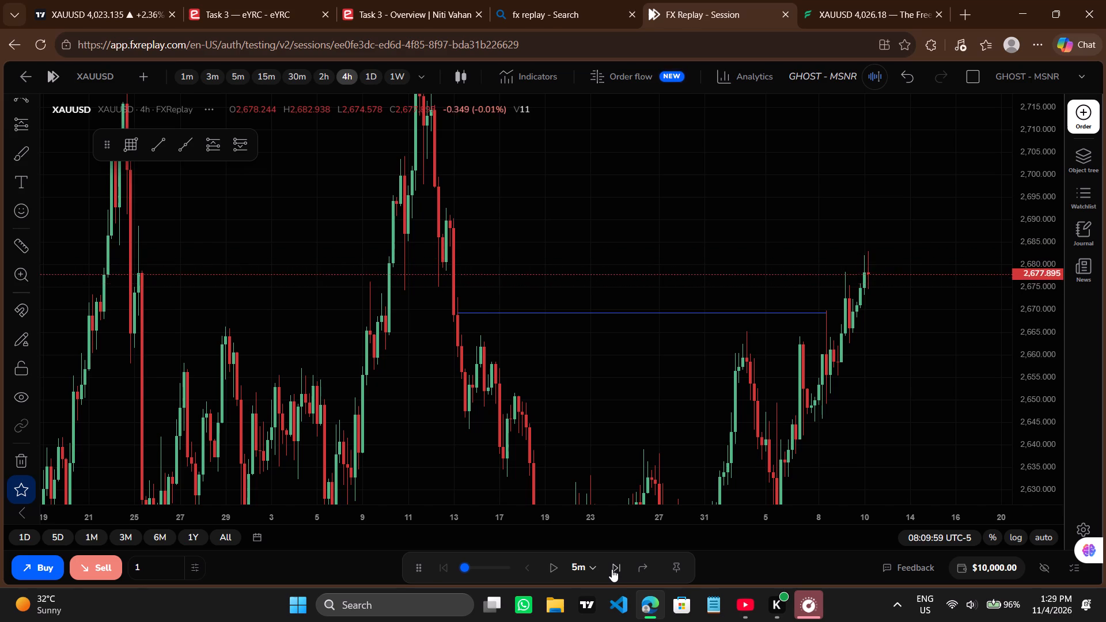
Advance the 4h replay in 5m steps to 10:44:59 on 10 January.
triple_click(612, 569)
triple_click(612, 569)
triple_click(612, 569)
triple_click(612, 569)
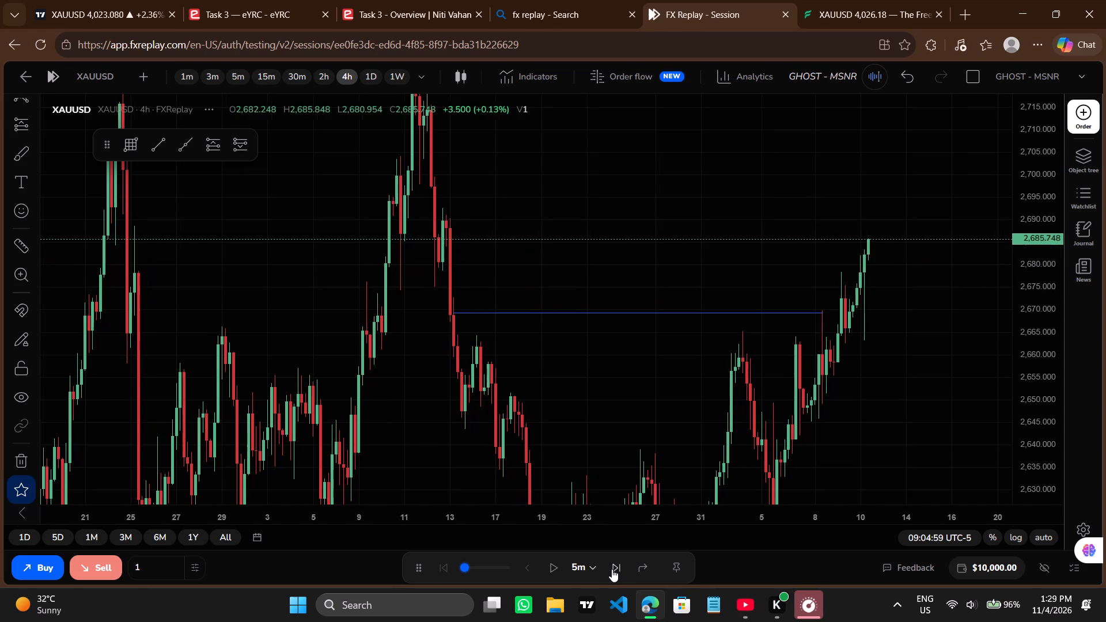
triple_click(612, 569)
triple_click(613, 568)
triple_click(613, 568)
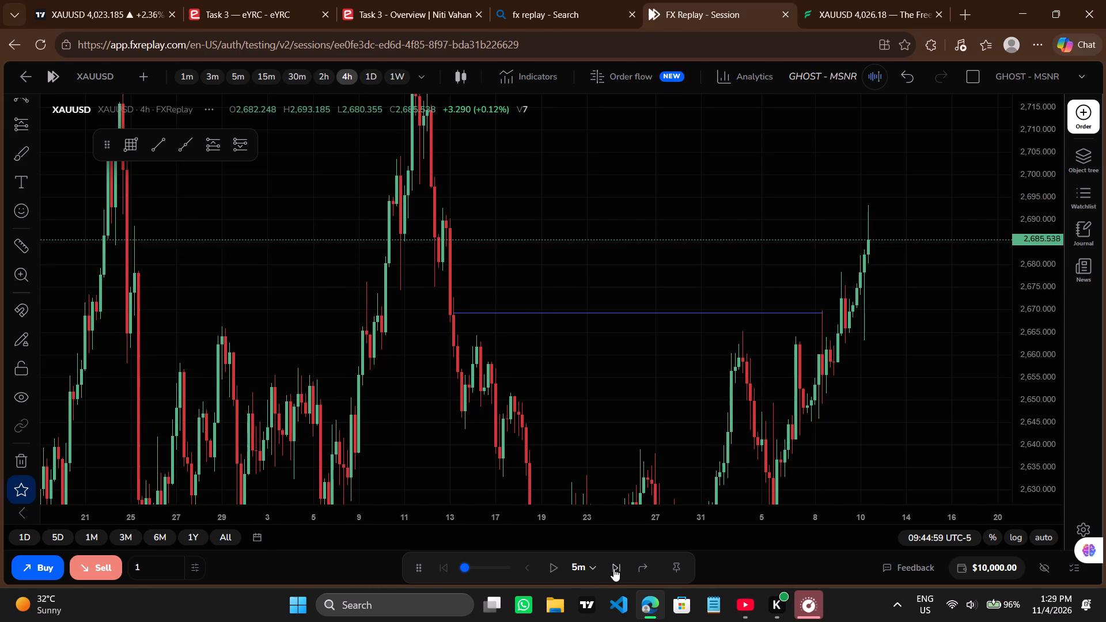
triple_click(613, 568)
triple_click(613, 568)
triple_click(613, 568)
triple_click(613, 568)
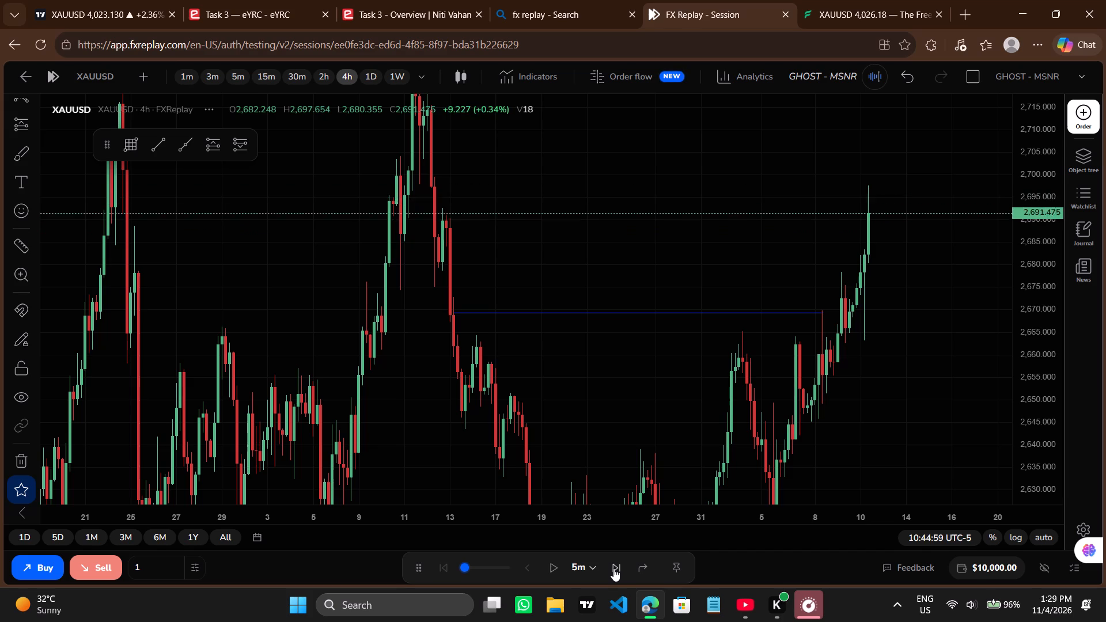
Advance the 4h replay in 5m steps to 12:34:59 on 10 January.
triple_click(613, 568)
triple_click(613, 568)
triple_click(613, 568)
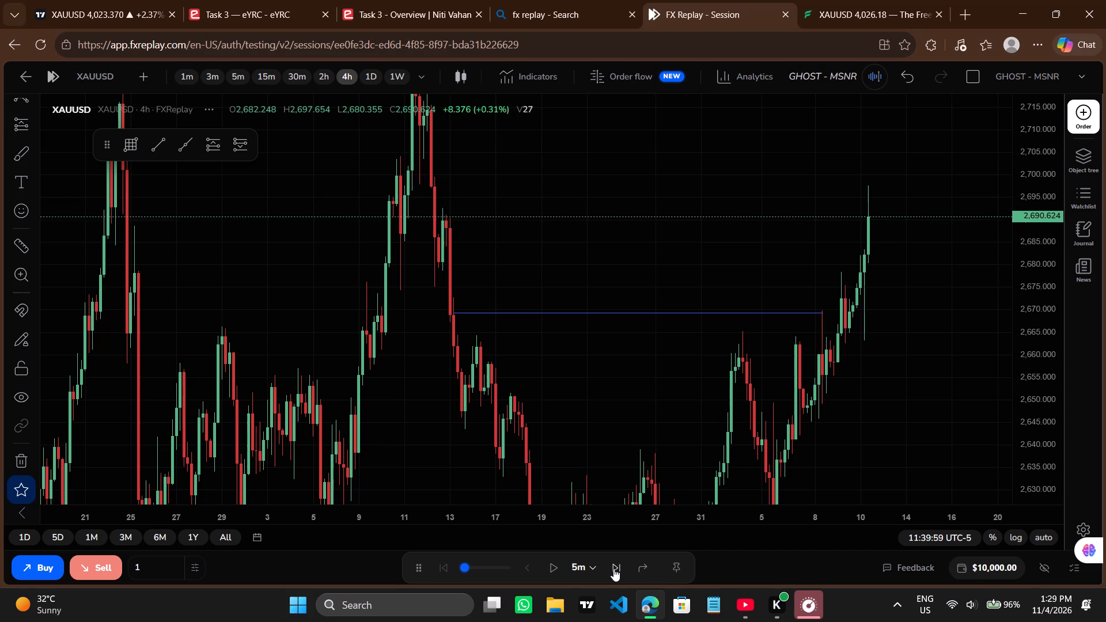
triple_click(613, 568)
triple_click(613, 568)
triple_click(613, 568)
click(613, 568)
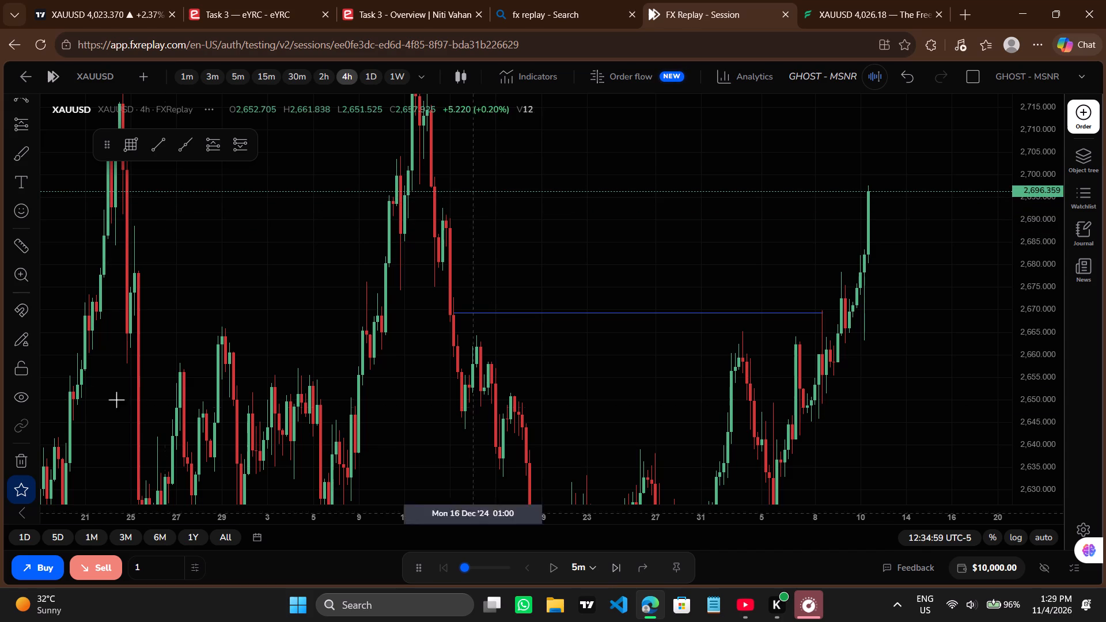
Draw a horizontal trend line at 2,697.344 from the 12 December candle to just past the latest 4h candle.
click(158, 138)
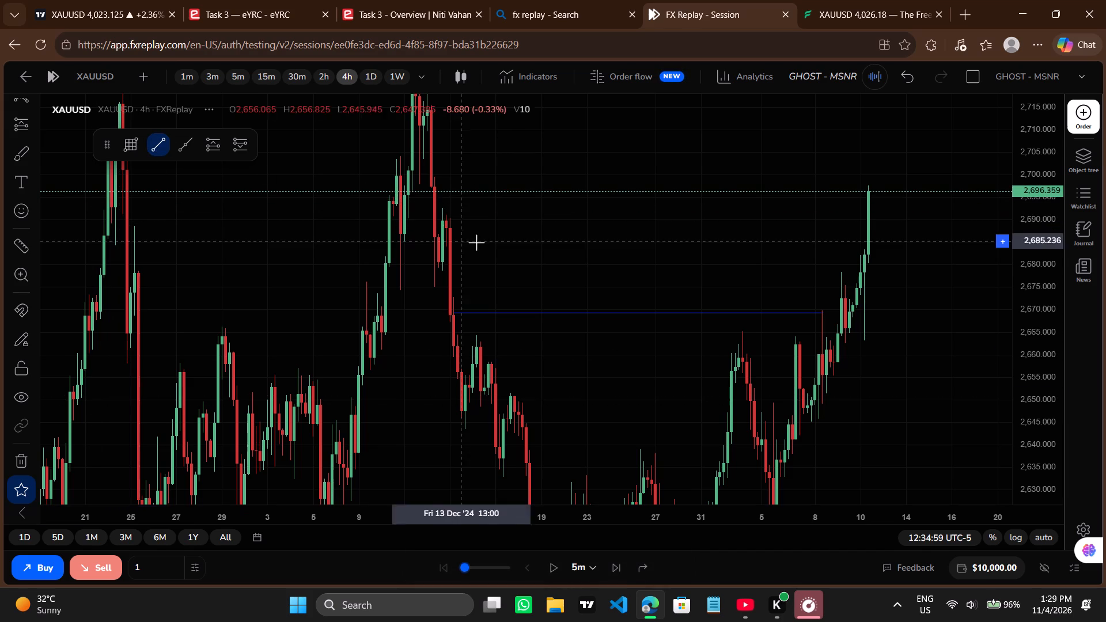
ctrl+click(430, 187)
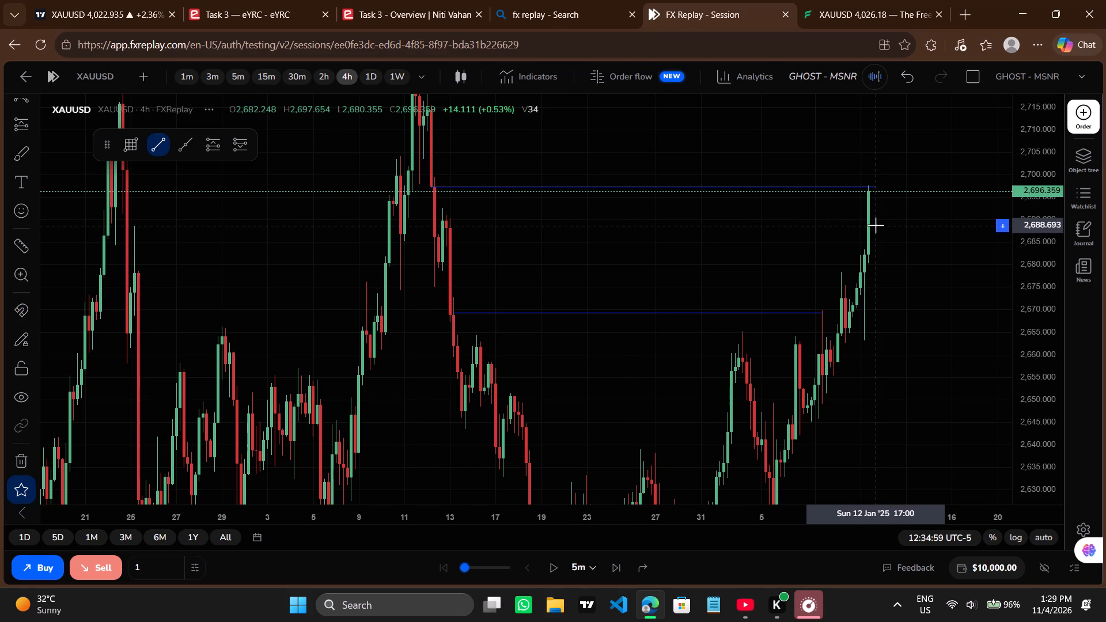
shift+click(876, 225)
On the 5m chart, shorten the 2,697.344 line to end at about 10:50 on 10 January, just past the first touch.
click(251, 86)
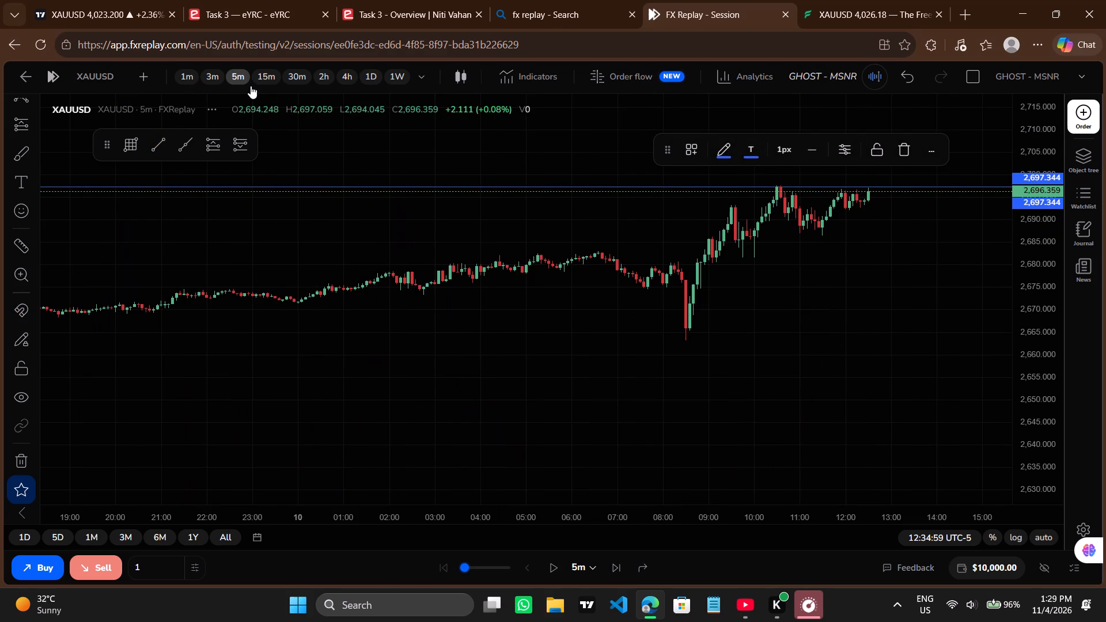
scroll(584, 272, down, 4)
drag(866, 320, 698, 367)
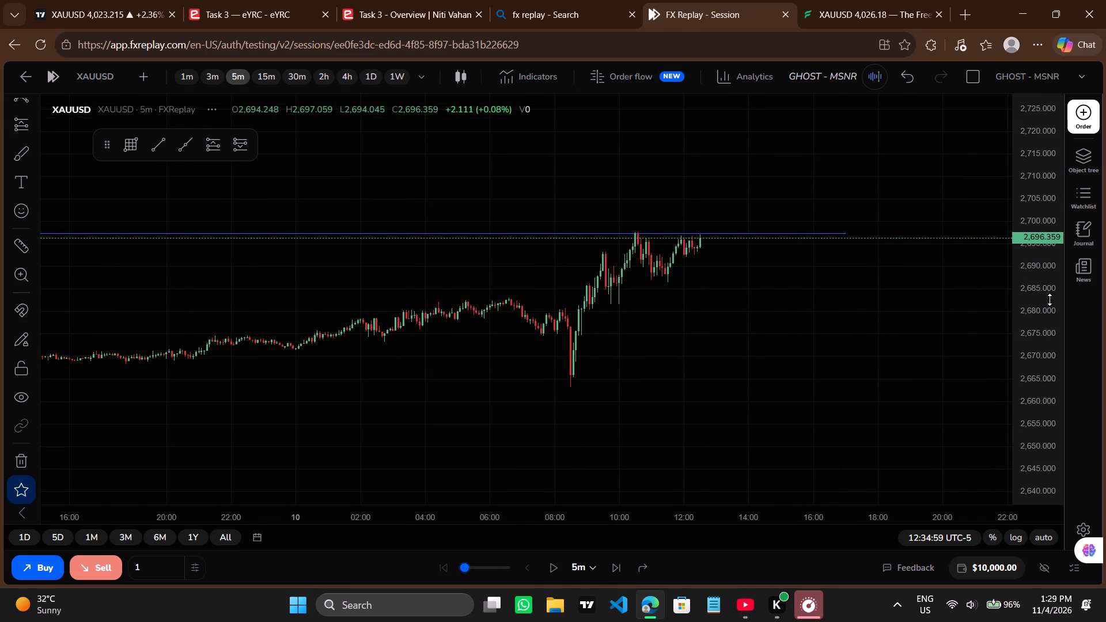
drag(1048, 380, 983, 176)
drag(804, 273, 815, 340)
scroll(815, 340, up, 2)
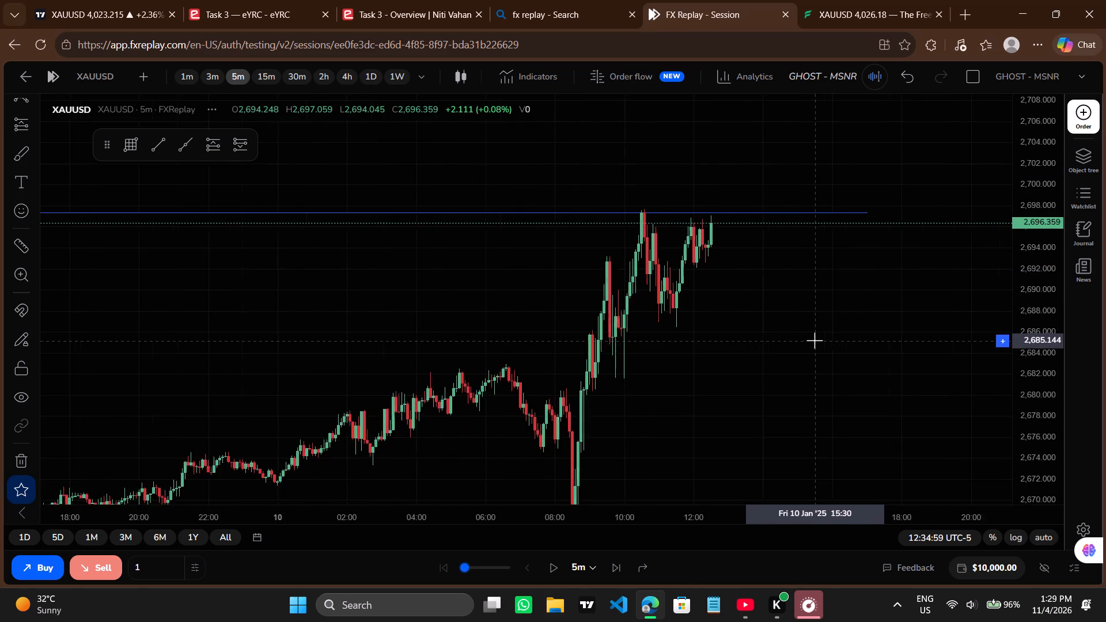
scroll(815, 340, up, 2)
drag(916, 212, 709, 233)
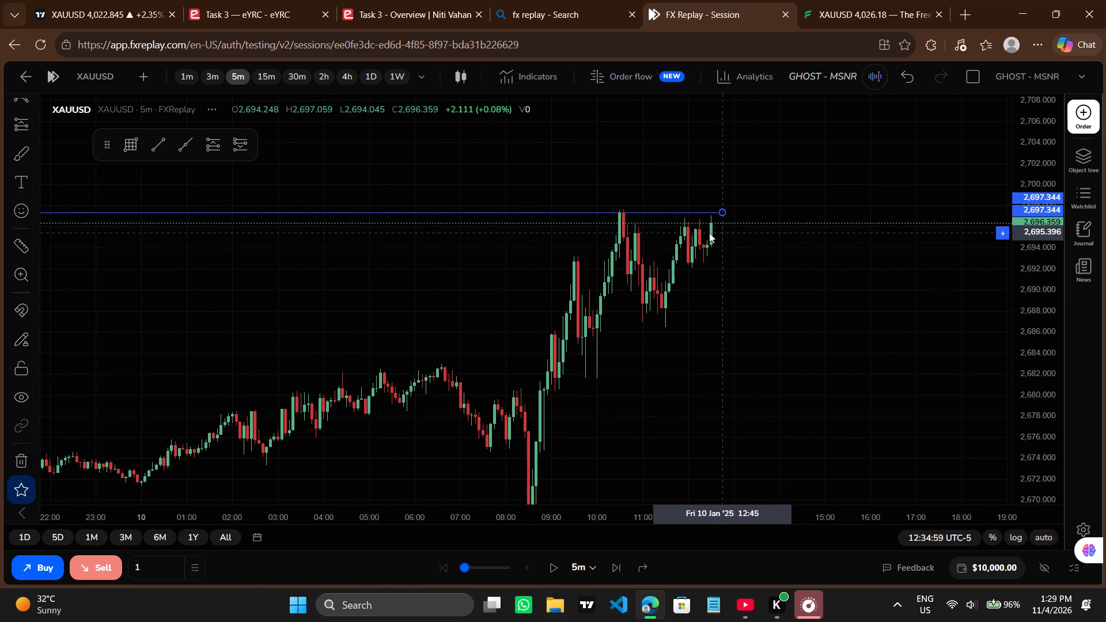
drag(709, 233, 634, 231)
Measure the price drop from the 2,697.344 level to the pullback low near 11:30 on 10 January.
click(652, 213)
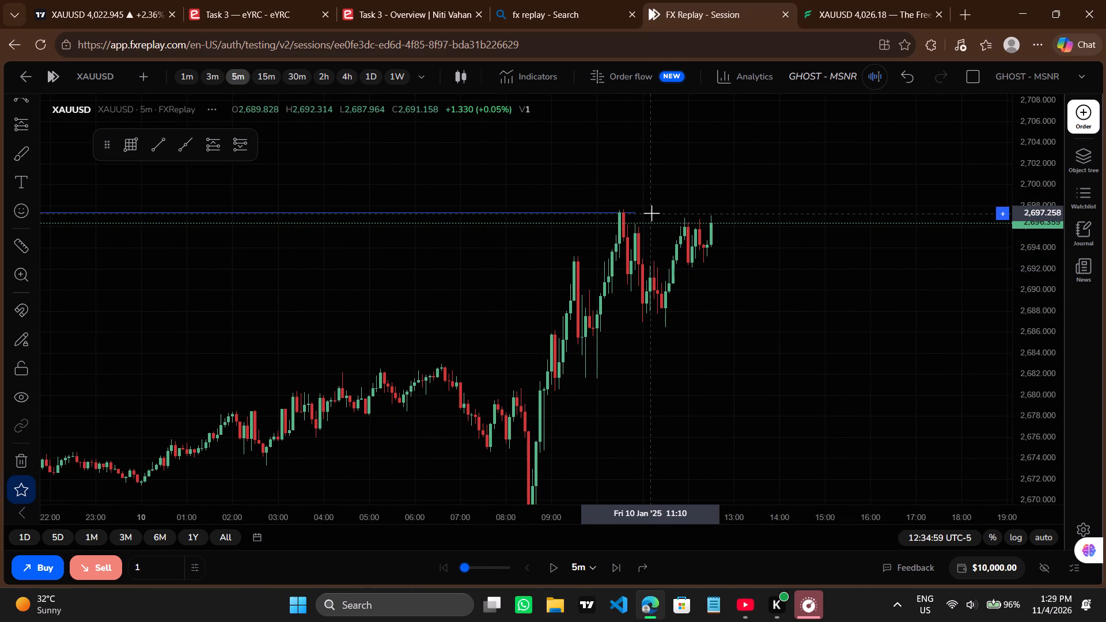
shift+click(652, 213)
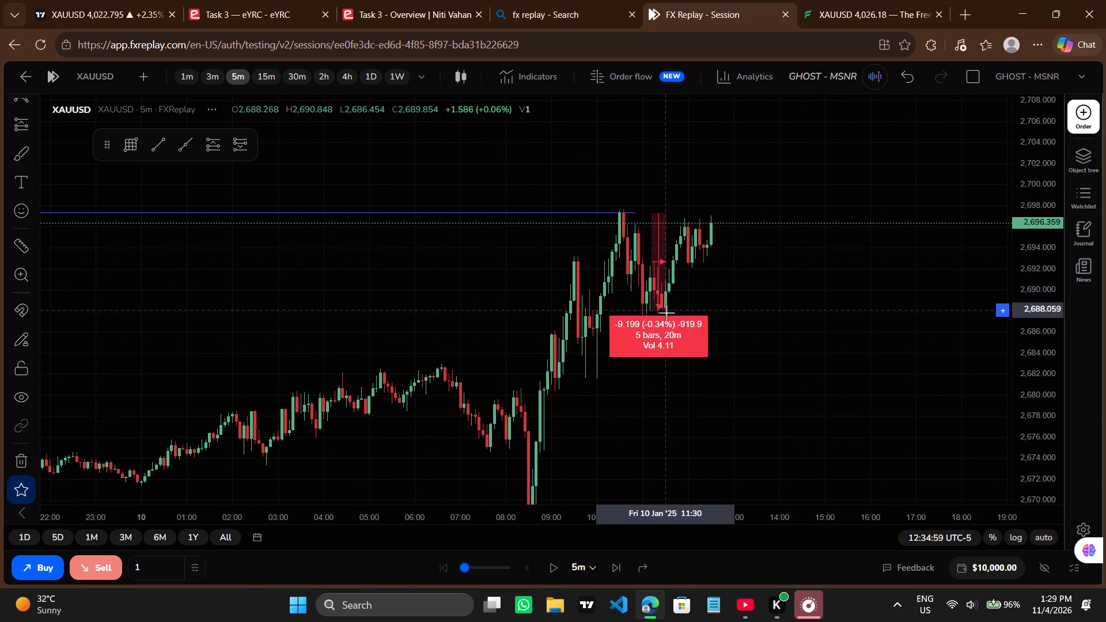
shift+click(666, 333)
shift+drag(757, 355, 718, 356)
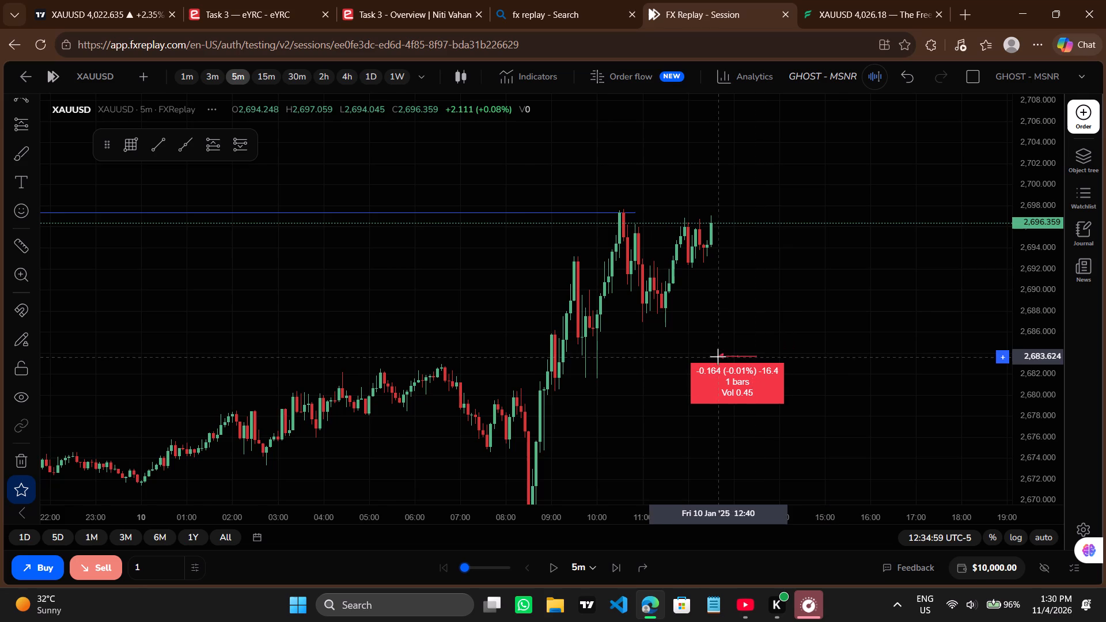
Advance the 5m replay in 5m steps to 15:19:59 on 10 January.
scroll(718, 356, down, 1)
drag(663, 369, 643, 363)
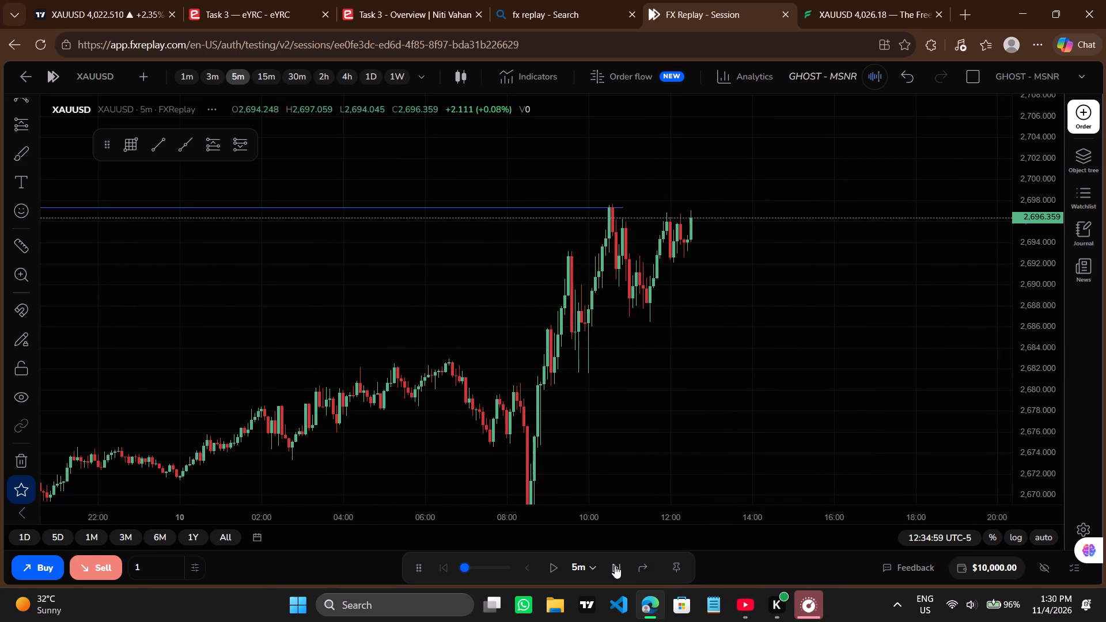
triple_click(615, 566)
click(615, 566)
triple_click(615, 566)
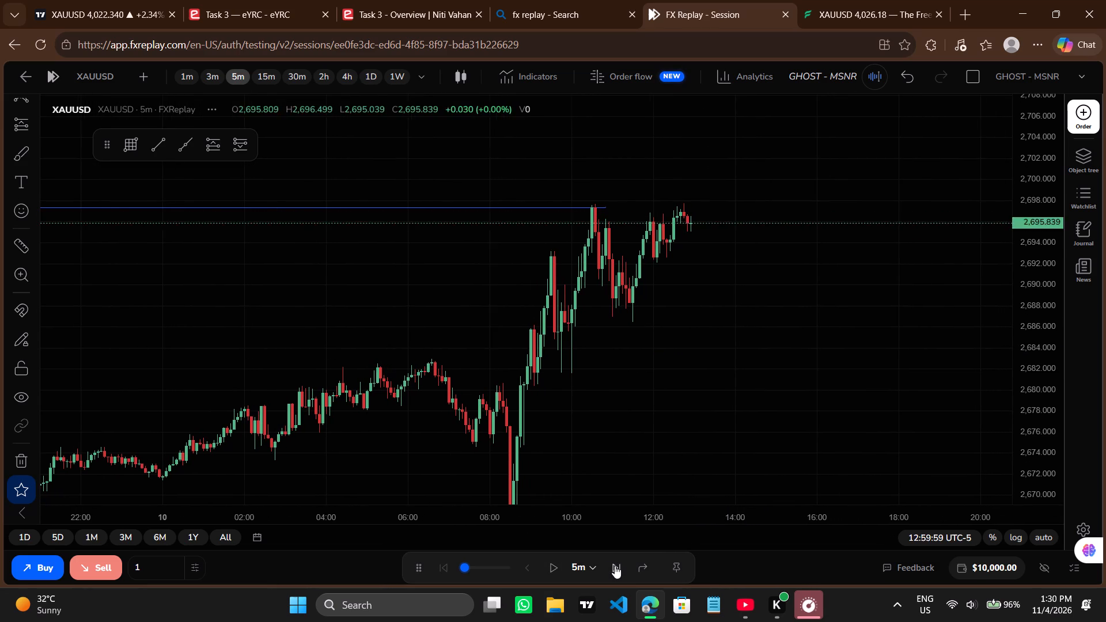
triple_click(615, 566)
triple_click(615, 566)
triple_click(615, 566)
triple_click(615, 566)
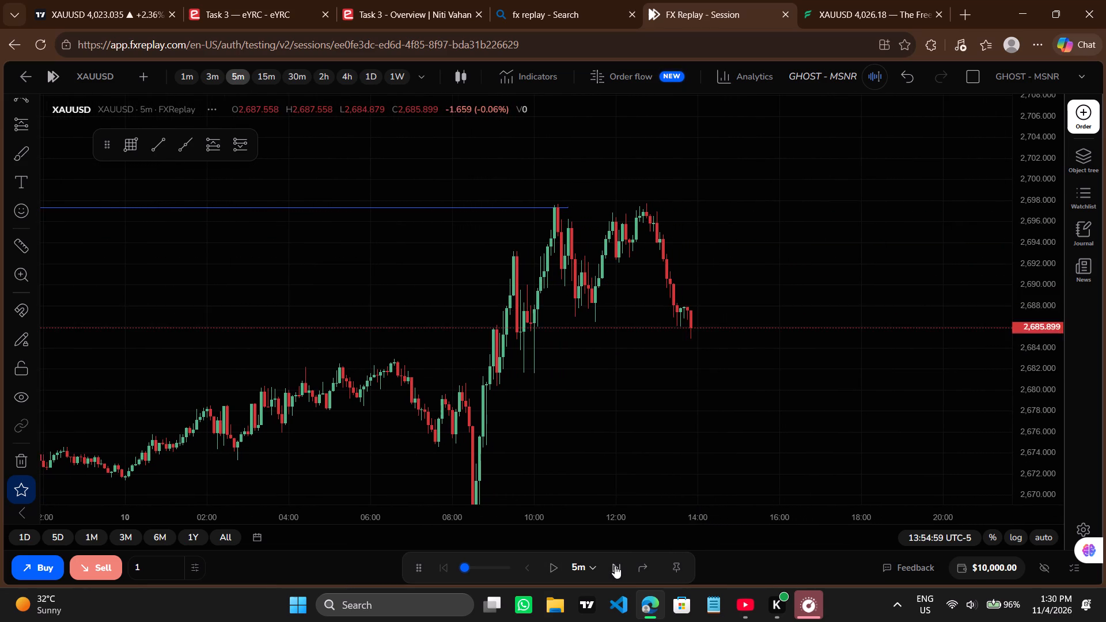
triple_click(615, 566)
triple_click(615, 566)
triple_click(615, 566)
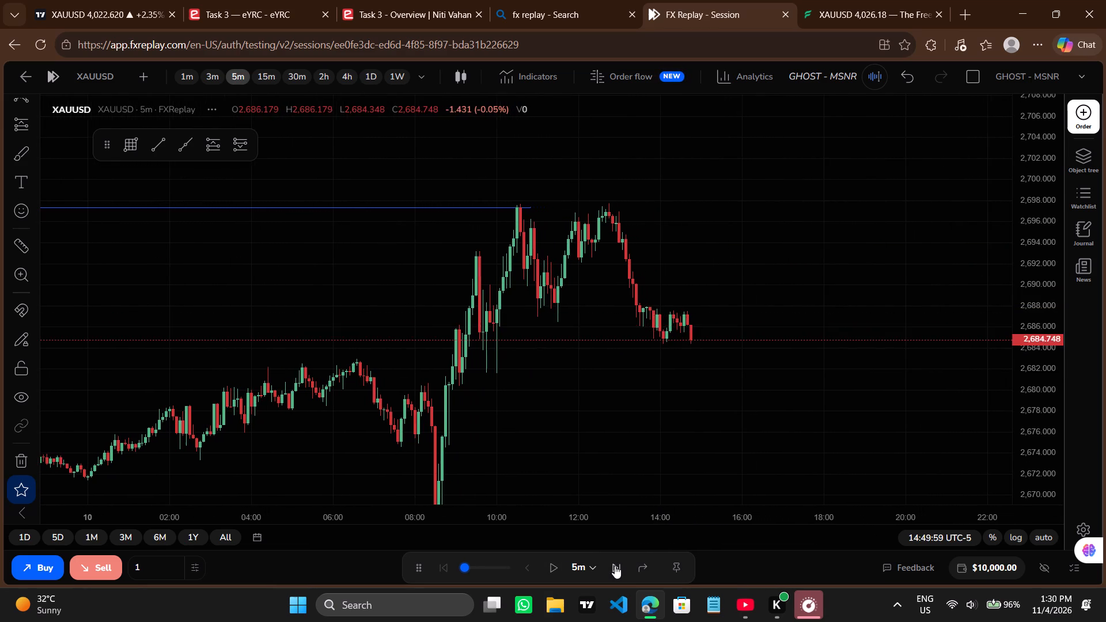
triple_click(615, 566)
double_click(615, 566)
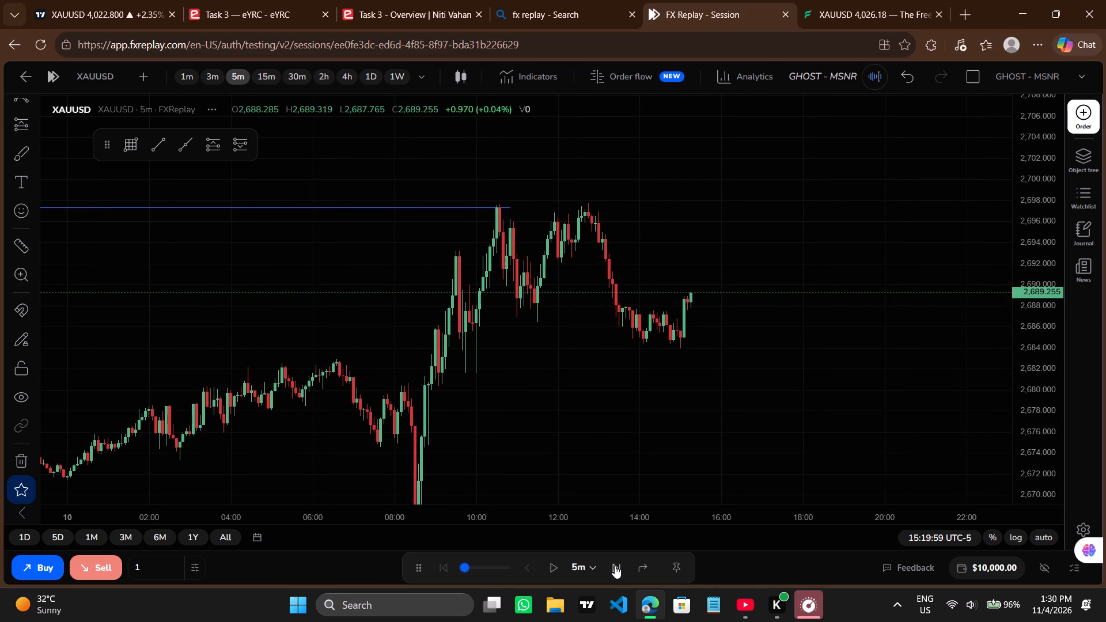
Switch to the 15m timeframe and advance the replay in 5m steps to 16:39:59 on 10 January.
click(258, 76)
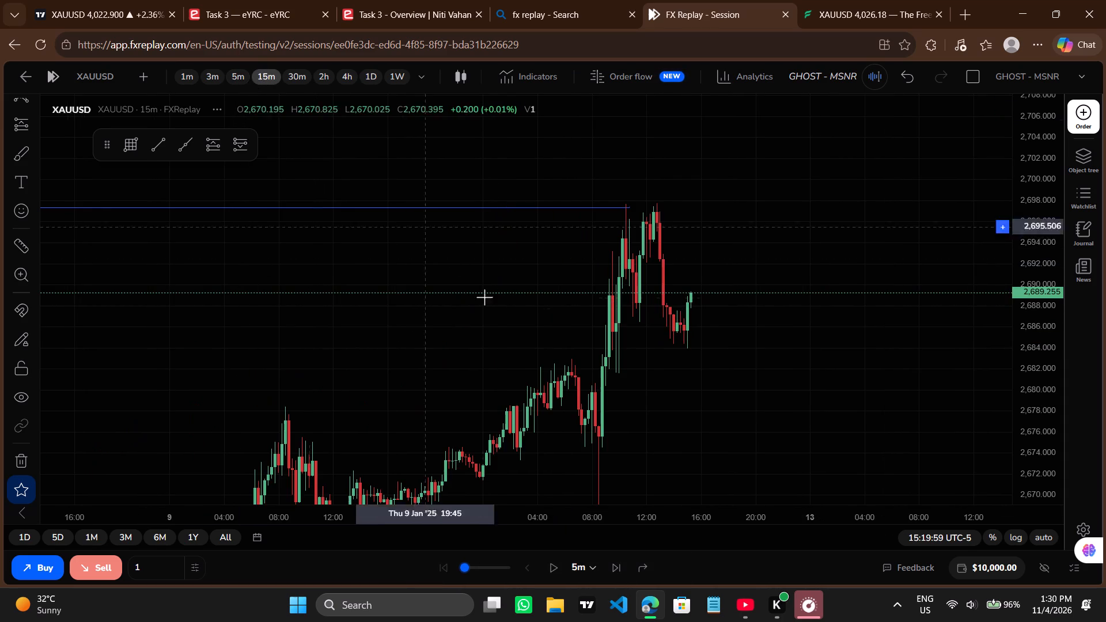
scroll(495, 308, up, 4)
drag(666, 395, 630, 384)
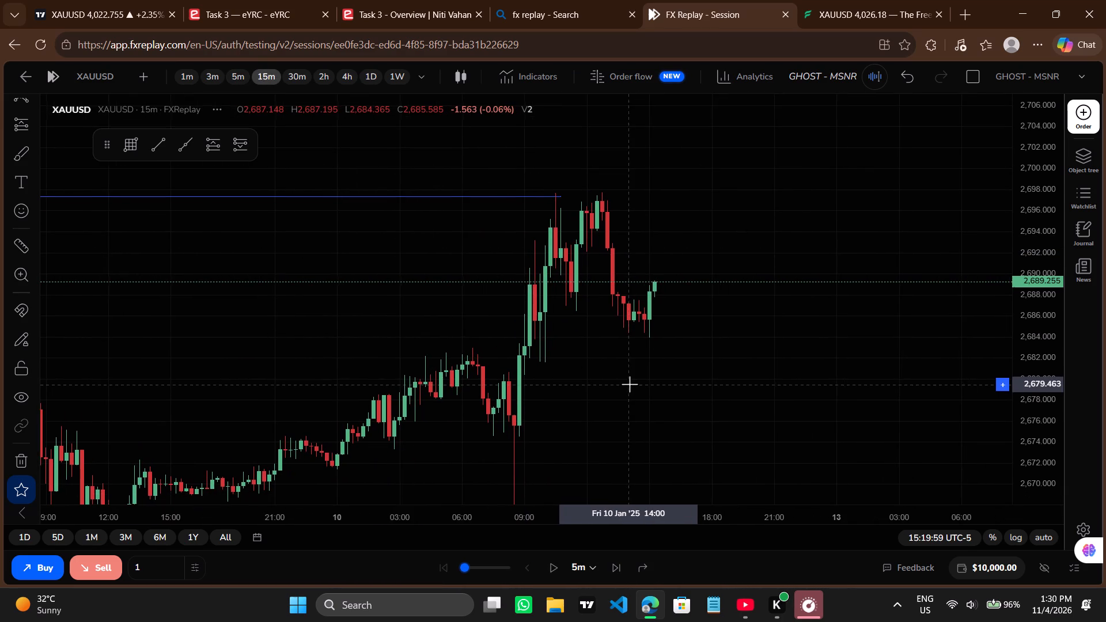
drag(630, 384, 618, 377)
click(618, 377)
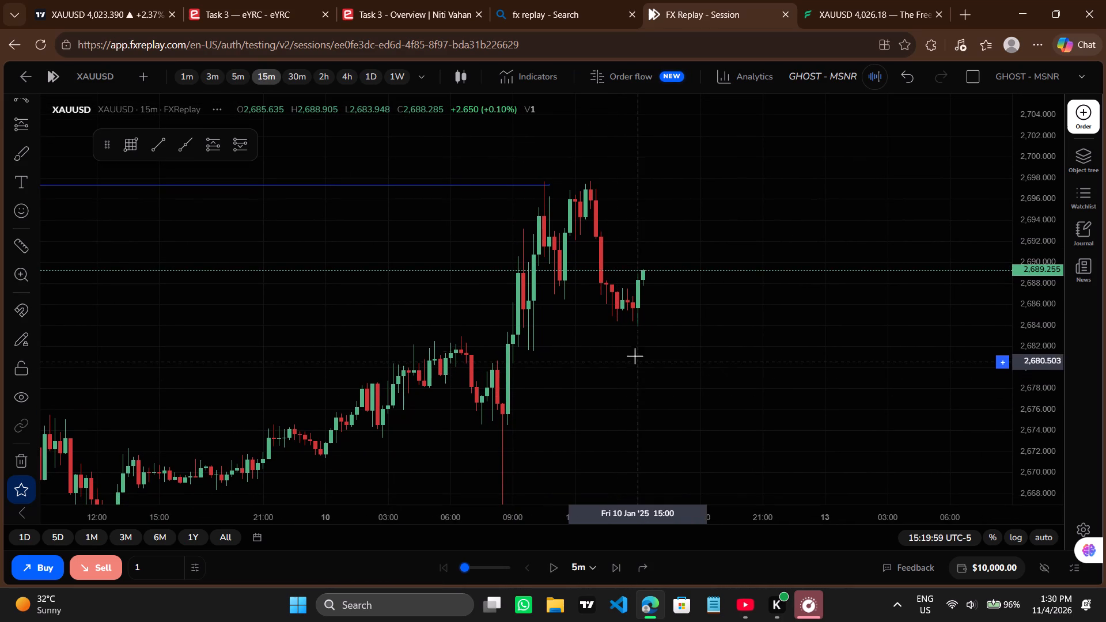
triple_click(619, 569)
triple_click(619, 569)
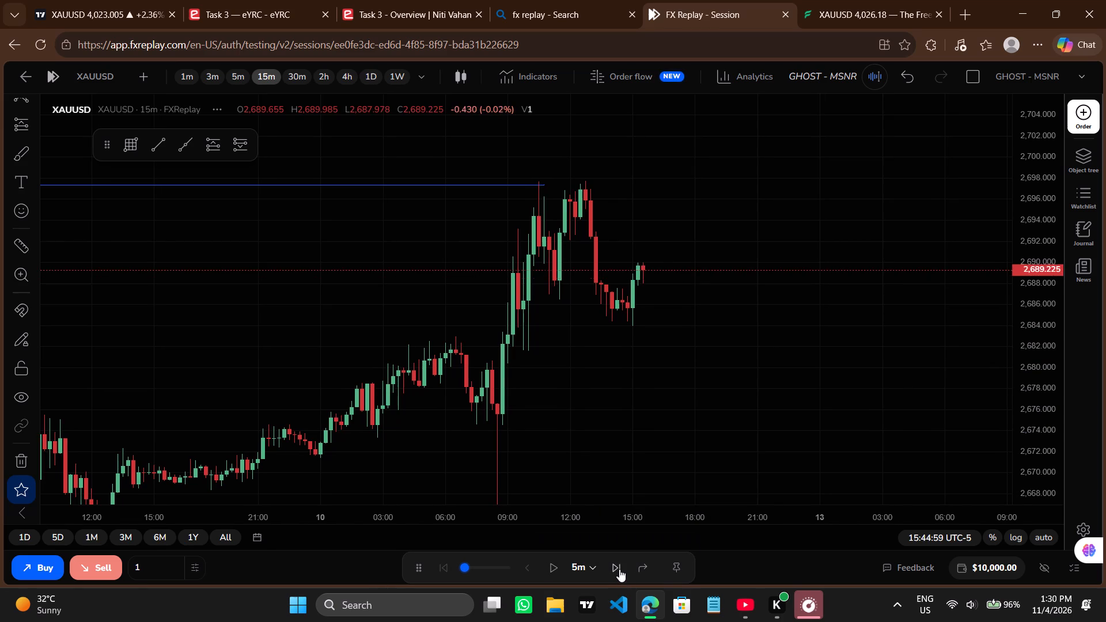
triple_click(619, 569)
triple_click(619, 569)
triple_click(619, 569)
triple_click(619, 569)
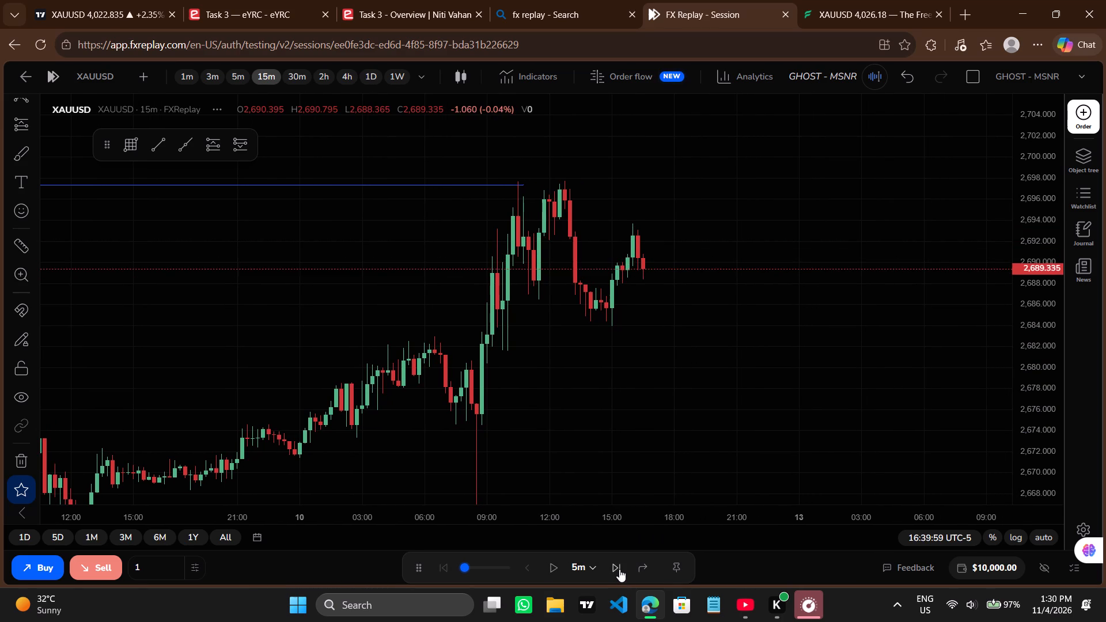
Advance the 15m replay in 5m steps past the 10 January session close to 20:24:59.
triple_click(619, 569)
triple_click(619, 569)
triple_click(619, 569)
triple_click(619, 569)
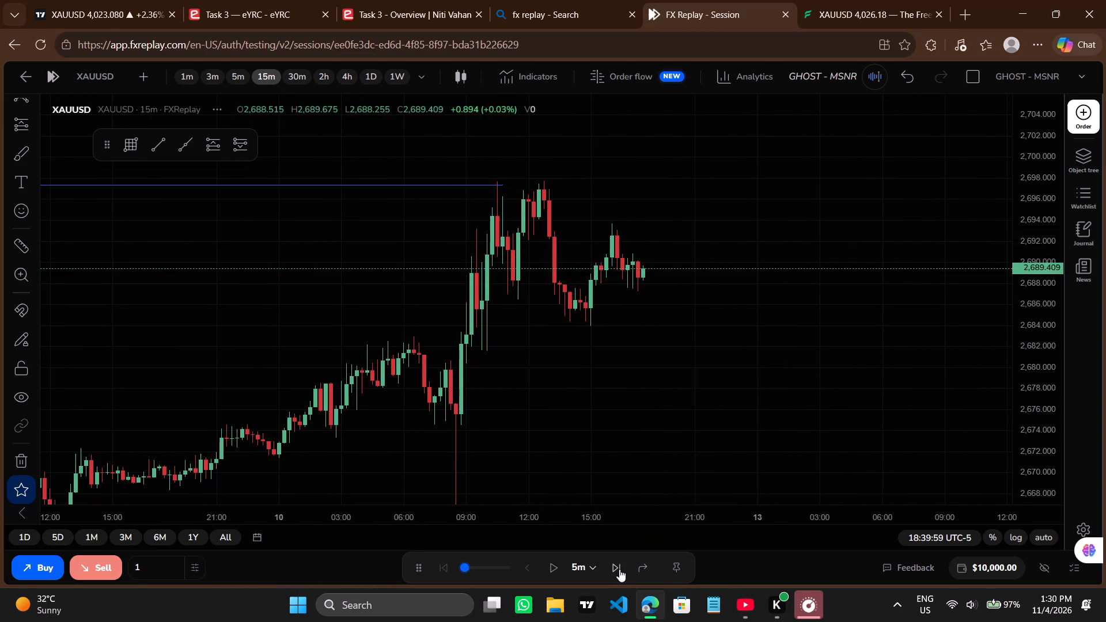
triple_click(619, 569)
triple_click(619, 569)
triple_click(619, 569)
triple_click(619, 569)
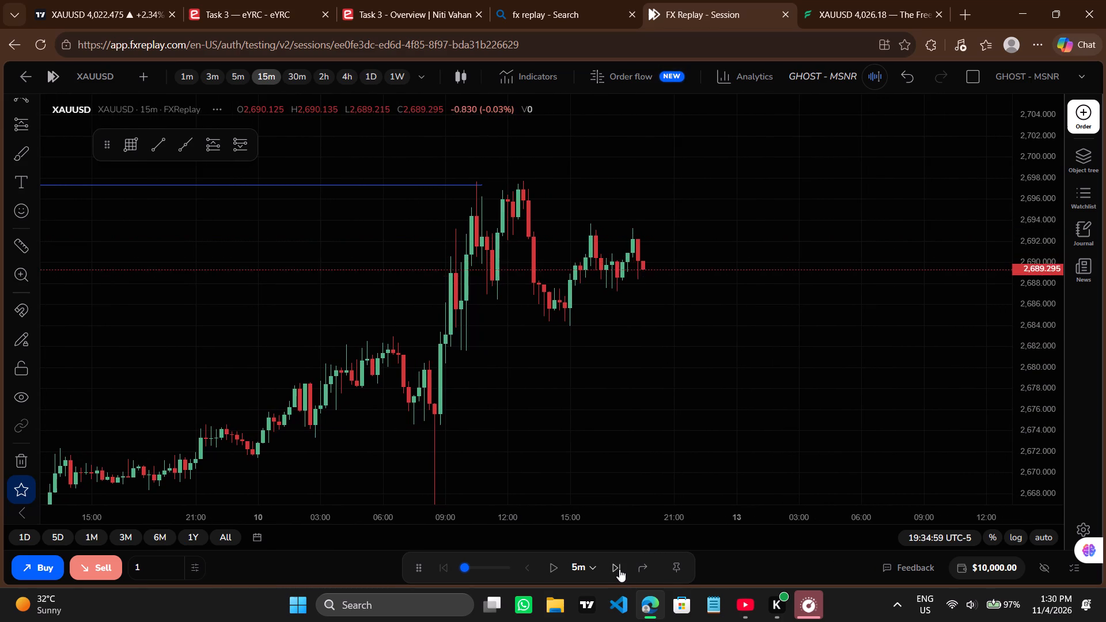
triple_click(619, 569)
triple_click(619, 569)
triple_click(619, 569)
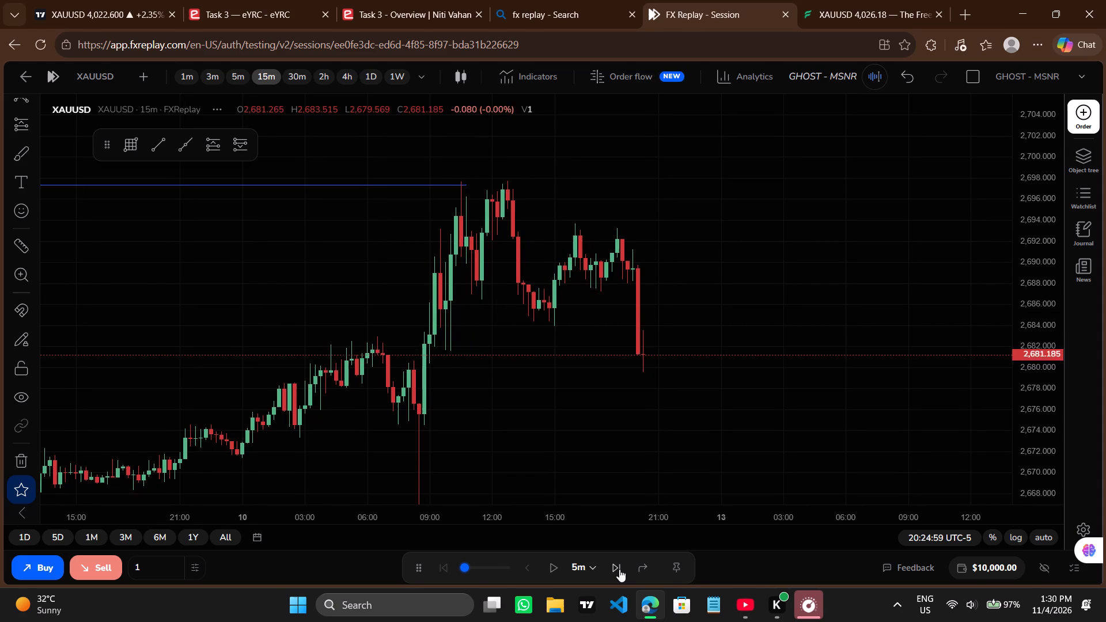
Advance the 15m replay in 5m steps to 22:14:59.
triple_click(619, 569)
triple_click(619, 569)
double_click(619, 569)
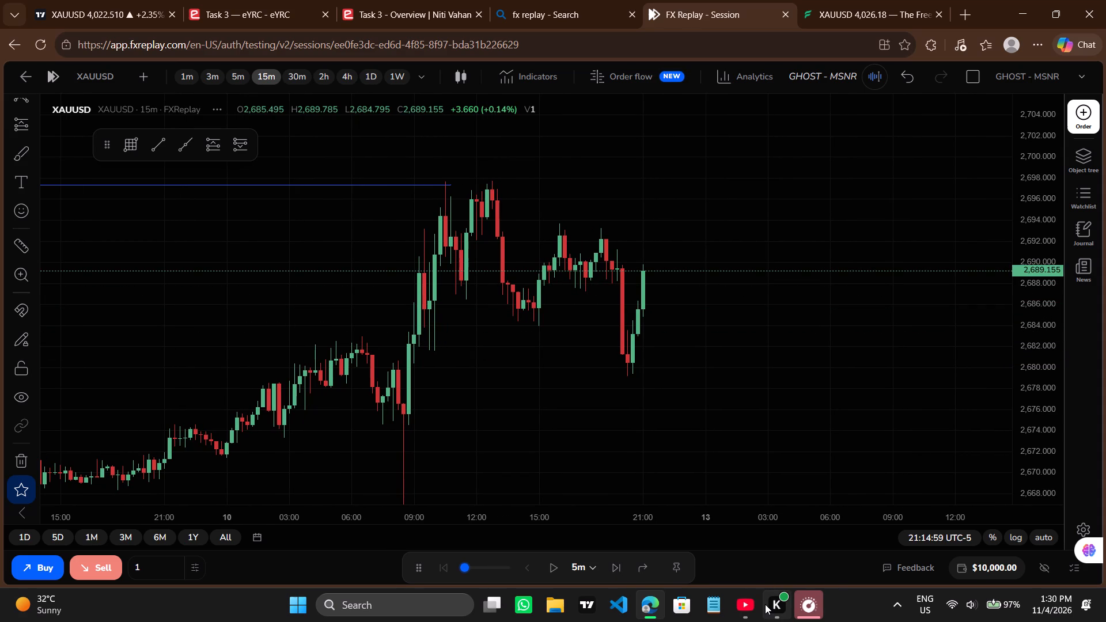
triple_click(610, 568)
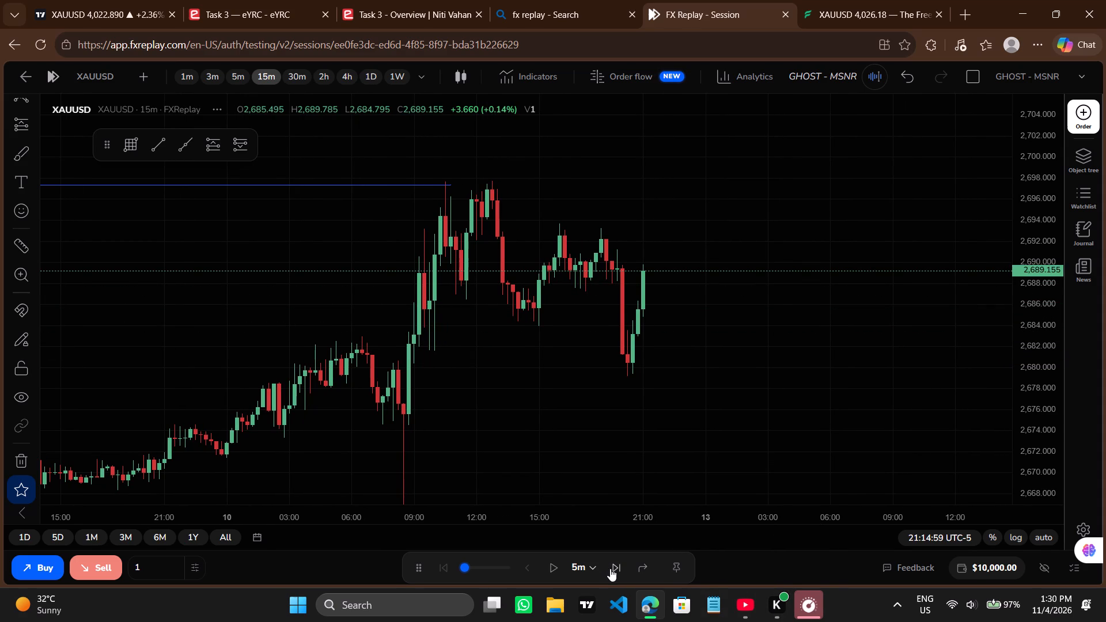
triple_click(610, 568)
triple_click(610, 568)
triple_click(610, 568)
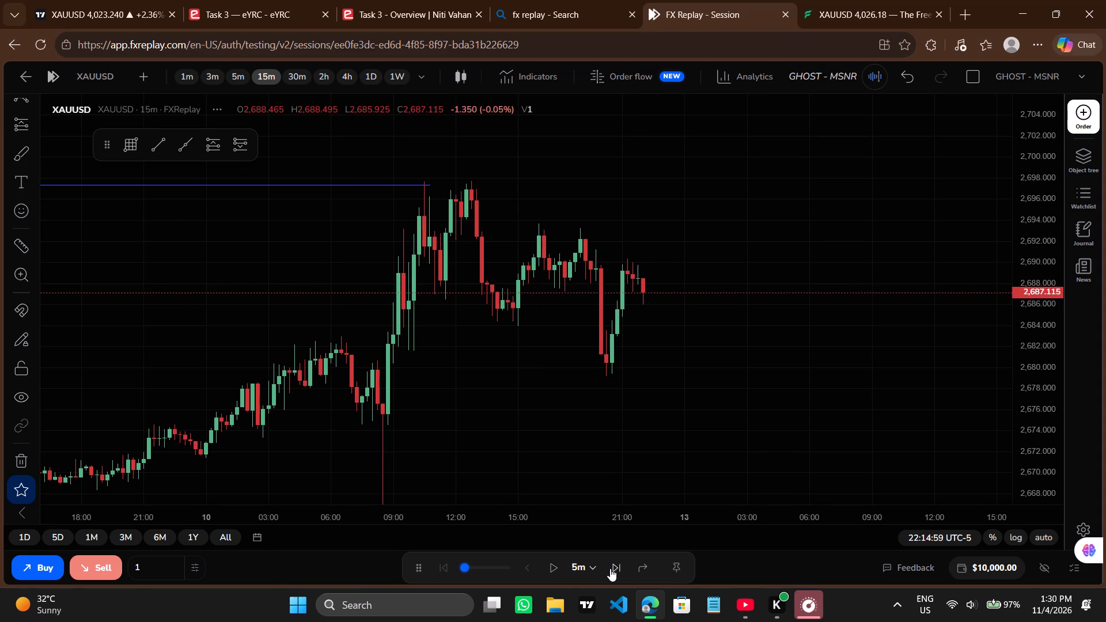
Switch to the live XAUUSD chart in TradingView and examine the 2h rally towards the long horizontal line above price.
click(522, 0)
click(240, 0)
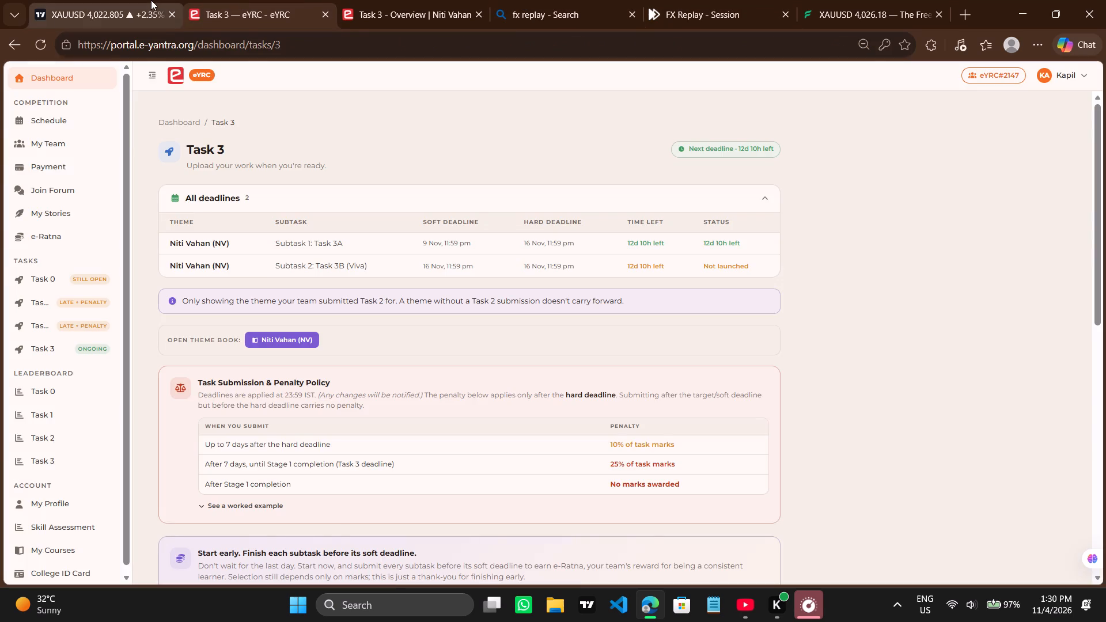
click(151, 0)
scroll(459, 316, up, 2)
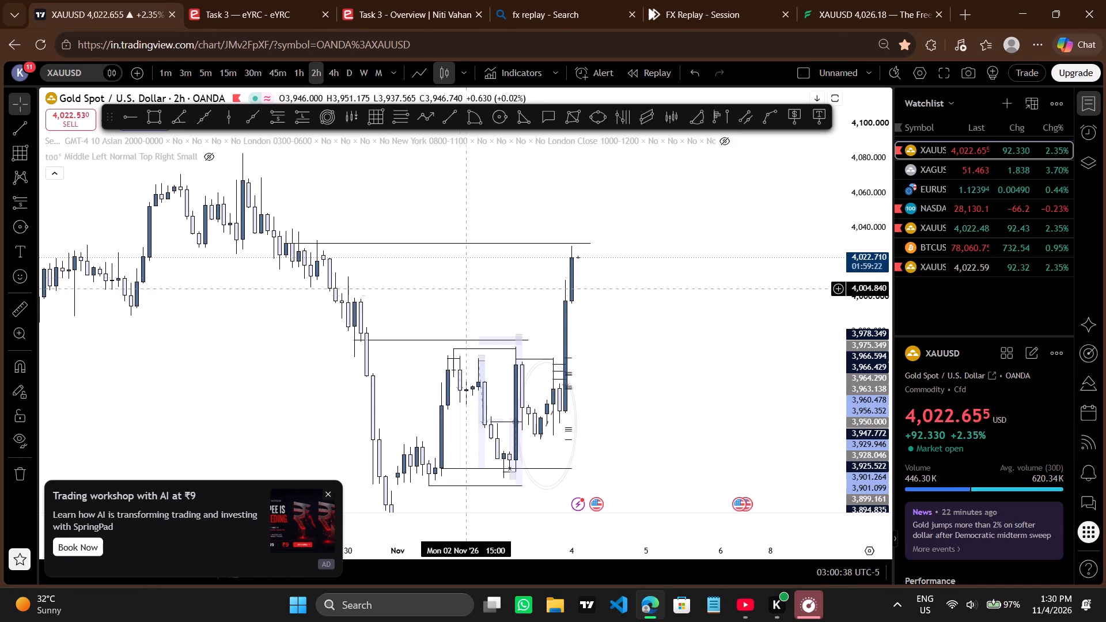
drag(479, 261, 509, 241)
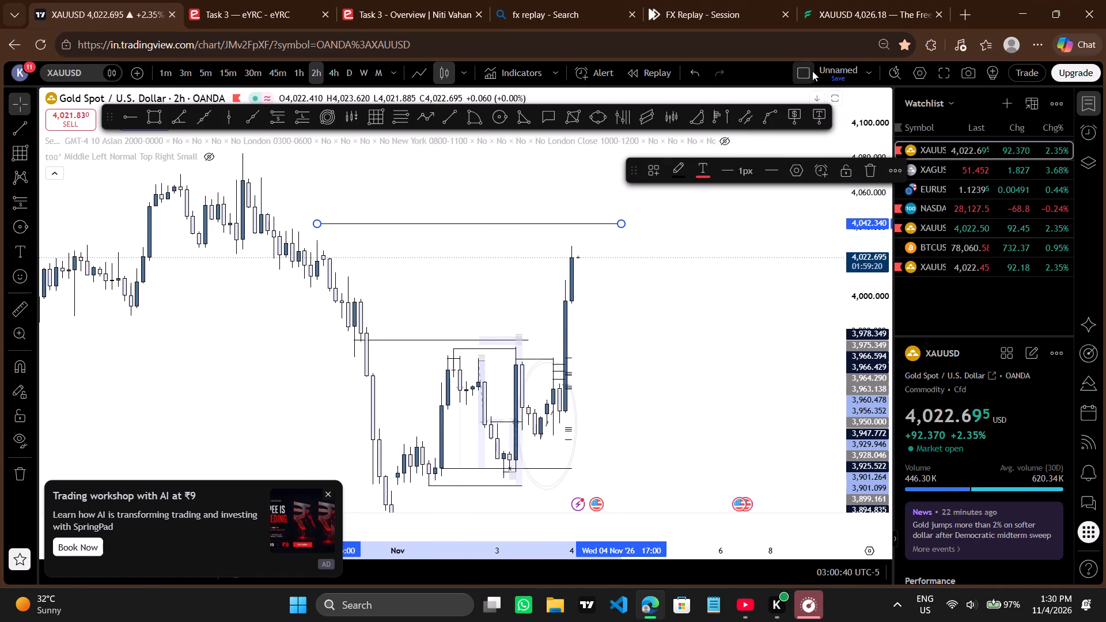
click(694, 73)
drag(699, 332, 715, 310)
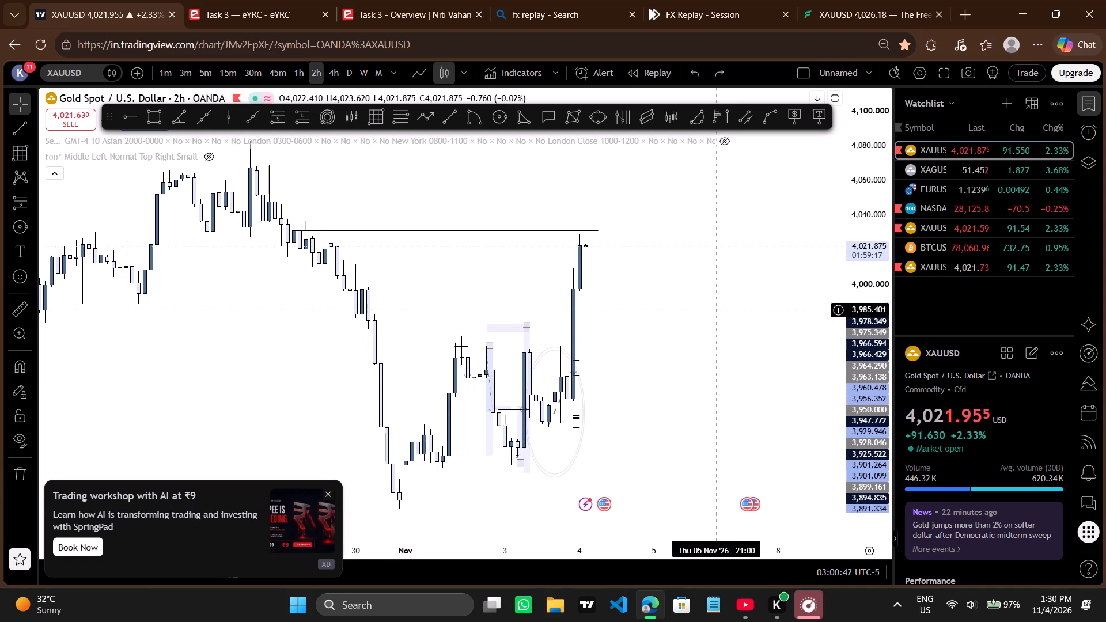
drag(714, 386, 737, 363)
drag(737, 363, 748, 343)
scroll(748, 343, down, 1)
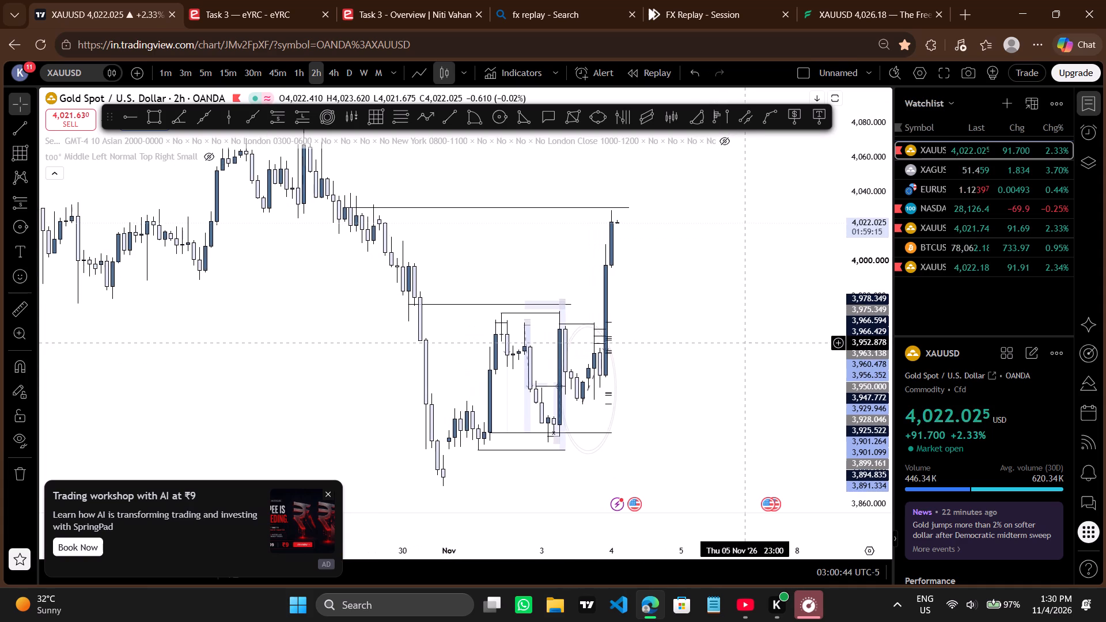
drag(743, 374, 737, 330)
scroll(737, 330, down, 1)
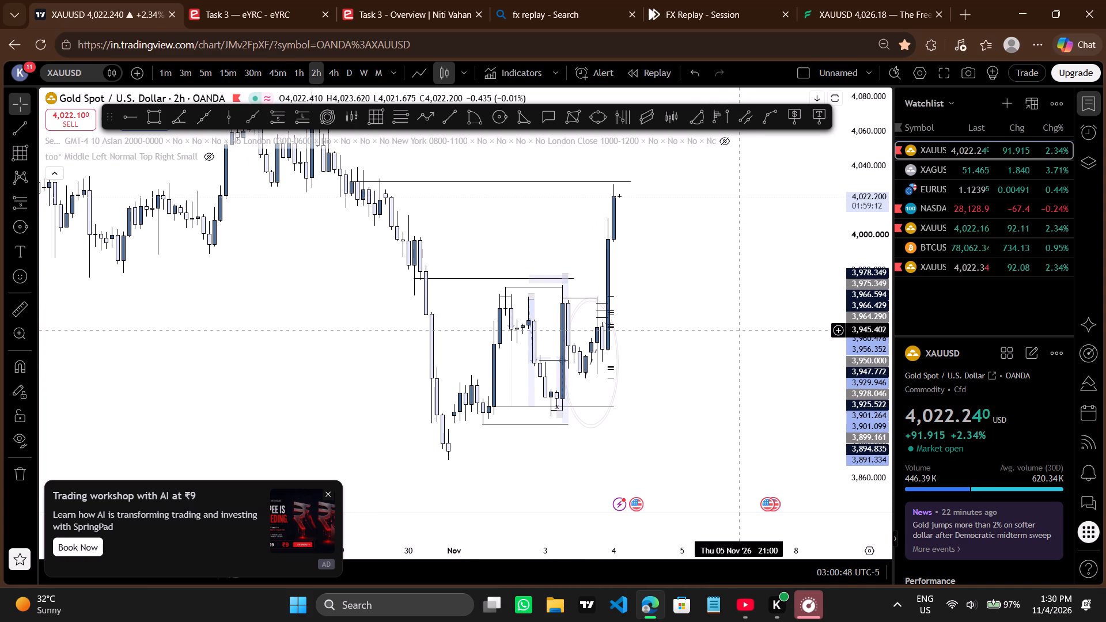
drag(737, 330, 741, 306)
drag(741, 306, 744, 318)
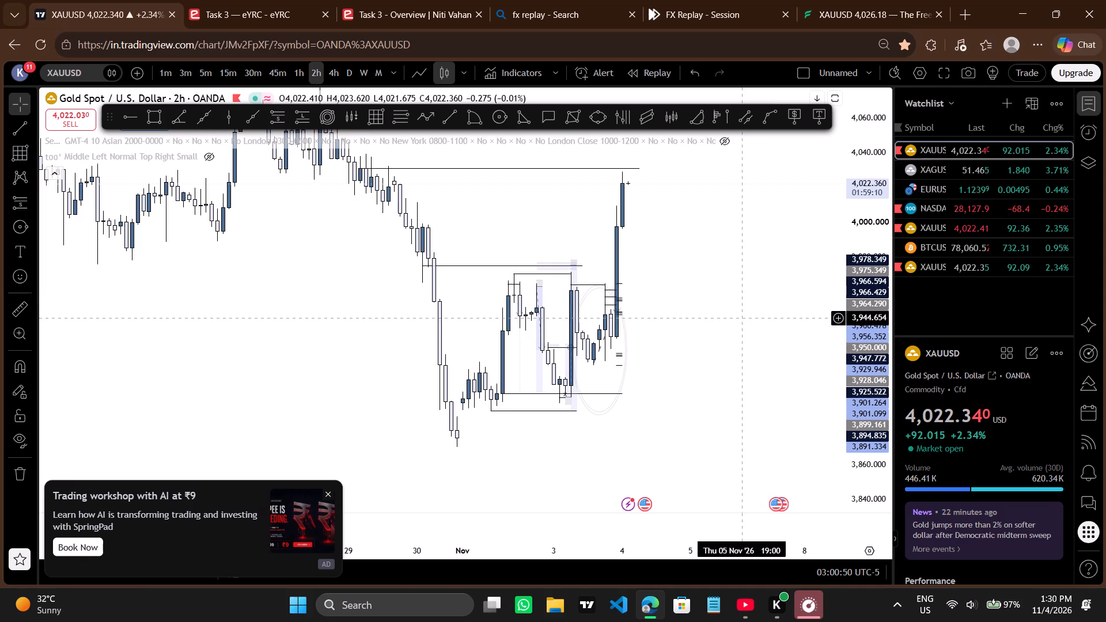
Examine the live 2h XAUUSD rally at closer and wider scales against the late-October decline and marked levels.
scroll(745, 328, up, 5)
drag(672, 356, 880, 351)
scroll(880, 351, up, 1)
scroll(795, 337, up, 3)
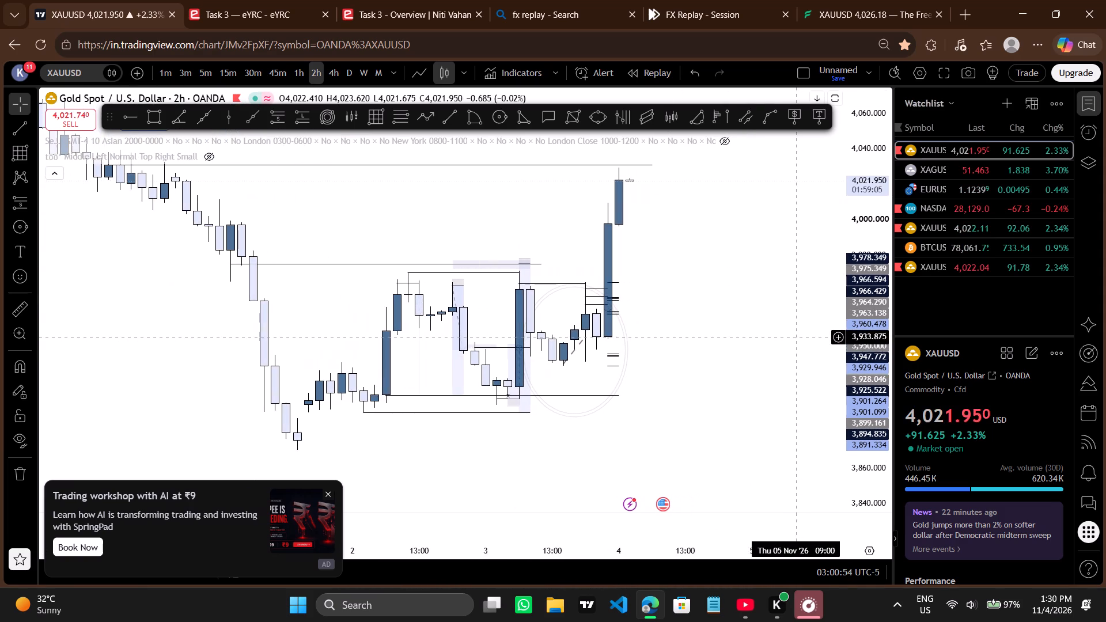
drag(888, 235, 854, 369)
scroll(723, 377, down, 1)
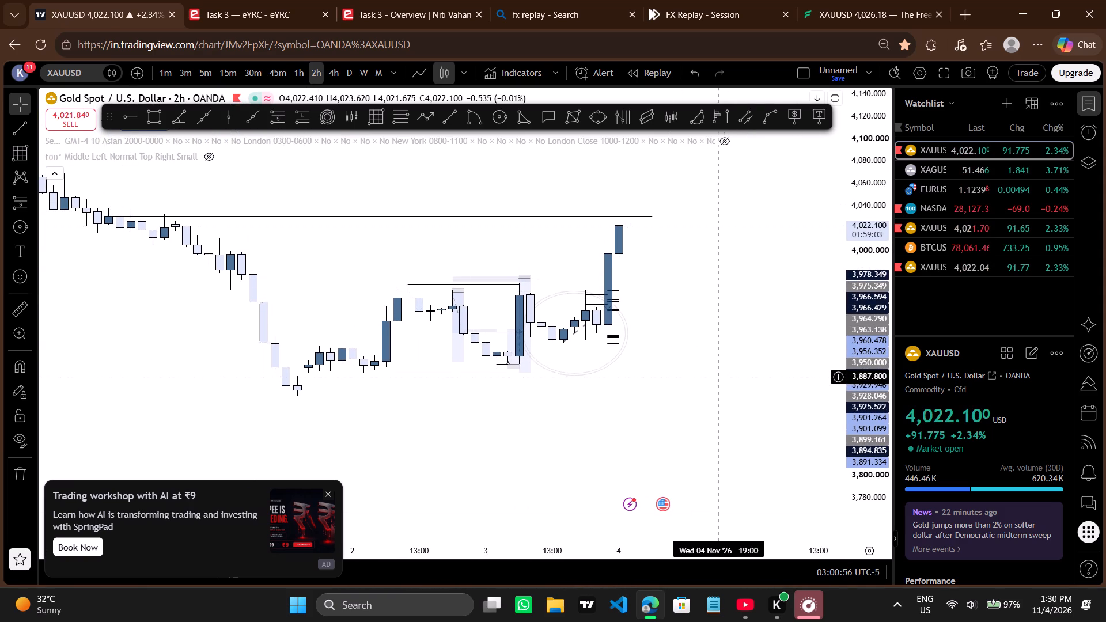
scroll(723, 377, down, 4)
drag(768, 436, 702, 435)
scroll(702, 435, down, 1)
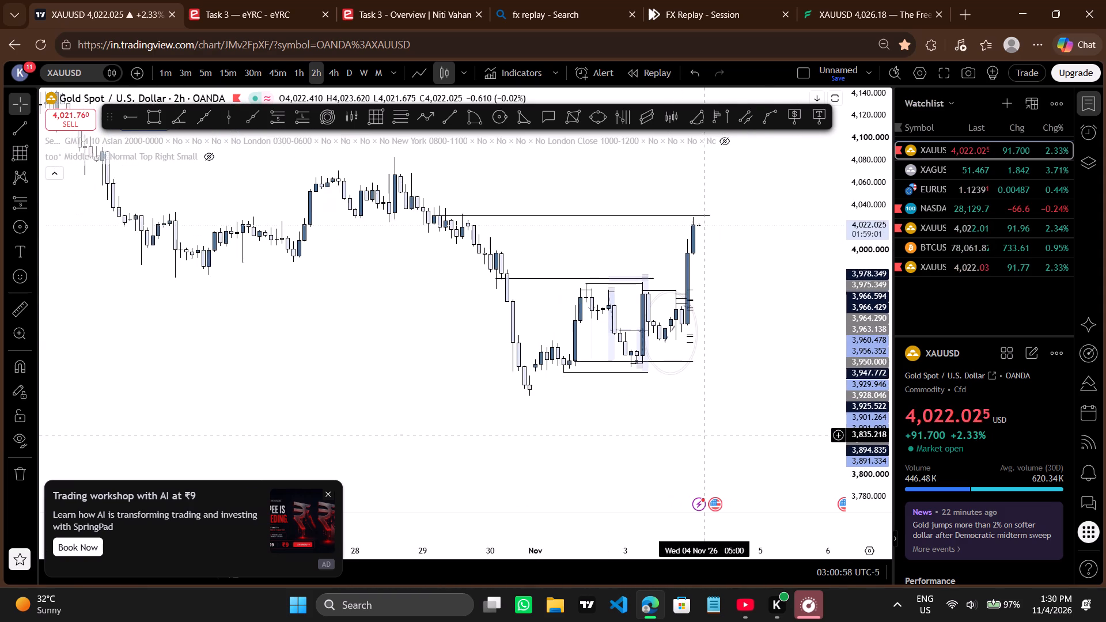
scroll(688, 440, up, 1)
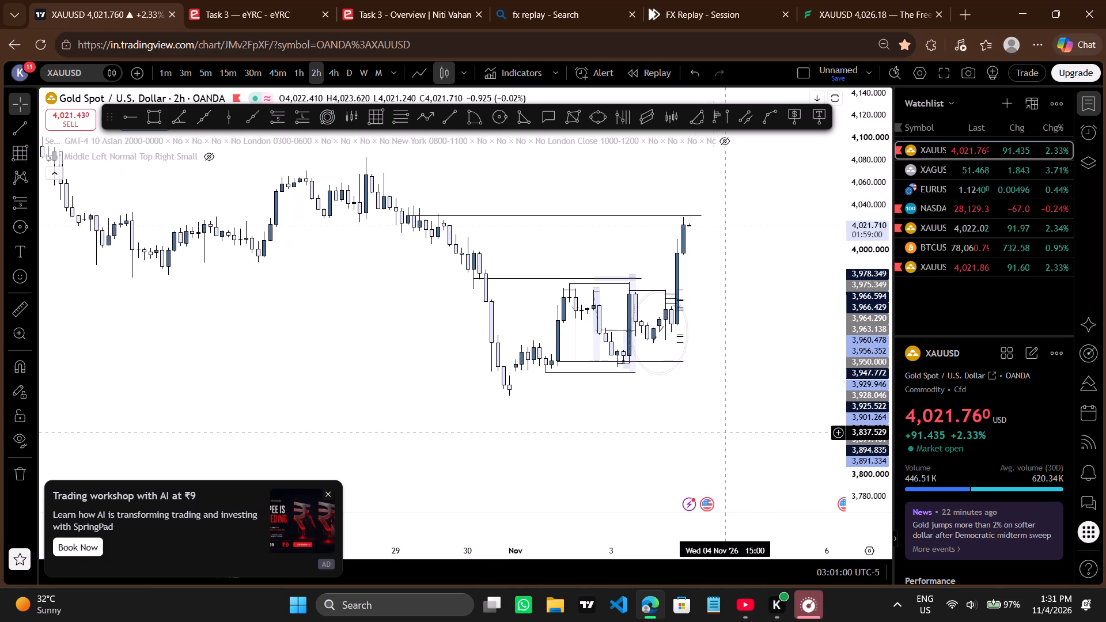
scroll(696, 428, up, 1)
drag(858, 321, 861, 354)
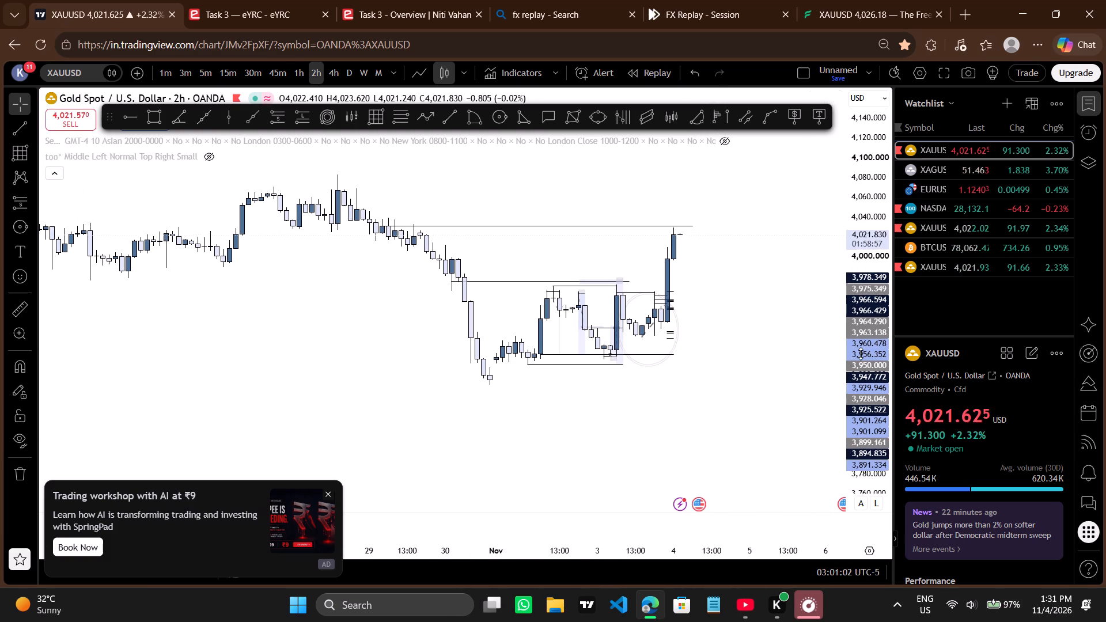
drag(861, 354, 863, 381)
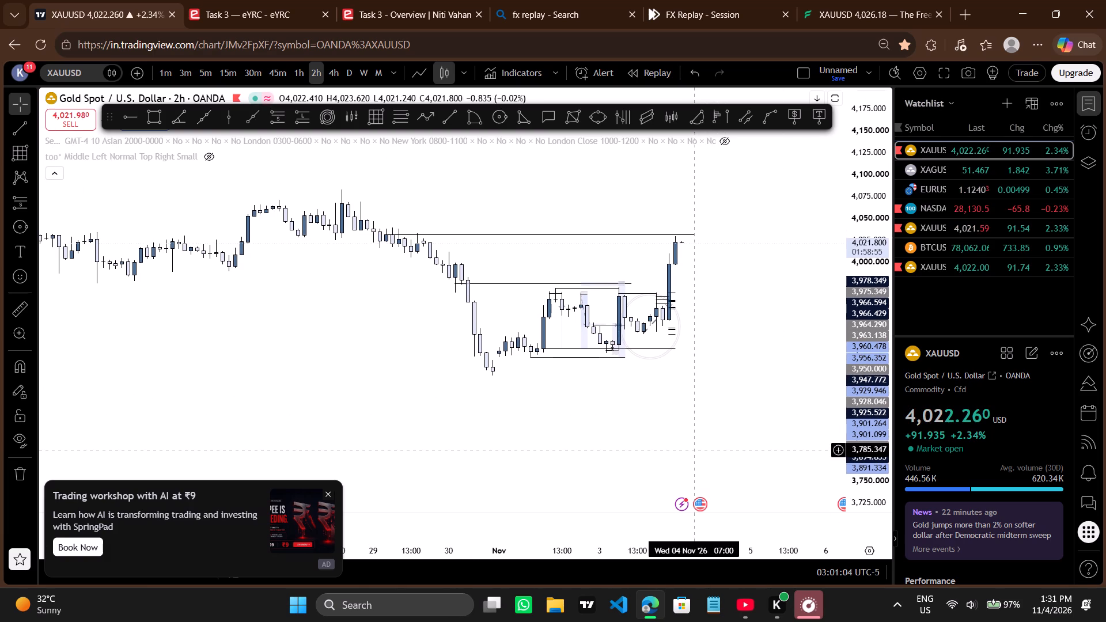
drag(695, 450, 661, 450)
scroll(661, 450, up, 1)
drag(661, 450, 644, 453)
drag(644, 453, 633, 453)
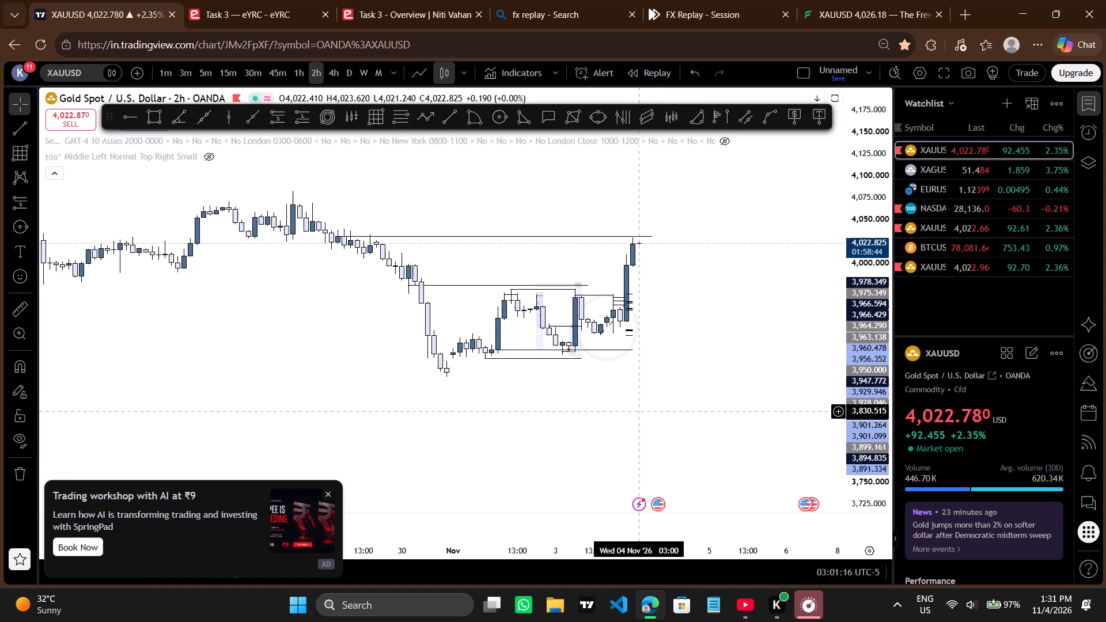
drag(632, 414, 614, 424)
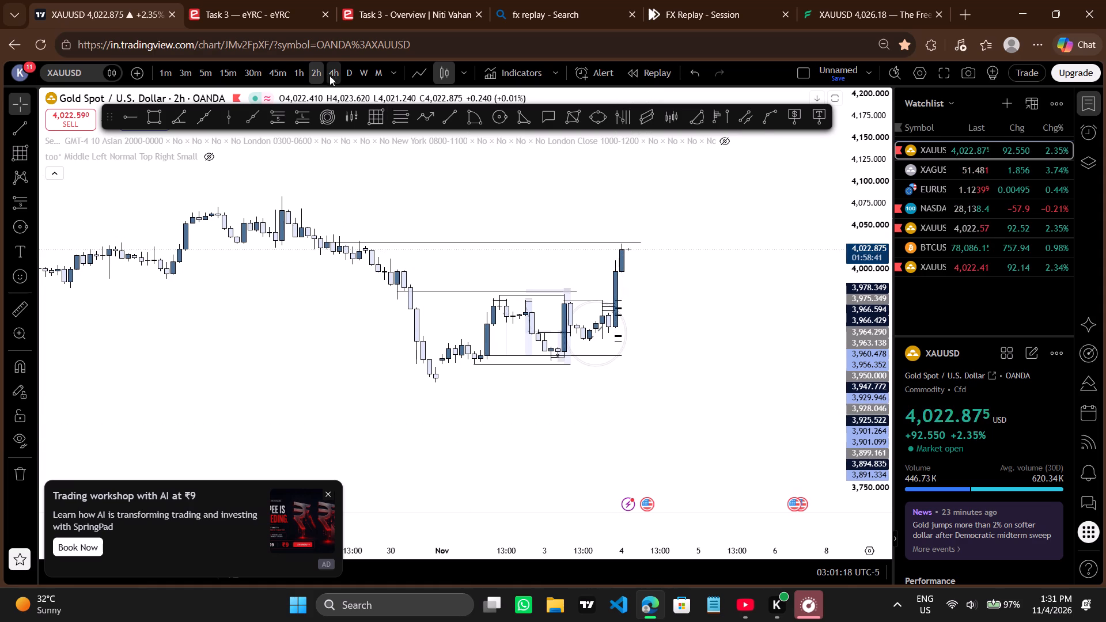
Switch the live XAUUSD chart to the 4h timeframe and examine the current rally against the late-October swings.
click(329, 74)
scroll(425, 218, up, 1)
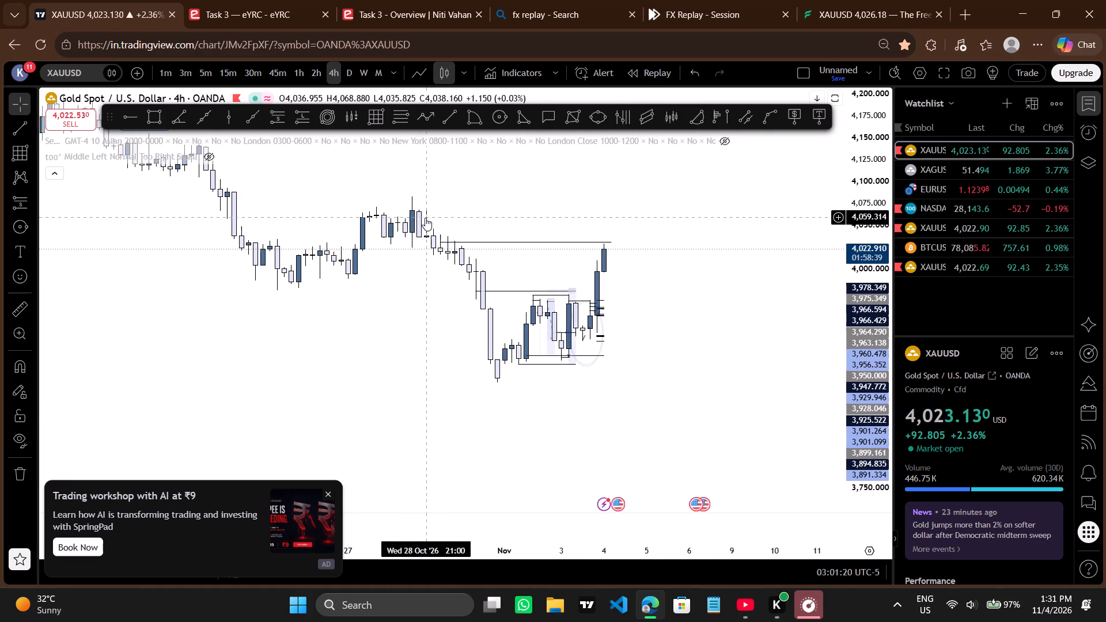
scroll(425, 218, up, 1)
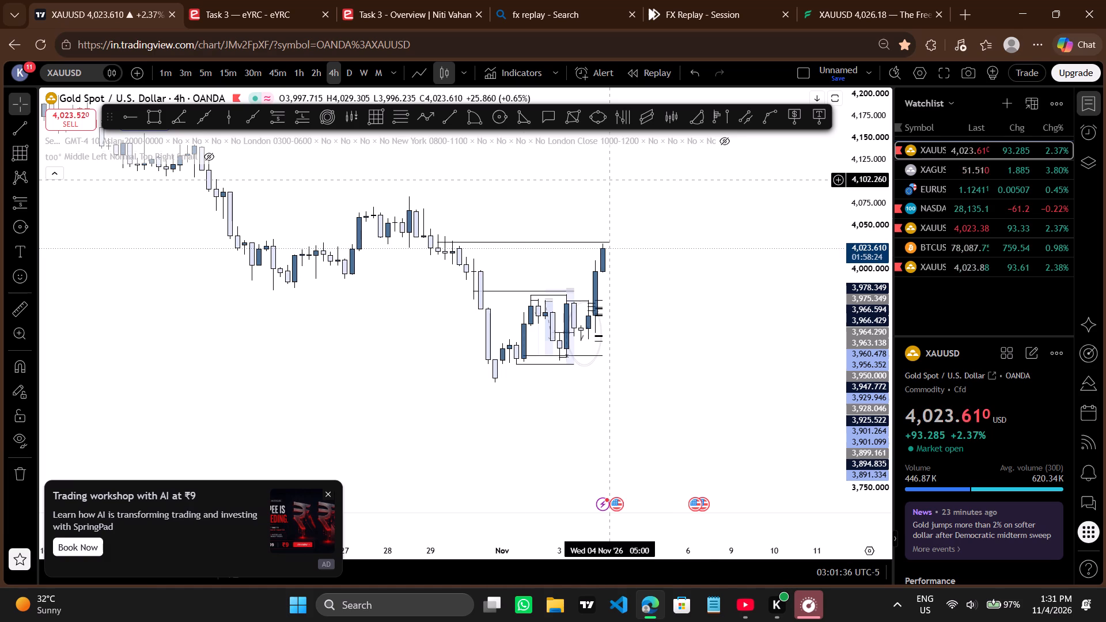
Switch the live XAUUSD chart to the weekly timeframe and examine the current candle against the mid-2026 swing highs and lows.
click(358, 78)
scroll(479, 363, up, 3)
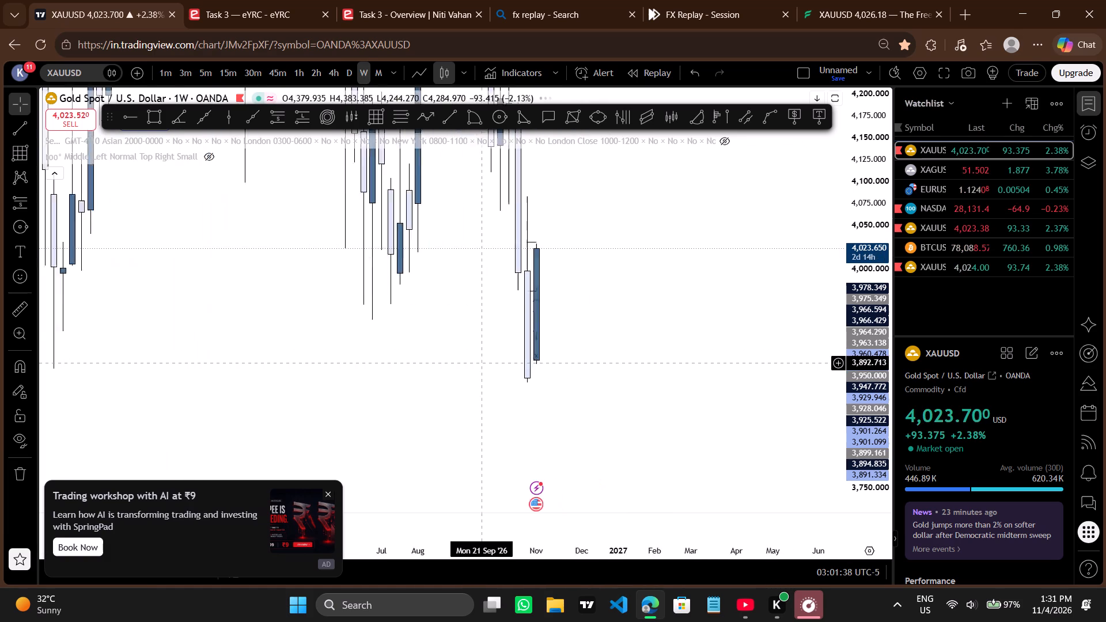
scroll(479, 363, up, 1)
drag(863, 170, 857, 361)
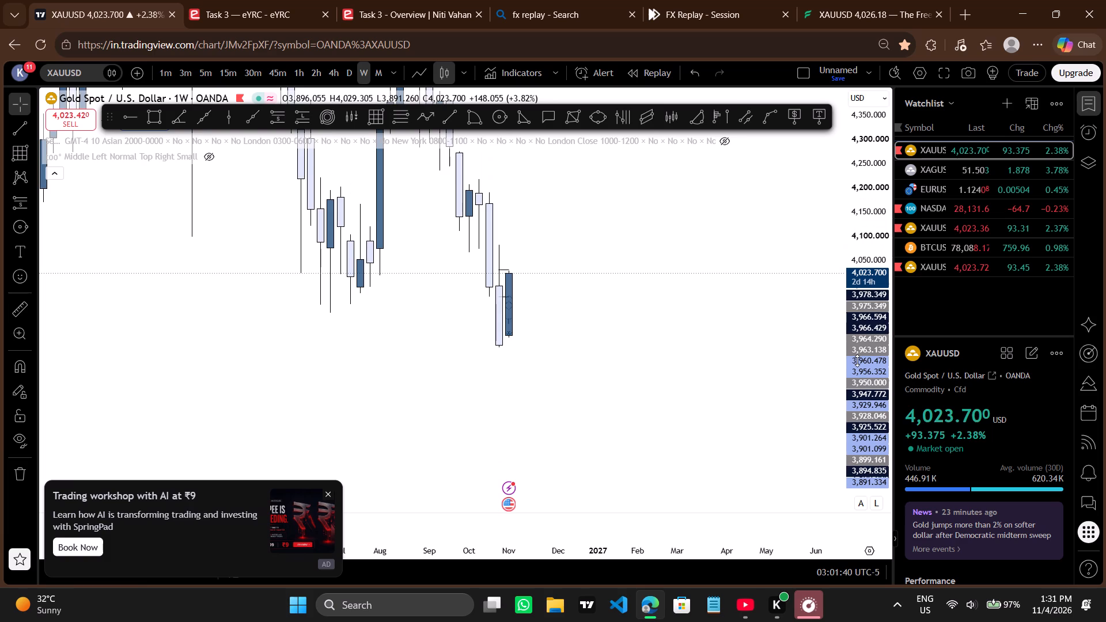
drag(700, 317, 750, 338)
scroll(750, 338, up, 1)
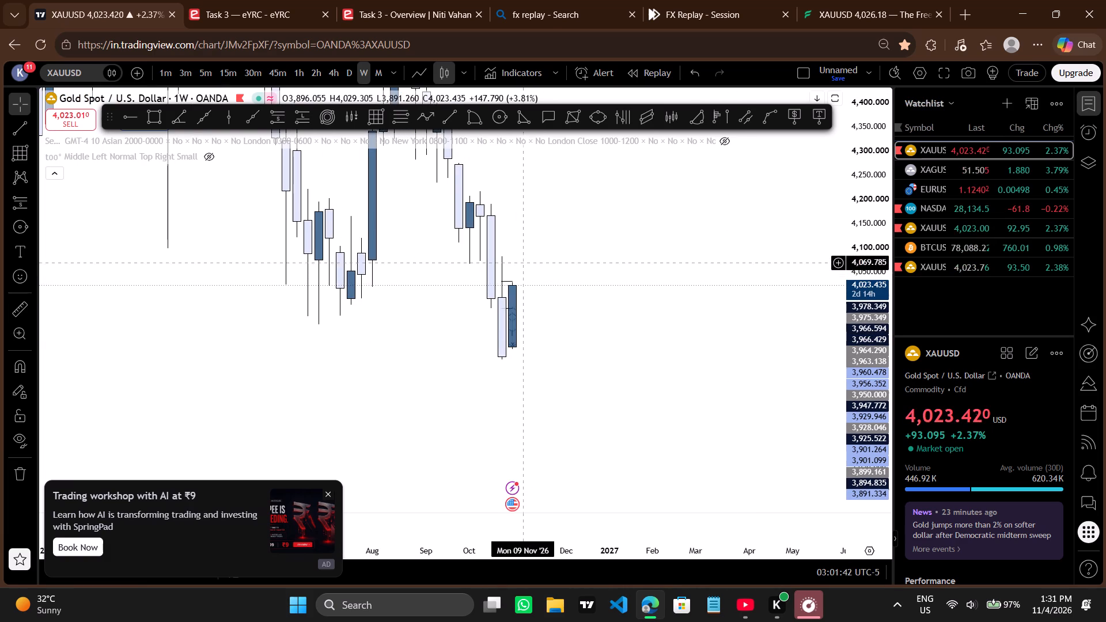
click(395, 294)
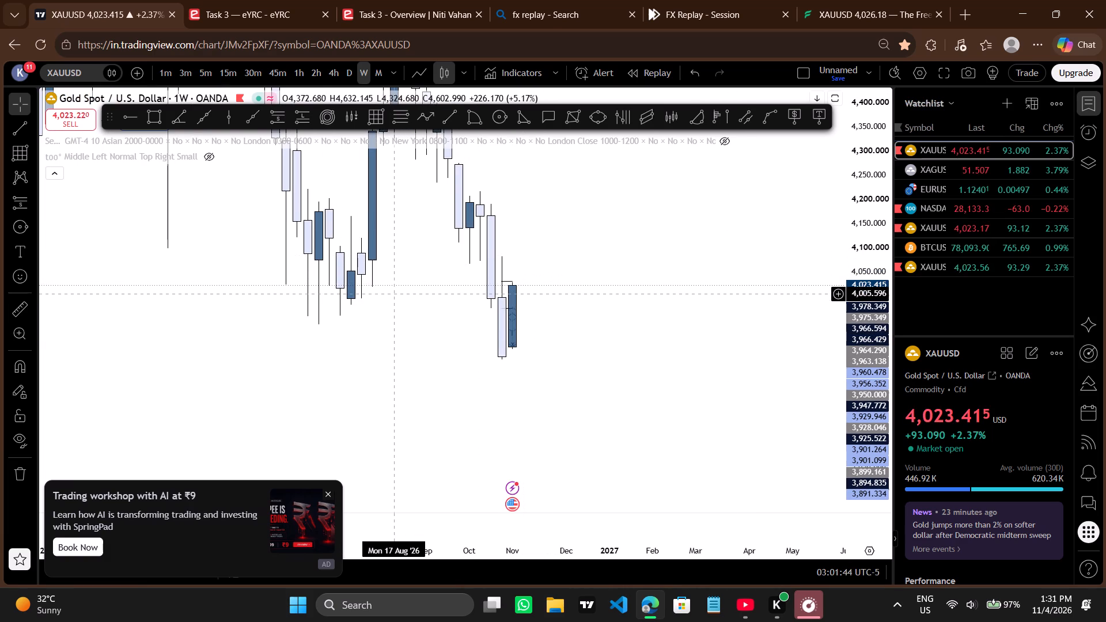
drag(393, 294, 571, 276)
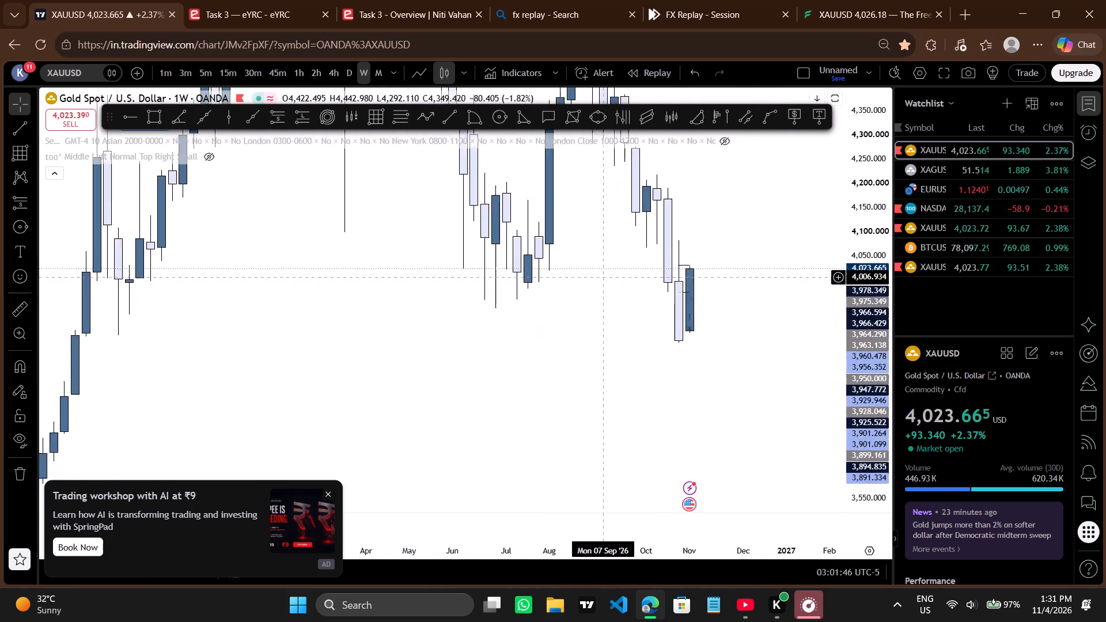
drag(571, 276, 559, 400)
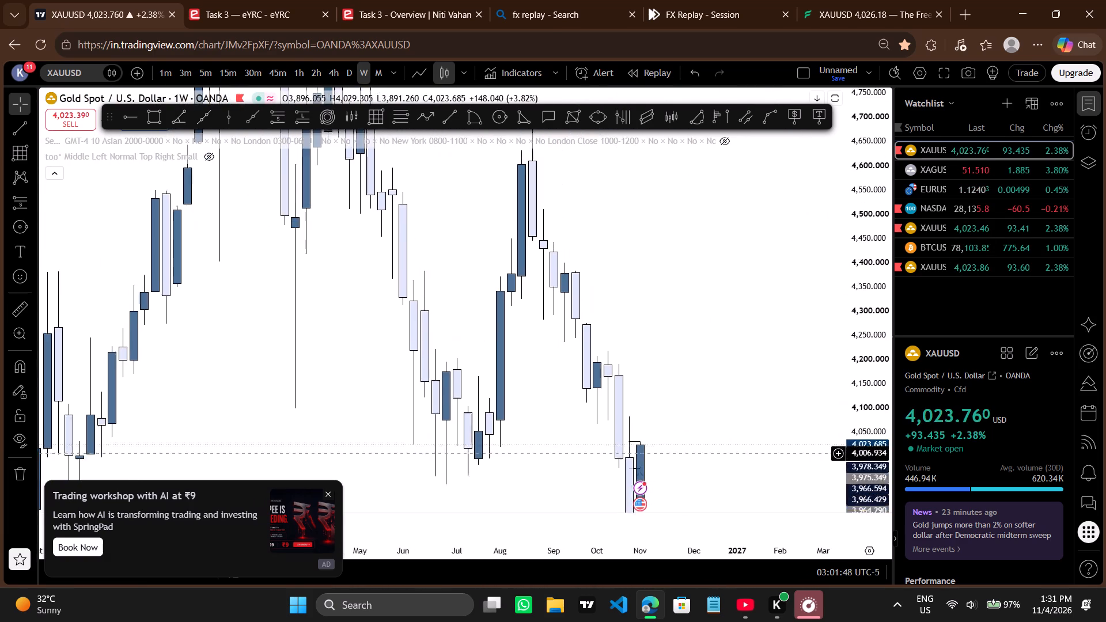
drag(559, 400, 552, 362)
drag(552, 362, 519, 296)
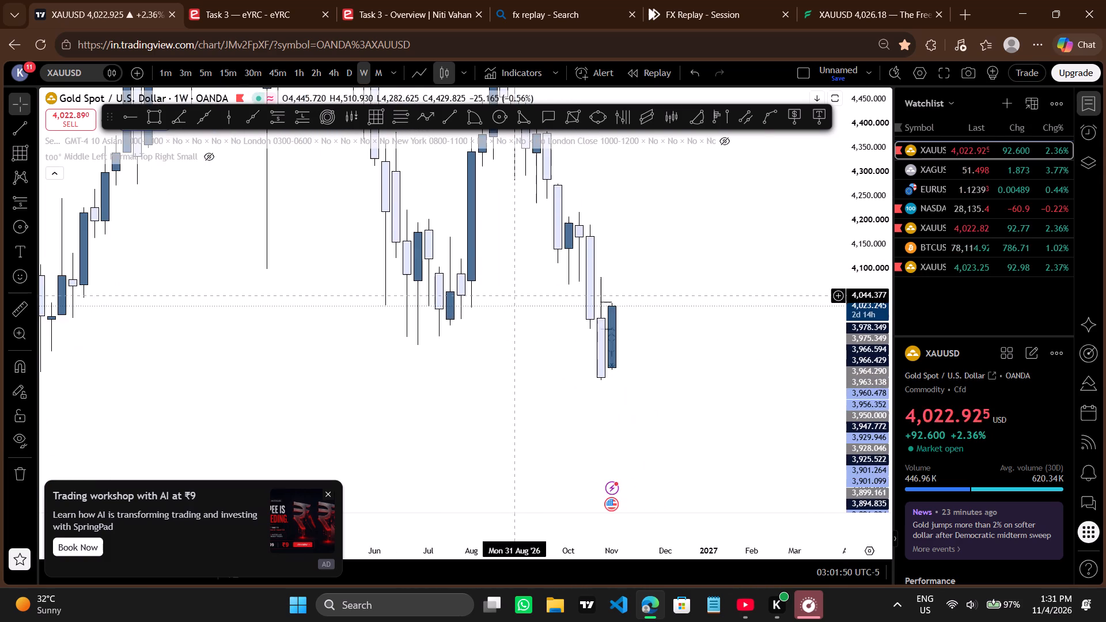
Switch the live XAUUSD chart to the 15m timeframe and examine the 4 November rally near the horizontal line above price.
click(298, 74)
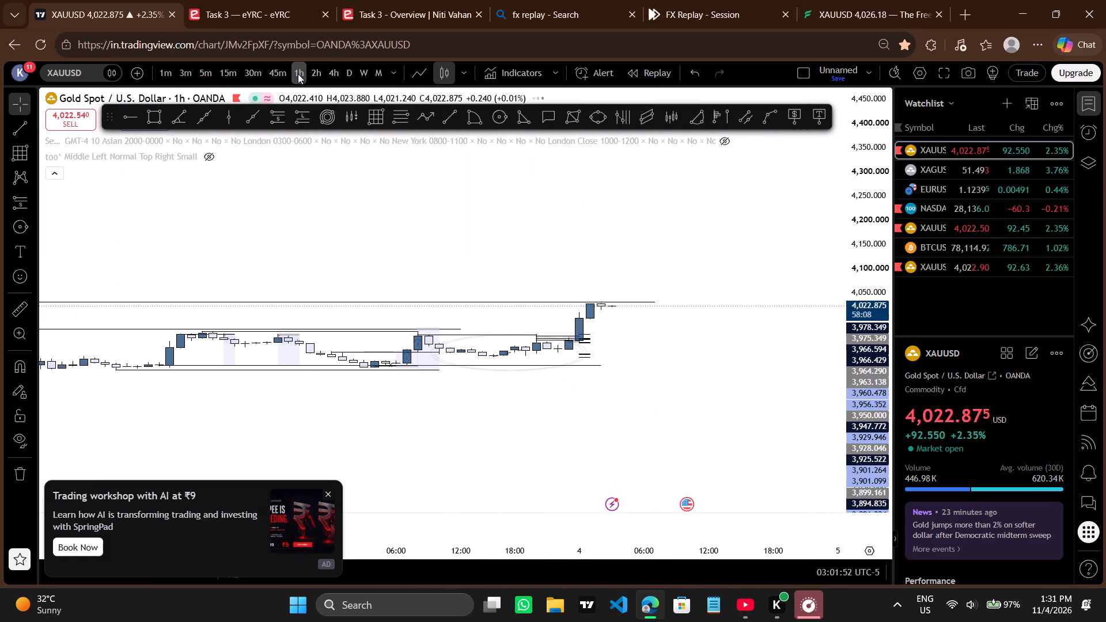
click(225, 78)
scroll(382, 204, down, 5)
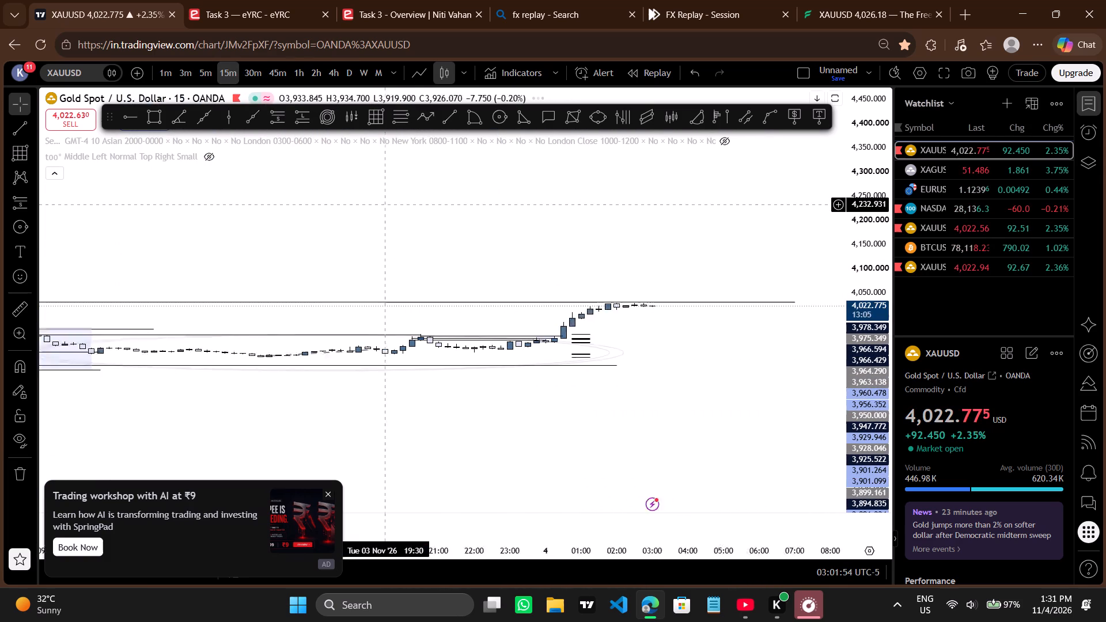
scroll(382, 204, down, 4)
drag(874, 390, 829, 89)
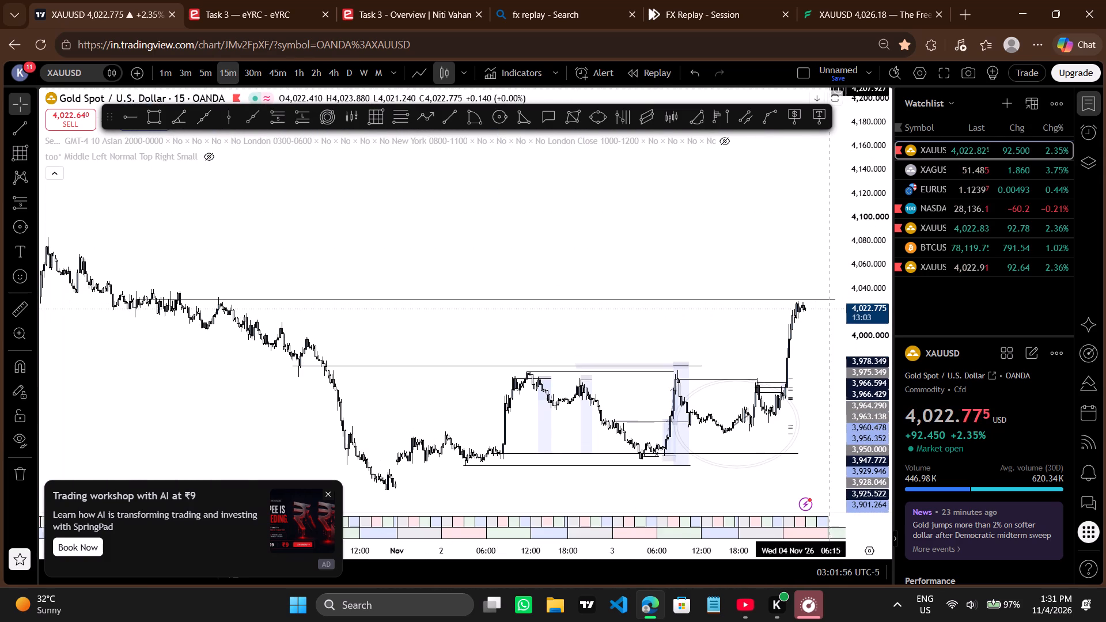
drag(798, 352, 682, 331)
scroll(682, 331, up, 5)
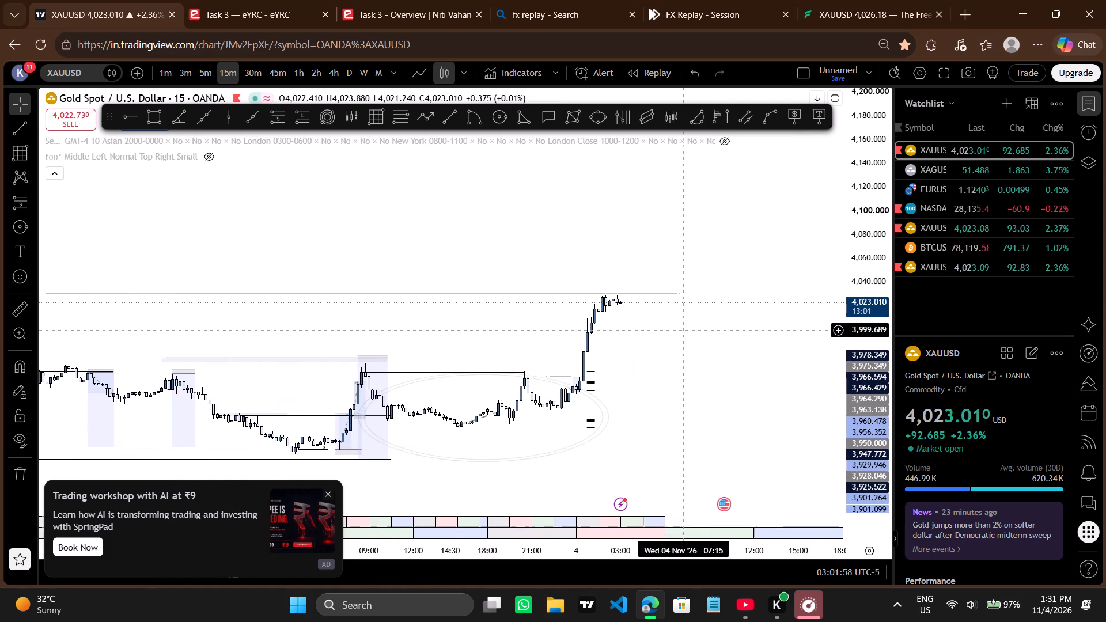
drag(861, 443, 850, 281)
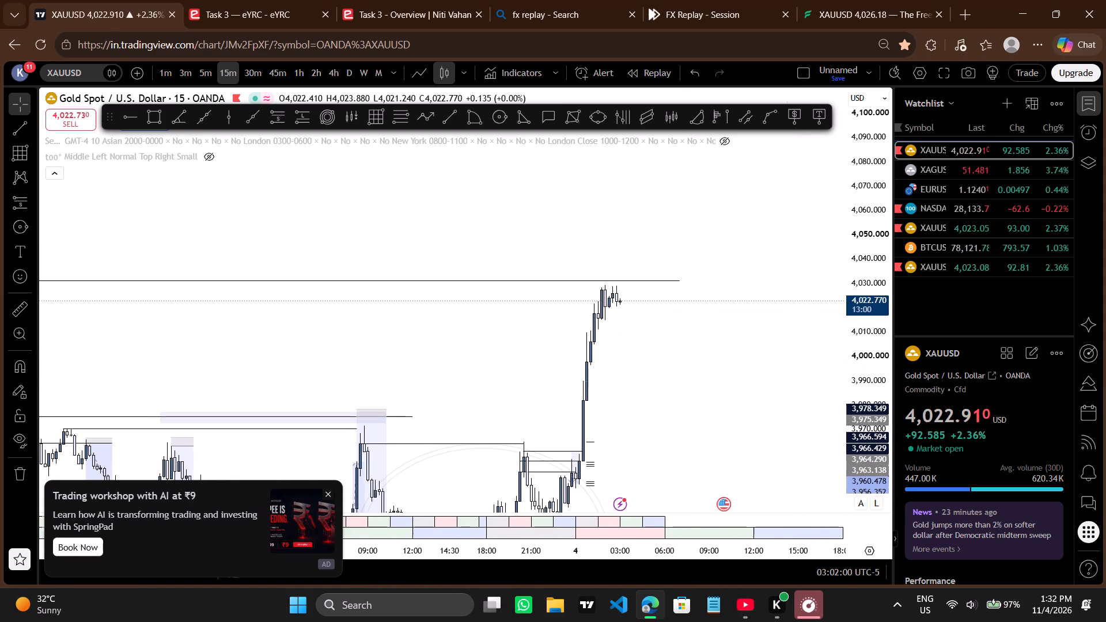
drag(684, 488, 704, 405)
scroll(704, 405, up, 2)
drag(592, 308, 676, 253)
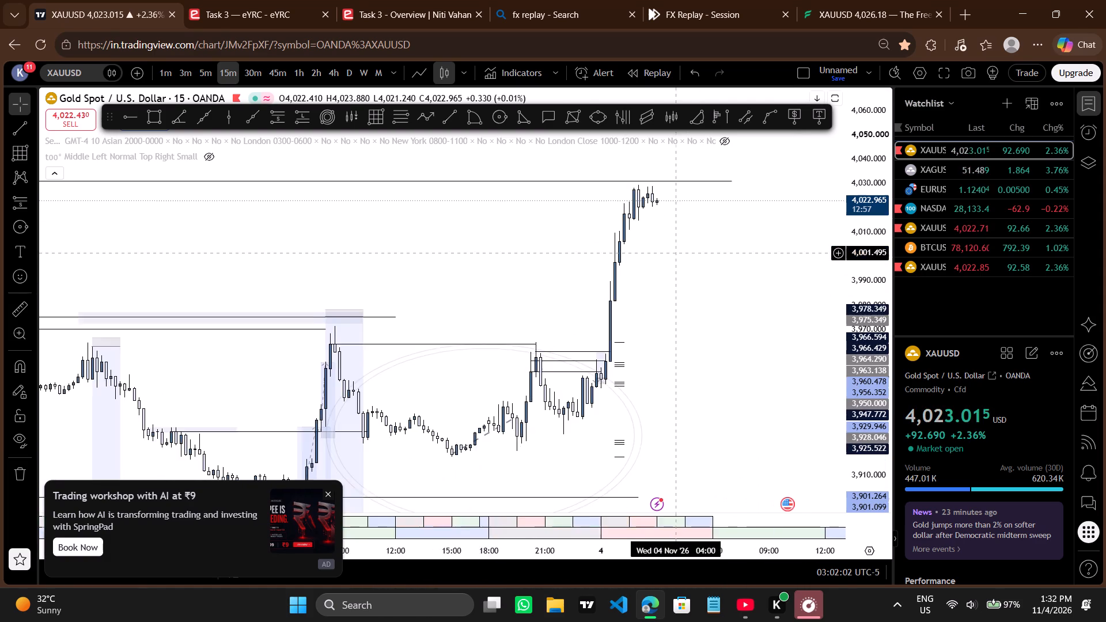
scroll(676, 253, up, 1)
drag(673, 295, 624, 254)
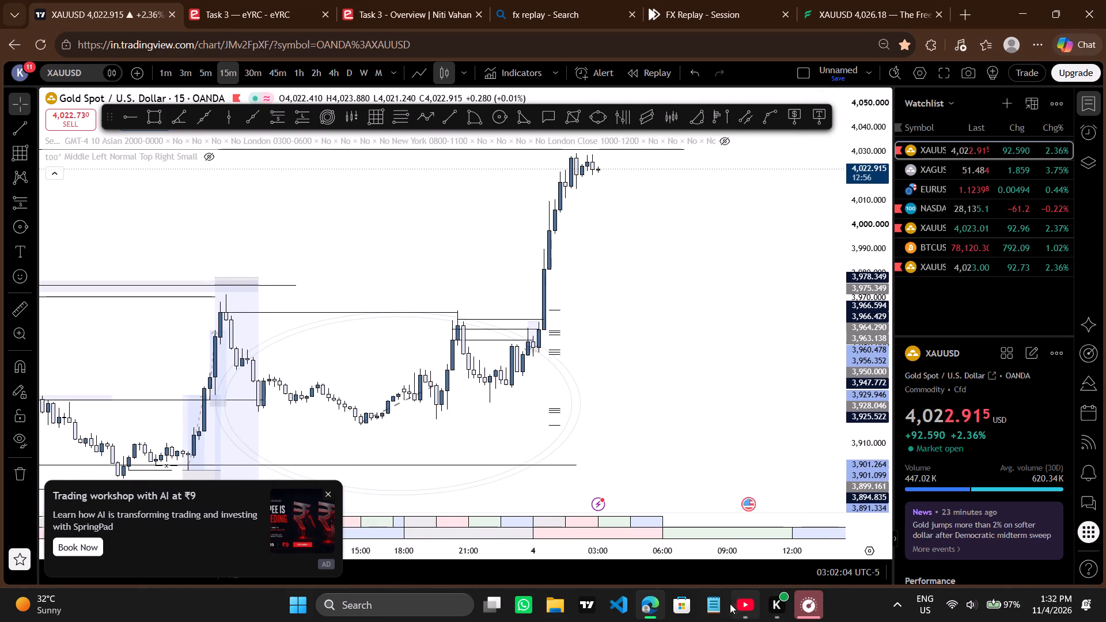
Return to the FX Replay session and bring the latest 15m XAUUSD candles of 10 January into view.
click(769, 0)
scroll(549, 384, down, 3)
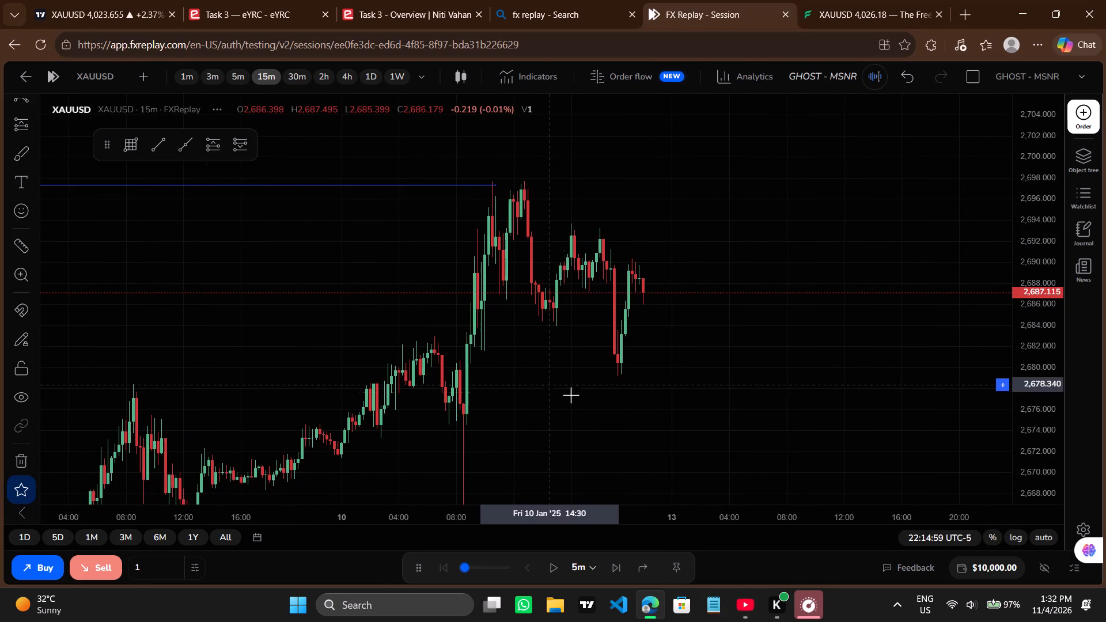
drag(602, 416, 603, 312)
drag(603, 312, 640, 388)
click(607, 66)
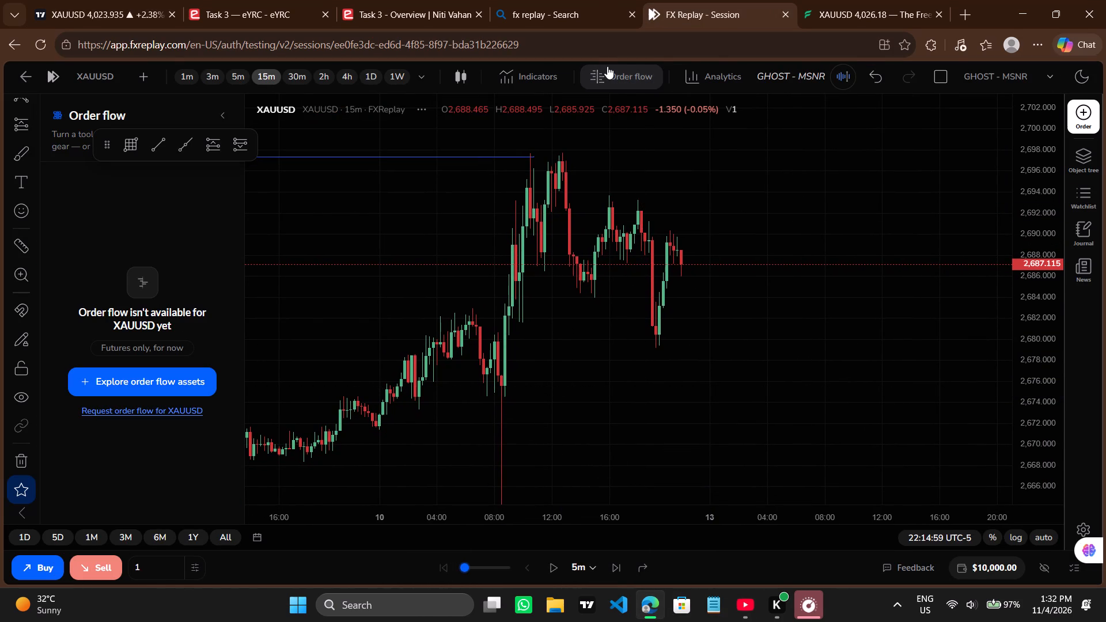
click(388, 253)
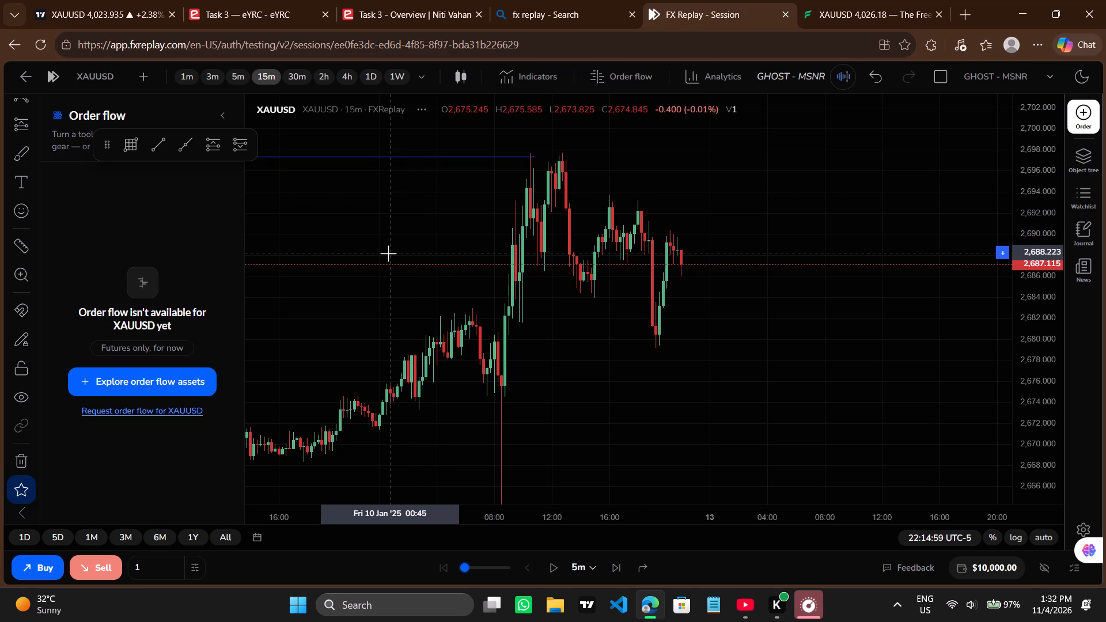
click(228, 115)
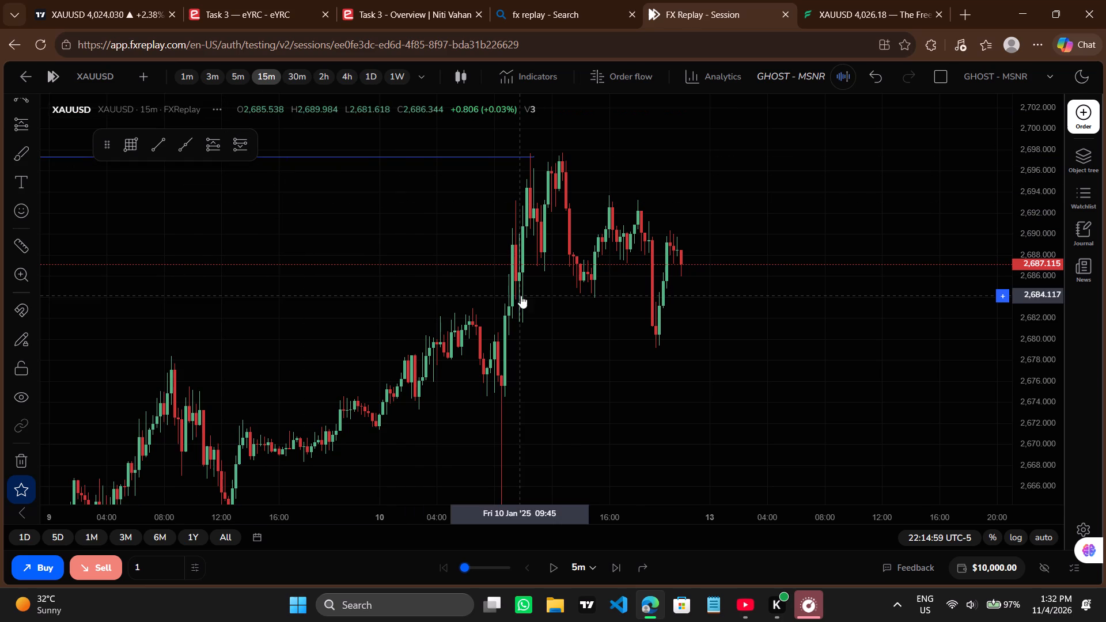
Advance the XAUUSD replay in 5m increments and pause it at 00:29:59 on 13 January.
drag(484, 304, 453, 321)
scroll(453, 321, up, 1)
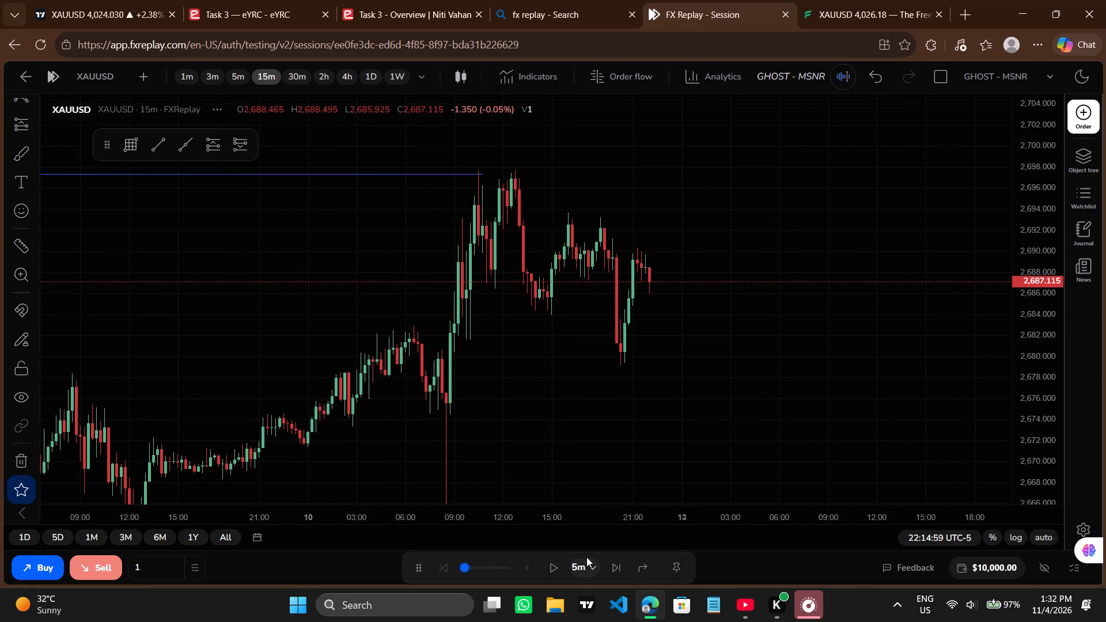
click(612, 562)
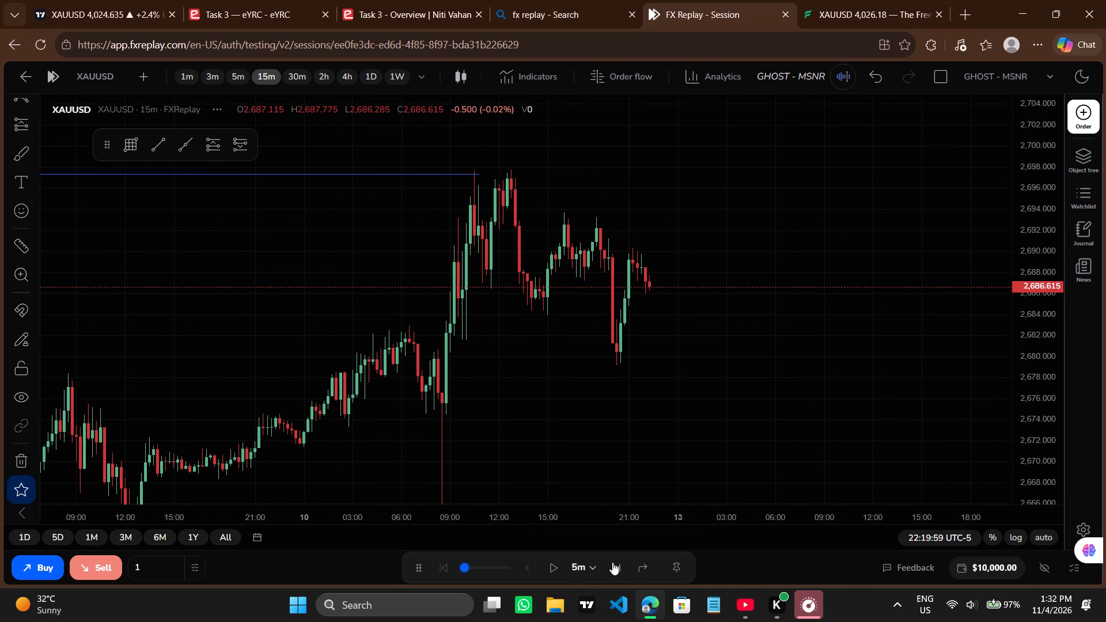
click(612, 562)
click(553, 569)
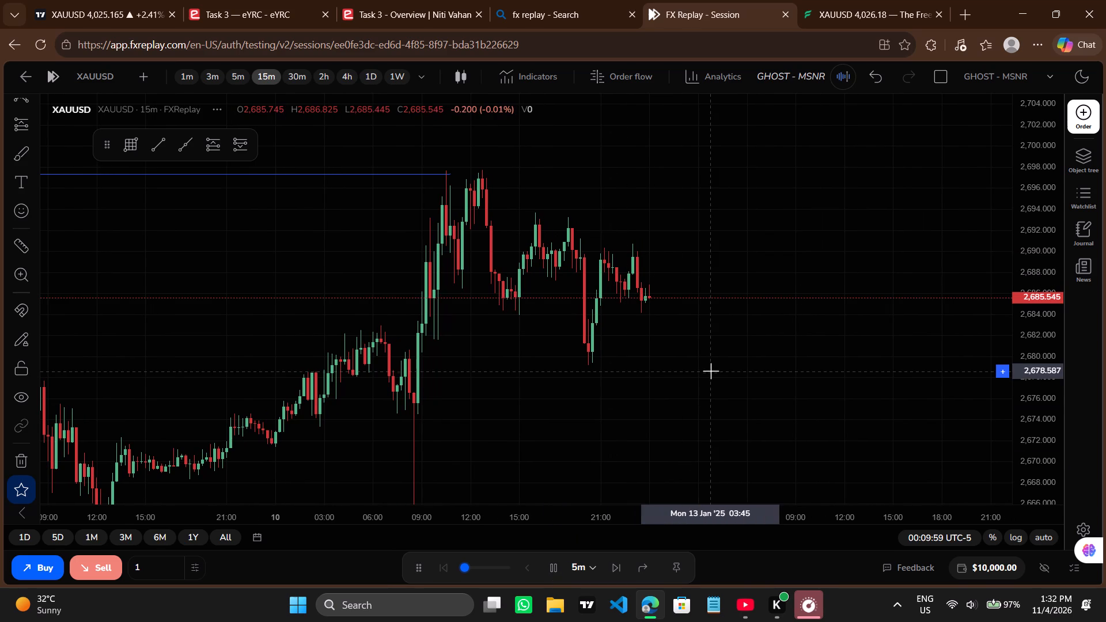
drag(711, 371, 716, 359)
drag(675, 367, 708, 351)
click(556, 566)
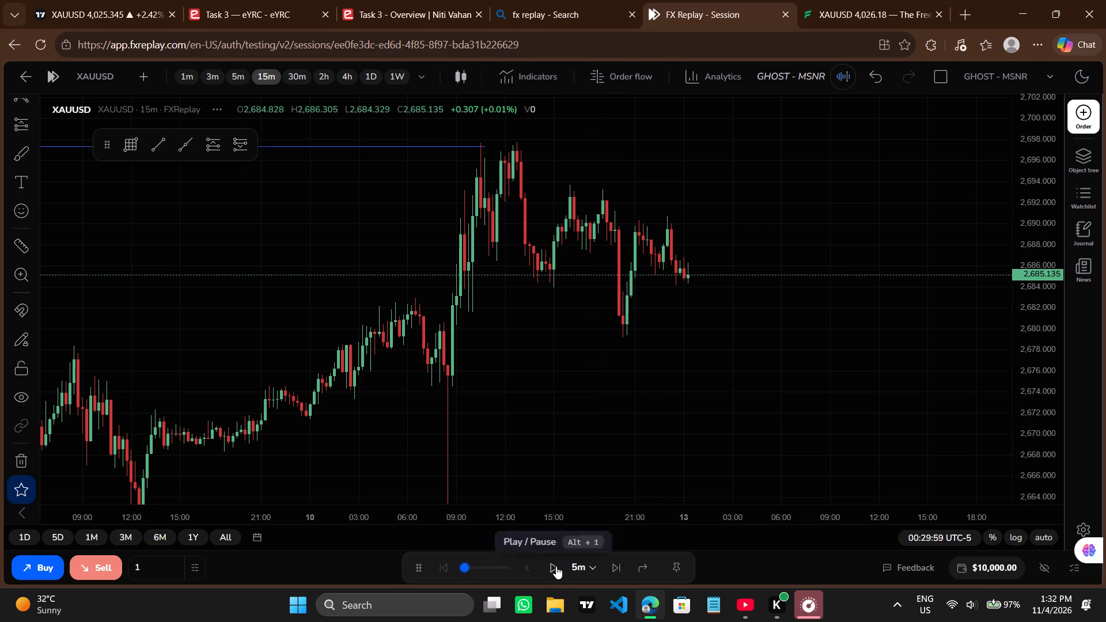
Examine the 15m XAUUSD price action from 9 to 13 January against the marked high near 2,697 on a compressed price scale.
drag(733, 359, 707, 359)
scroll(707, 359, down, 2)
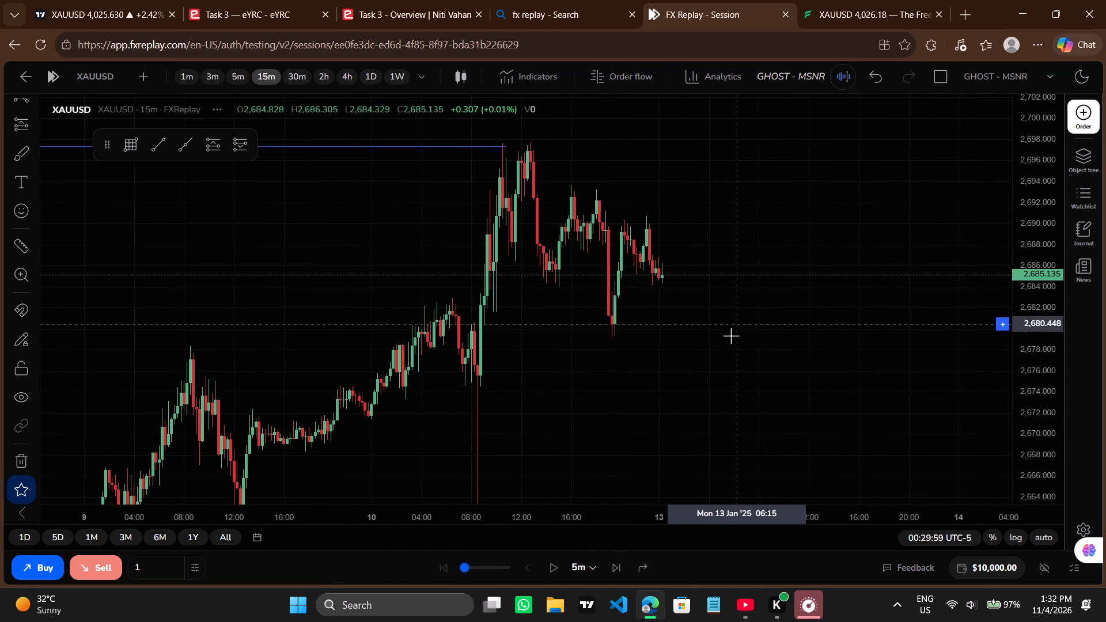
drag(718, 365, 838, 285)
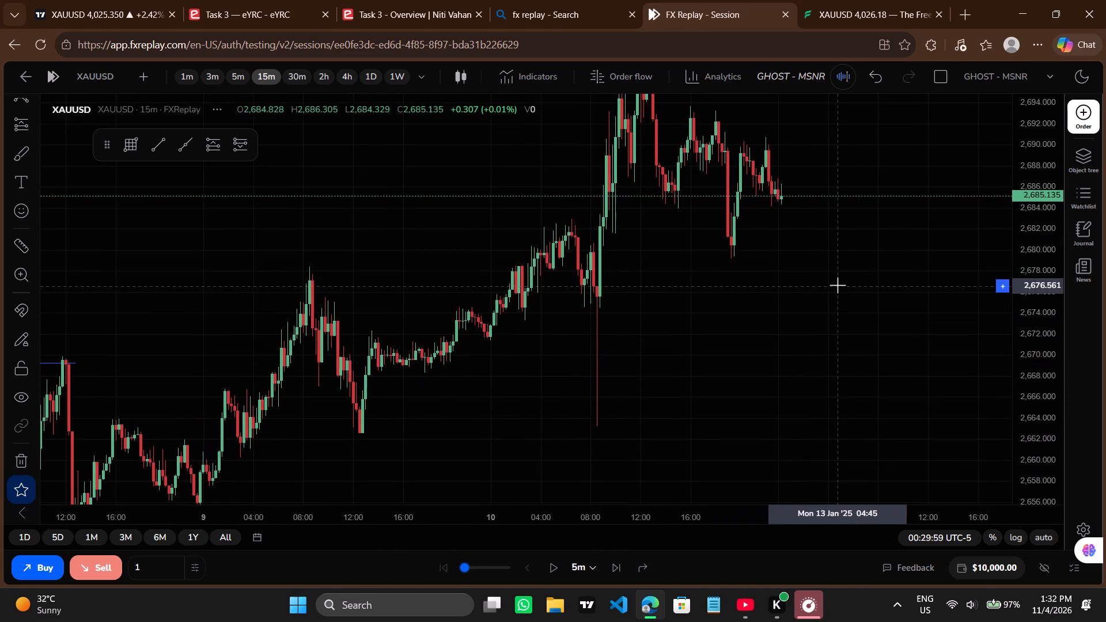
drag(1021, 228, 1016, 325)
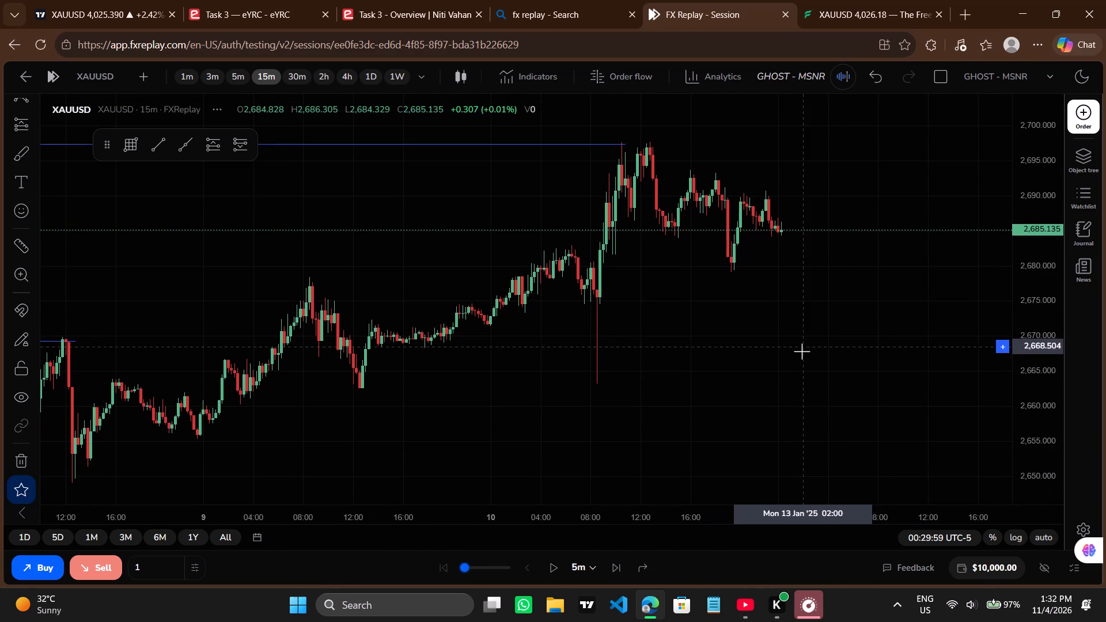
drag(800, 355, 779, 363)
scroll(779, 363, up, 1)
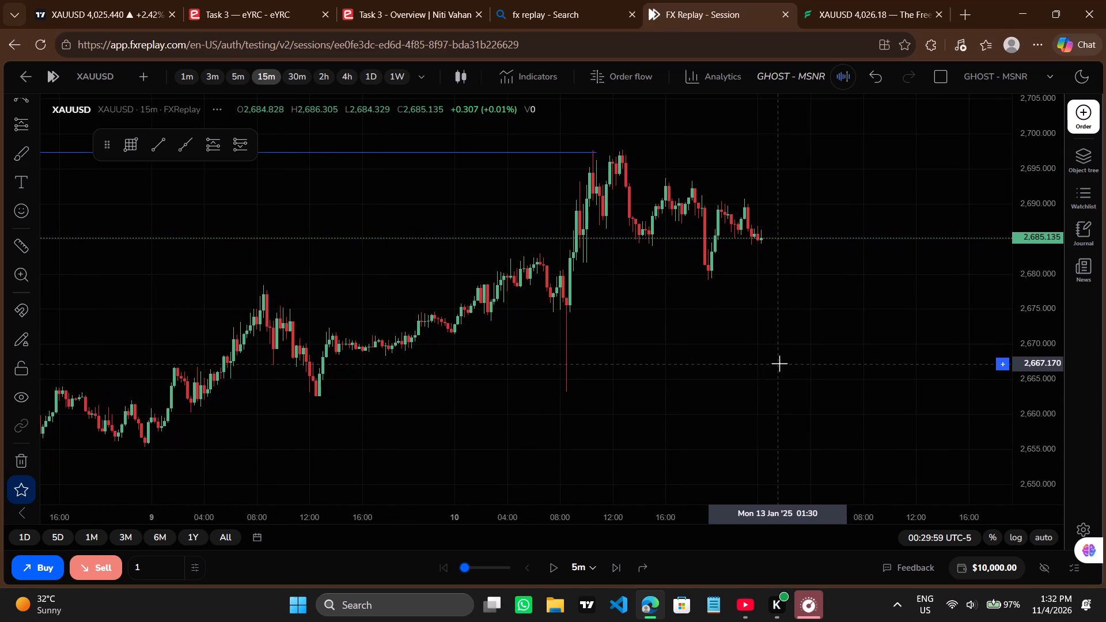
scroll(779, 363, up, 1)
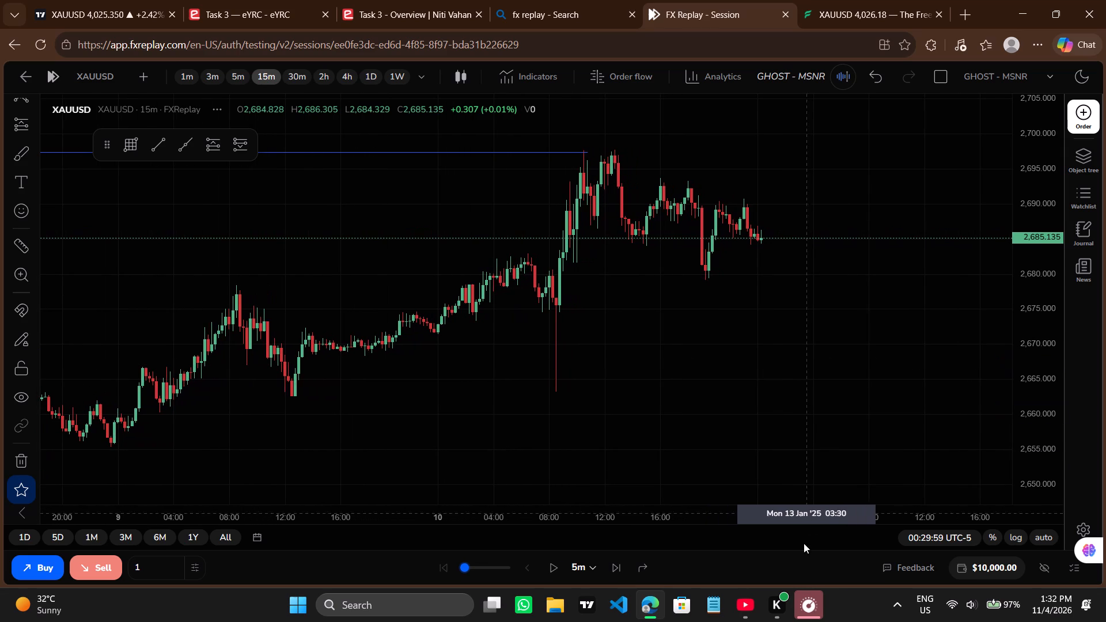